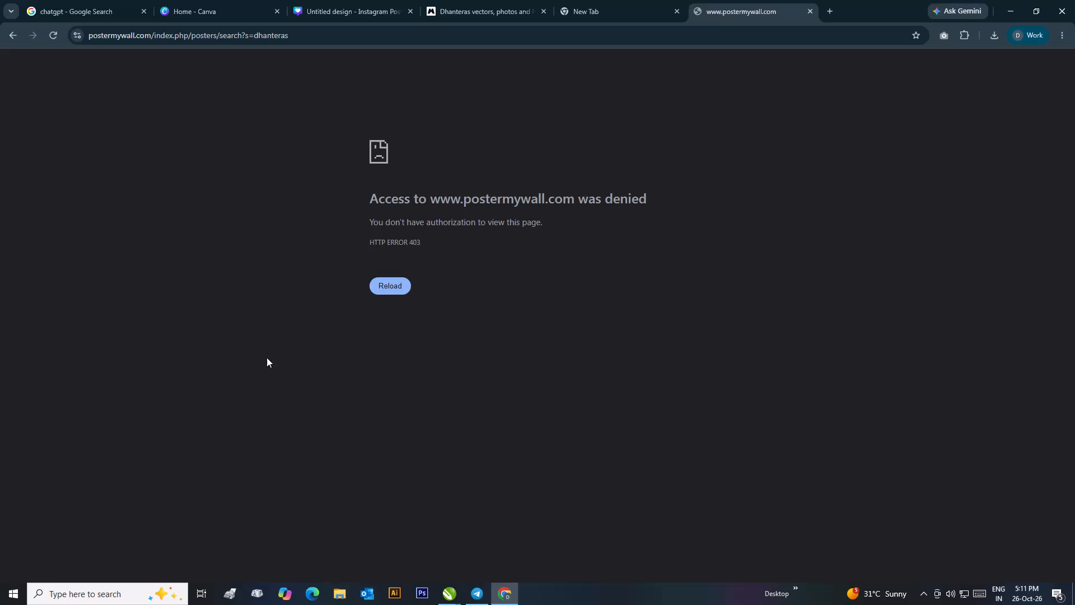
Try to reload the PosterMyWall Dhanteras search page, and go back to the Google results.
left_click(390, 291)
left_click(385, 285)
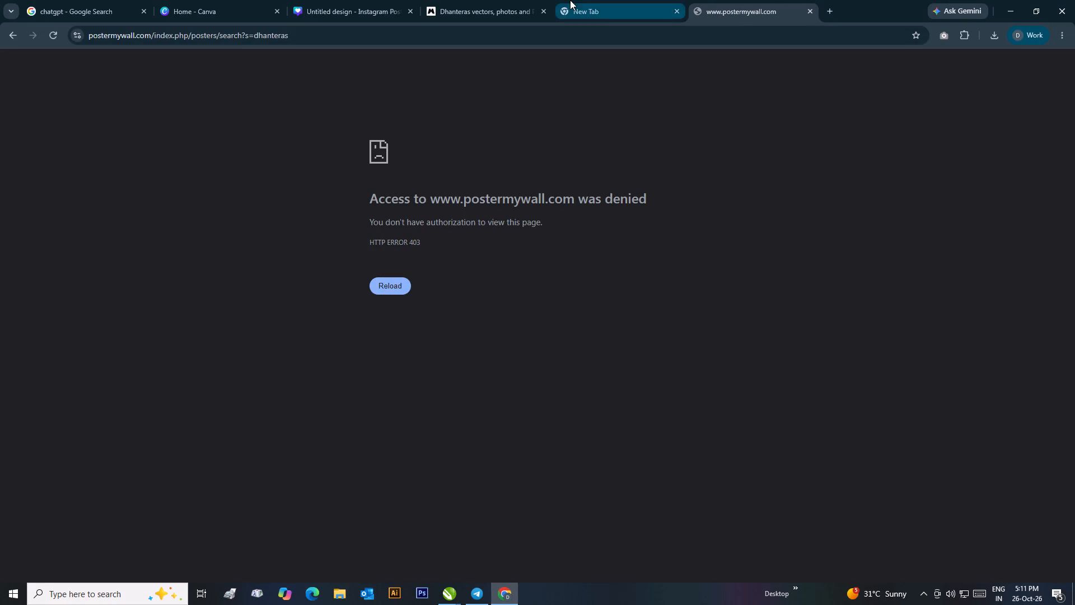
left_click(570, 0)
left_click(737, 7)
left_click(16, 34)
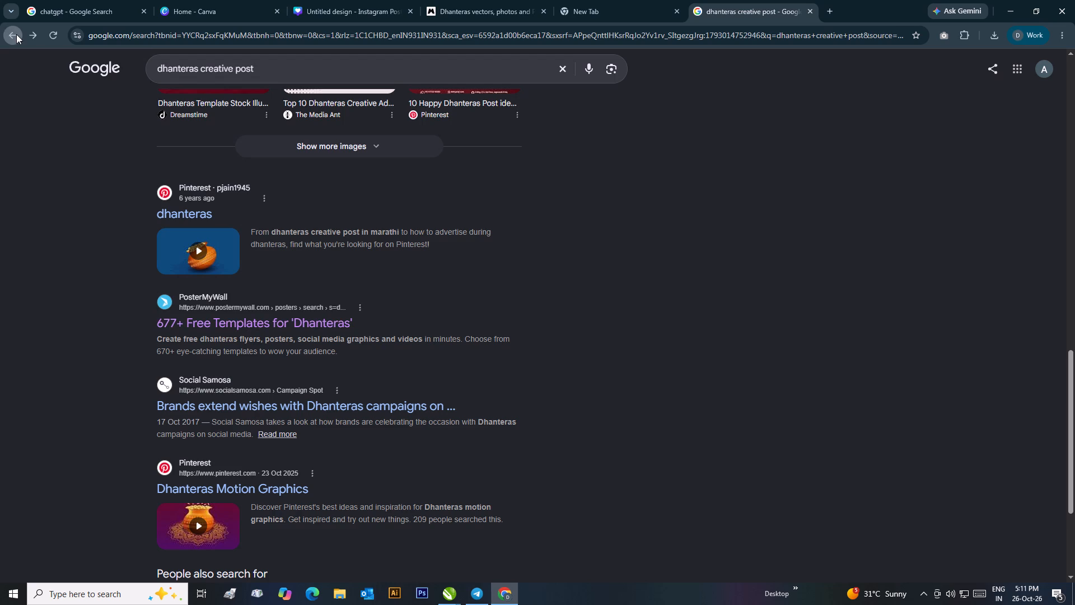
Open the Social Samosa article on Dhanteras brand campaigns, skim it for creatives, and return to the search results.
scroll(218, 294, "down", 2)
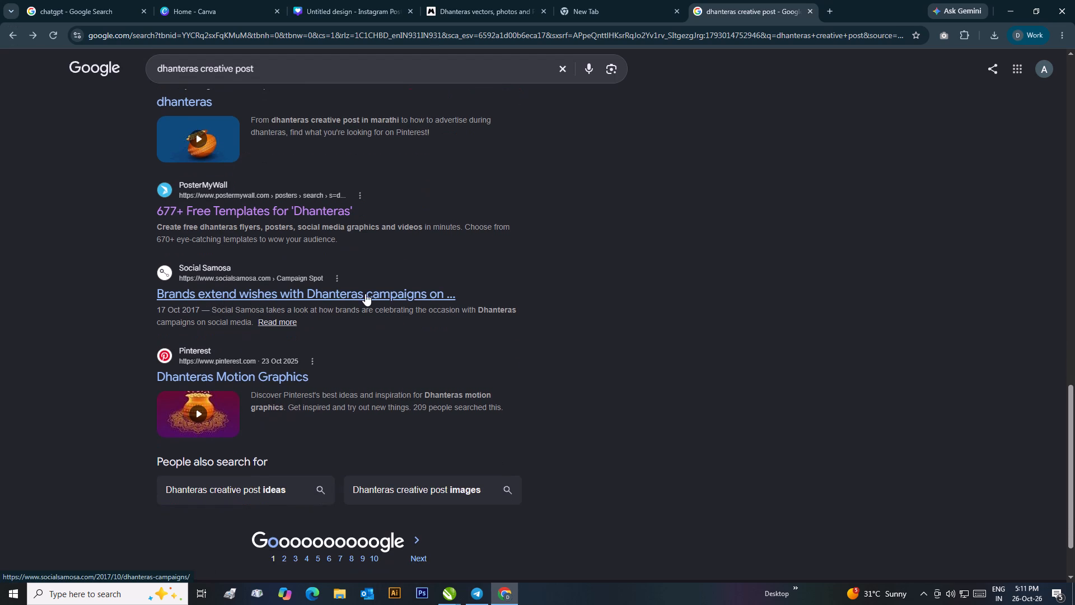
left_click(365, 294)
scroll(375, 291, "down", 10)
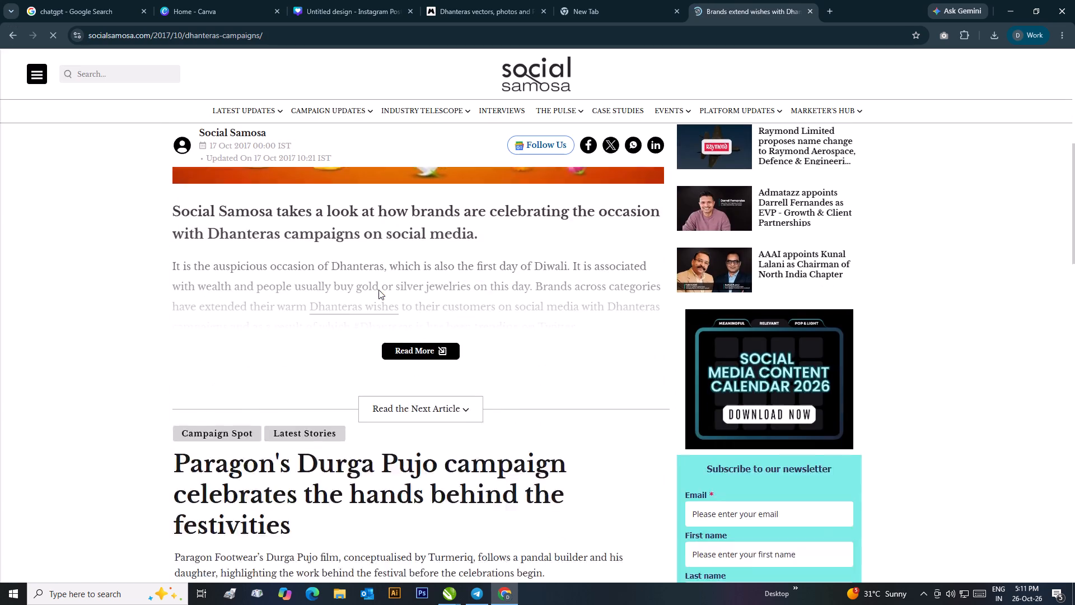
scroll(378, 290, "down", 5)
scroll(378, 290, "down", 19)
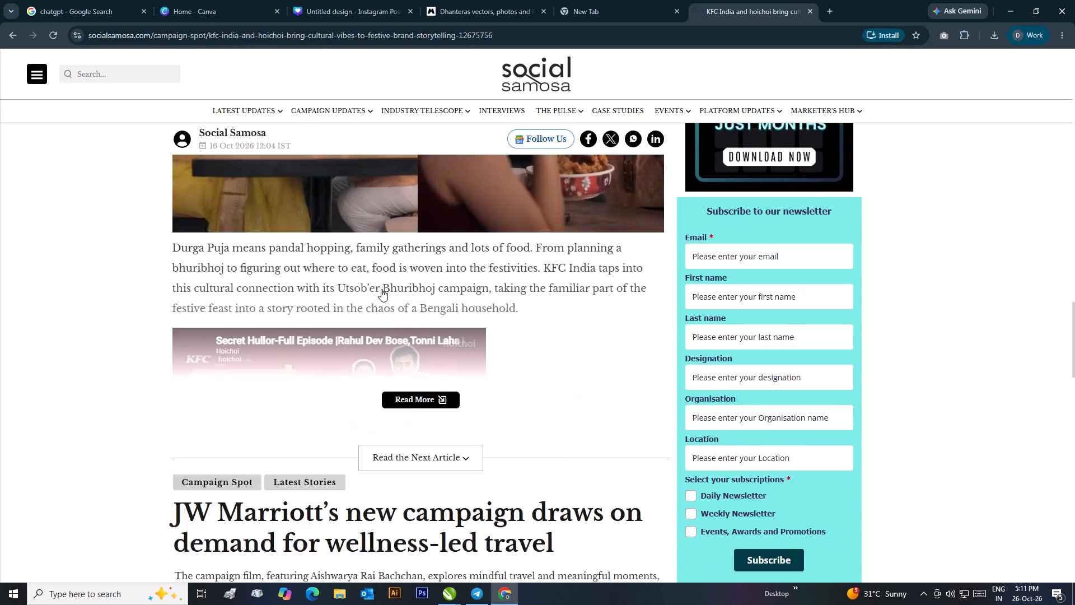
scroll(381, 289, "down", 4)
left_click(9, 29)
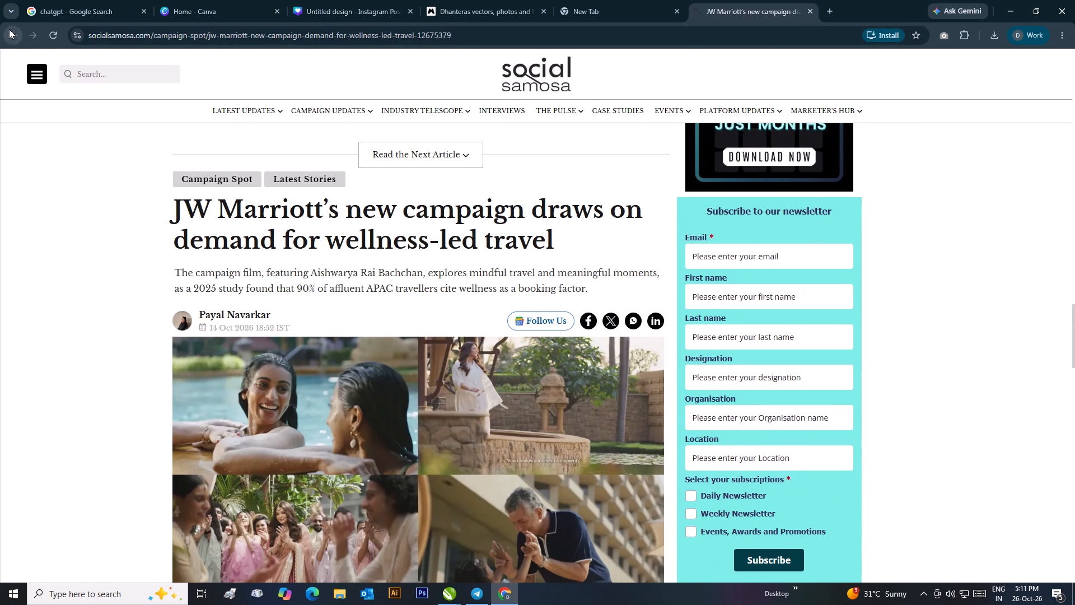
Try the PosterMyWall "Free Templates for 'Dhanteras'" result again and return to the search results.
scroll(216, 296, "down", 4)
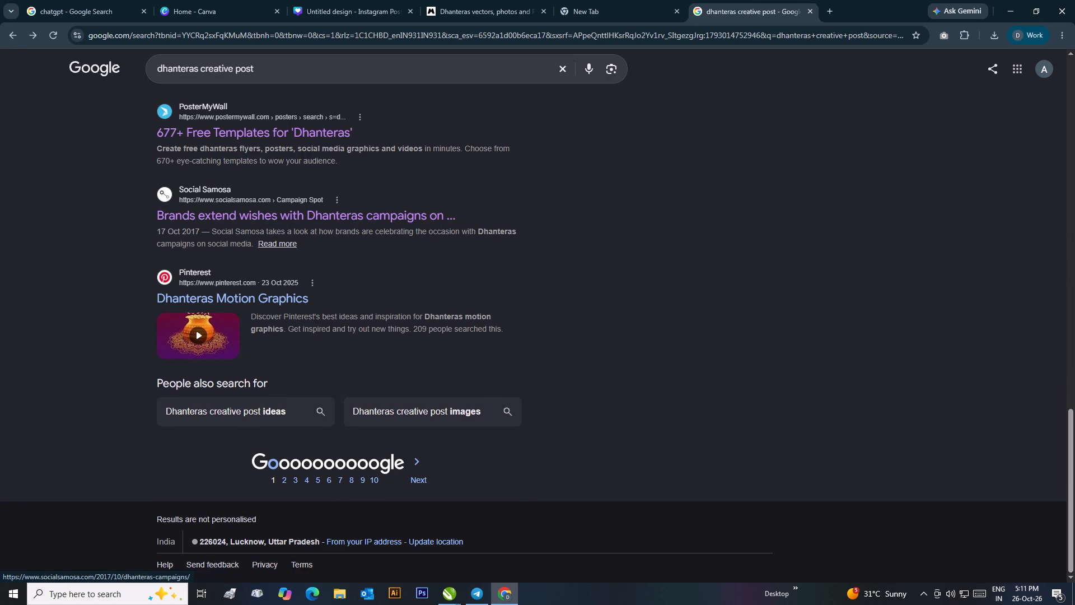
left_click(222, 136)
left_click(14, 30)
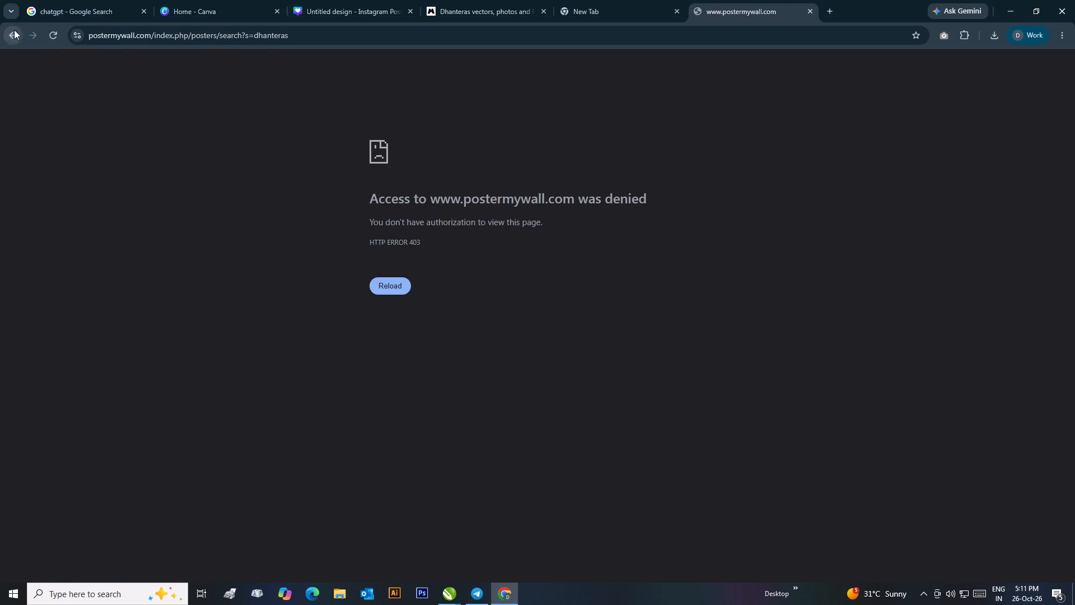
Open the "38 Dhanteras ideas" Pinterest board from the search results and look over its saved poster designs.
scroll(281, 221, "up", 4)
scroll(256, 322, "up", 5)
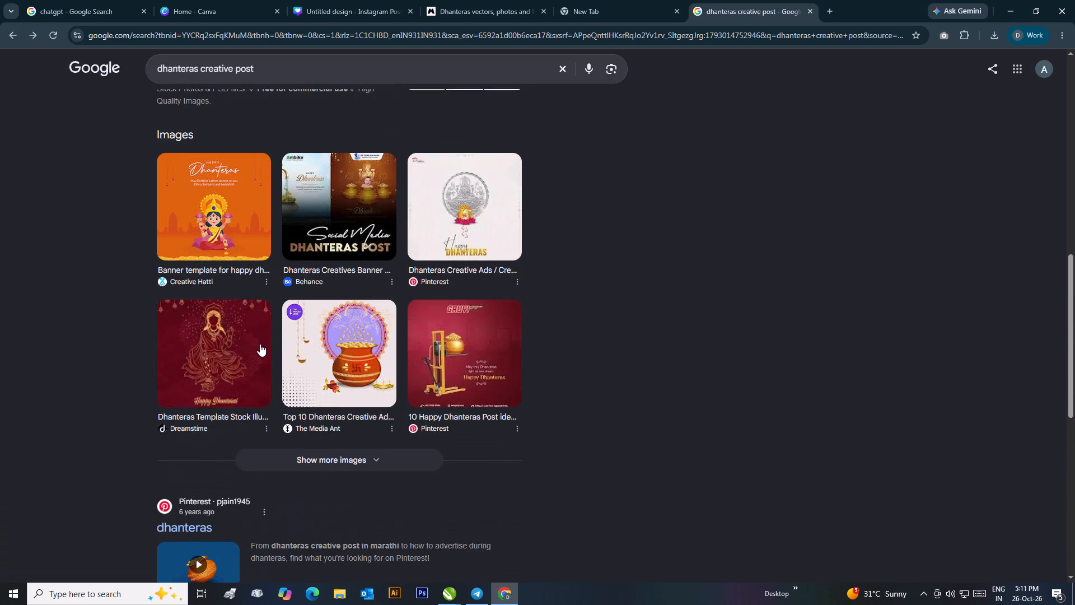
scroll(261, 346, "up", 5)
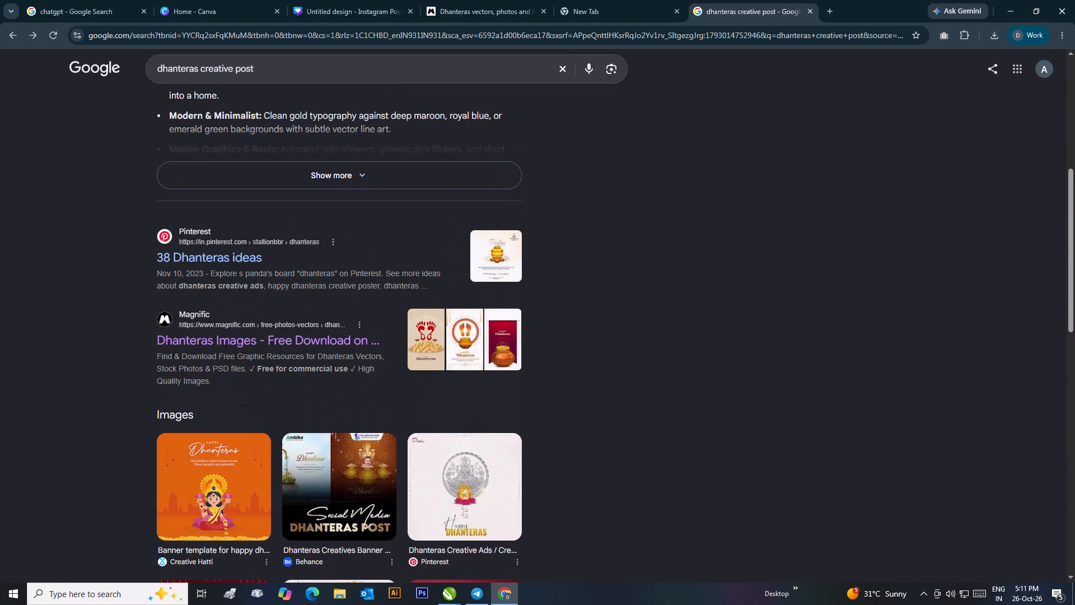
left_click(242, 257)
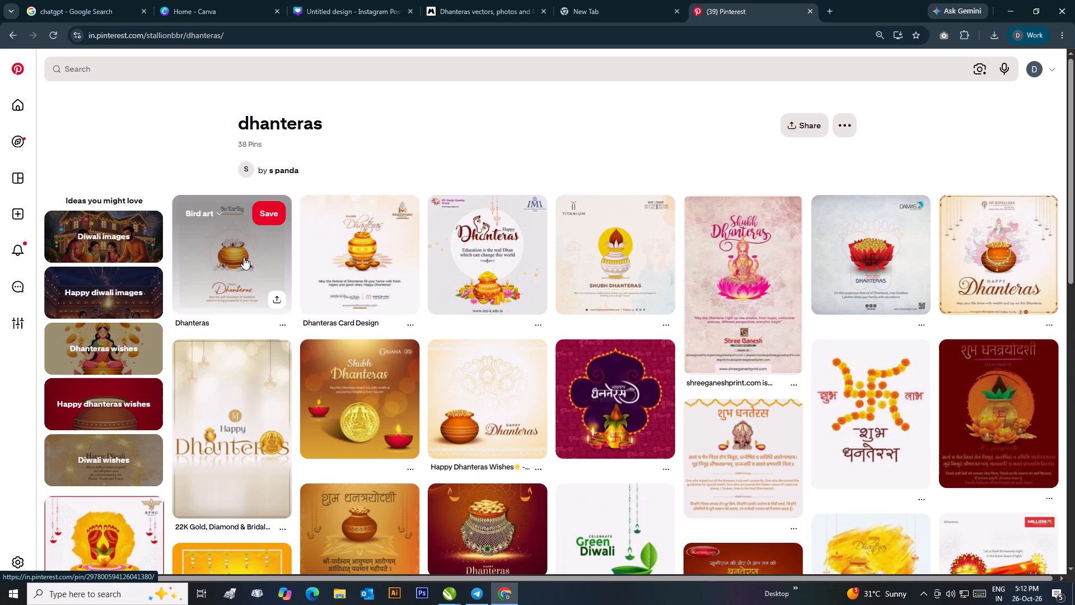
scroll(293, 250, "down", 2)
scroll(509, 340, "down", 3)
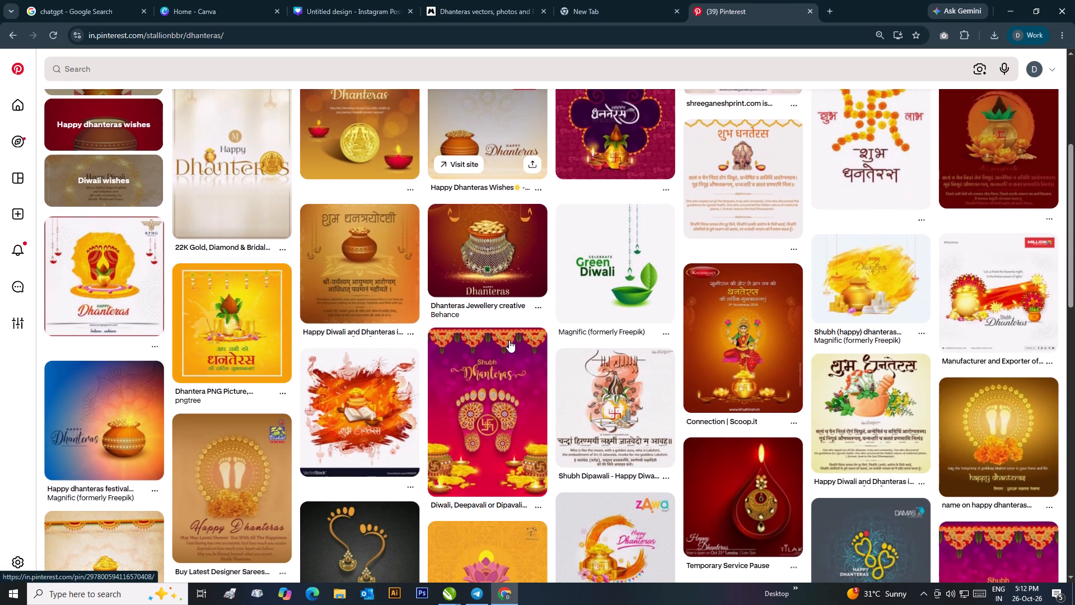
scroll(537, 371, "down", 6)
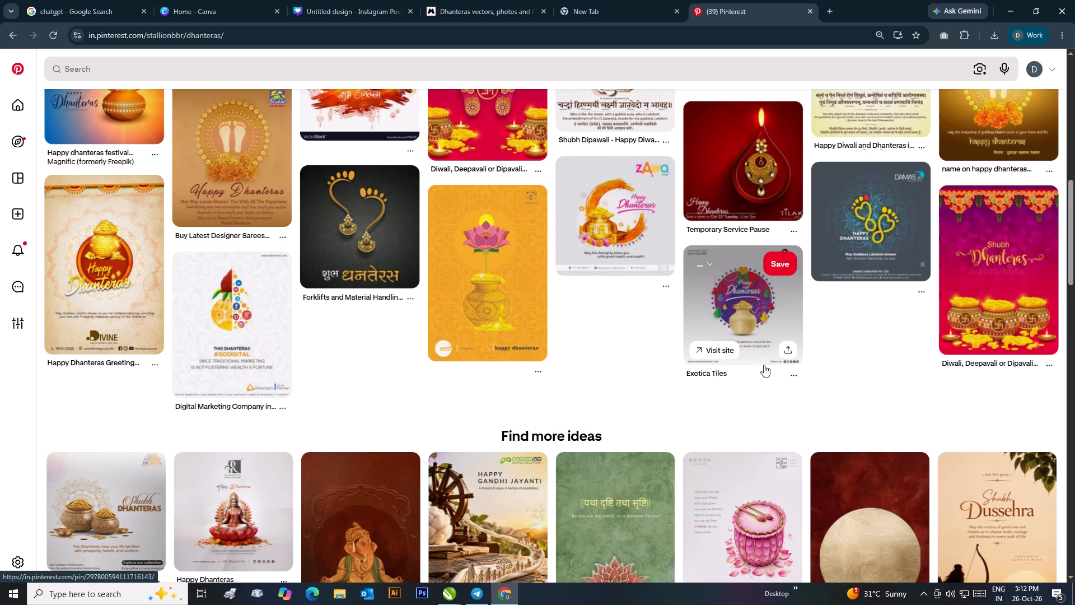
Browse the "Find more ideas" suggestions below the board for Dhanteras poster inspiration.
scroll(764, 365, "down", 4)
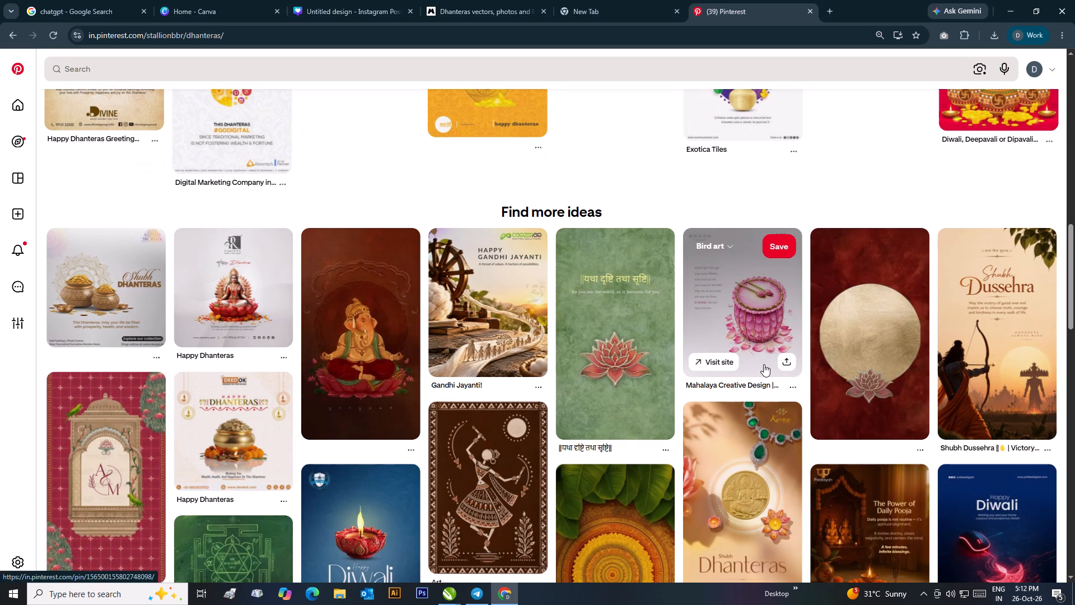
scroll(274, 411, "down", 4)
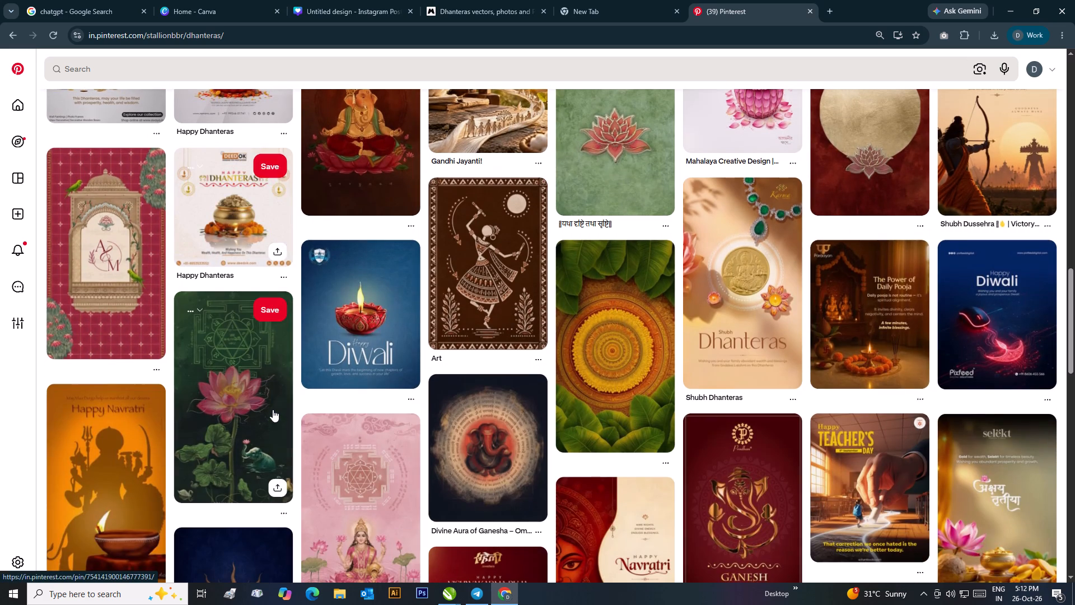
scroll(387, 376, "down", 2)
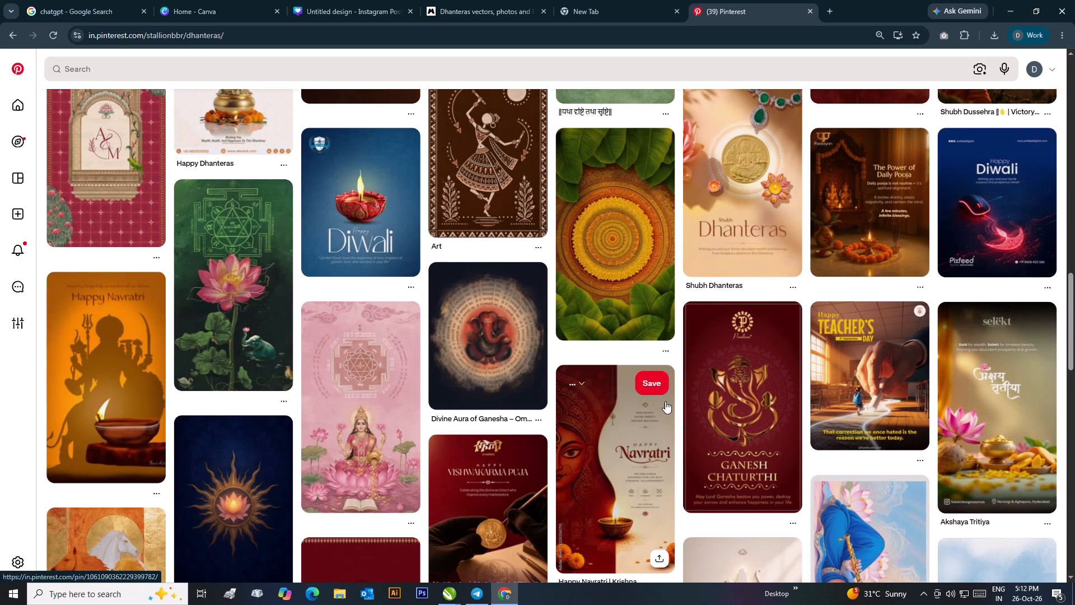
scroll(675, 401, "down", 8)
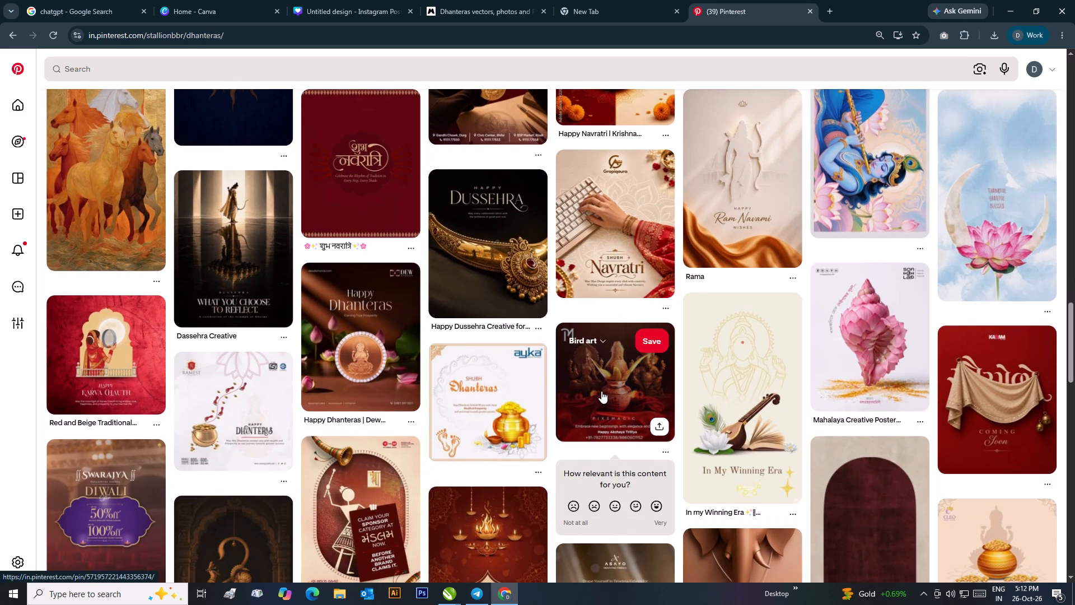
scroll(587, 387, "down", 6)
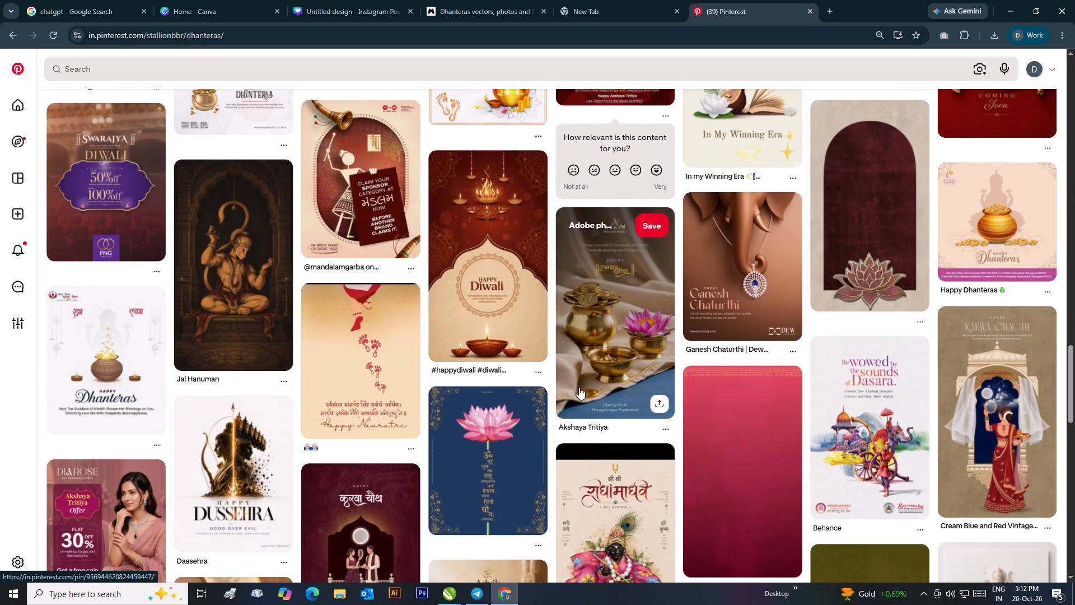
scroll(579, 387, "down", 6)
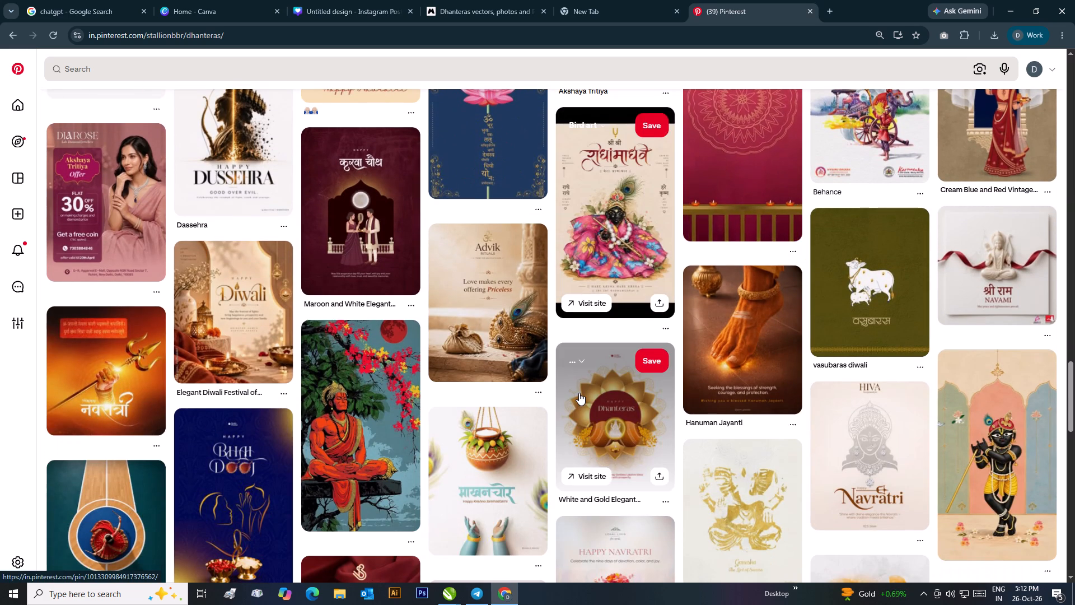
scroll(579, 393, "down", 3)
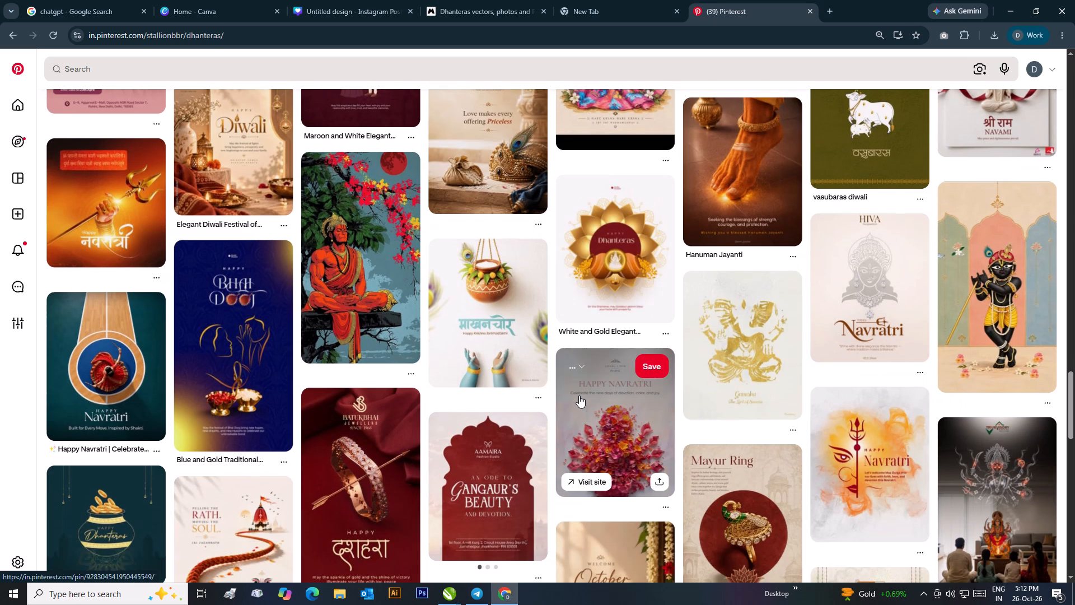
scroll(579, 395, "down", 6)
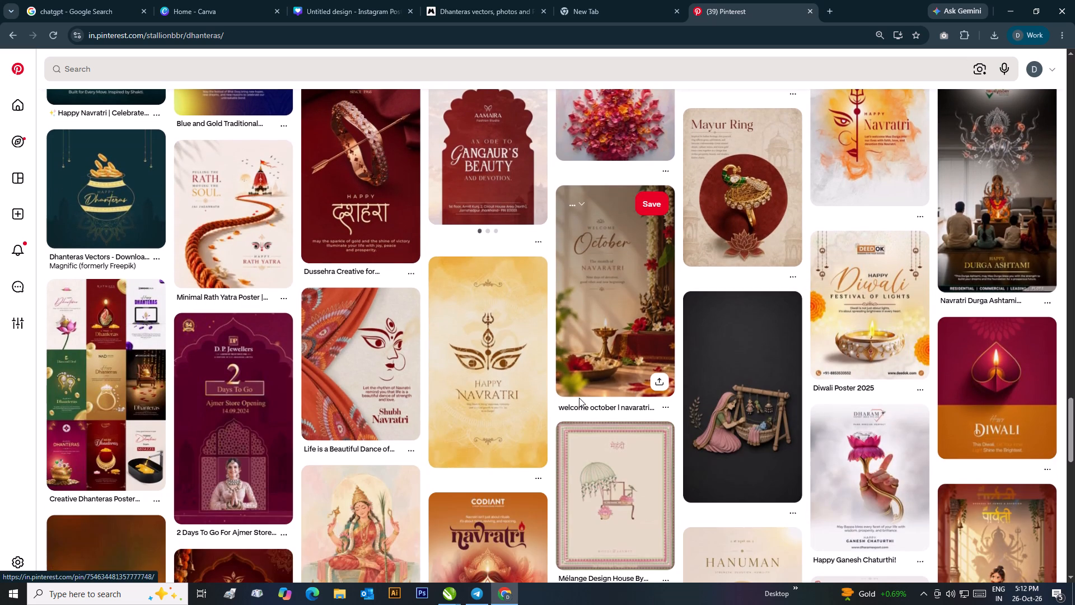
scroll(579, 398, "down", 3)
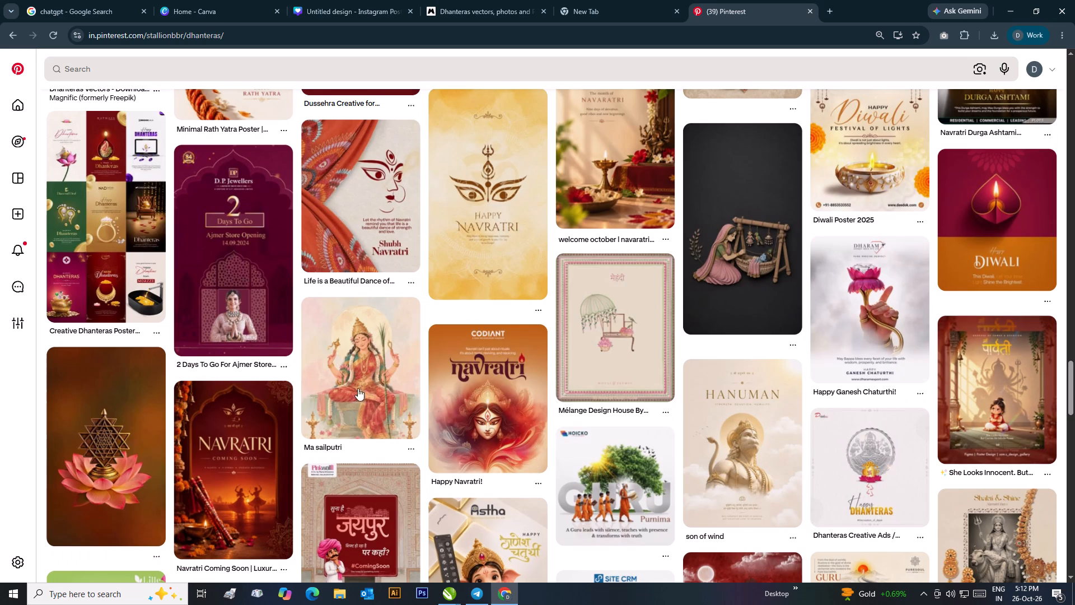
Open the "Creative Dhanteras Poster Design Ideas" pin and examine its poster collage and the related designs.
left_click(77, 190)
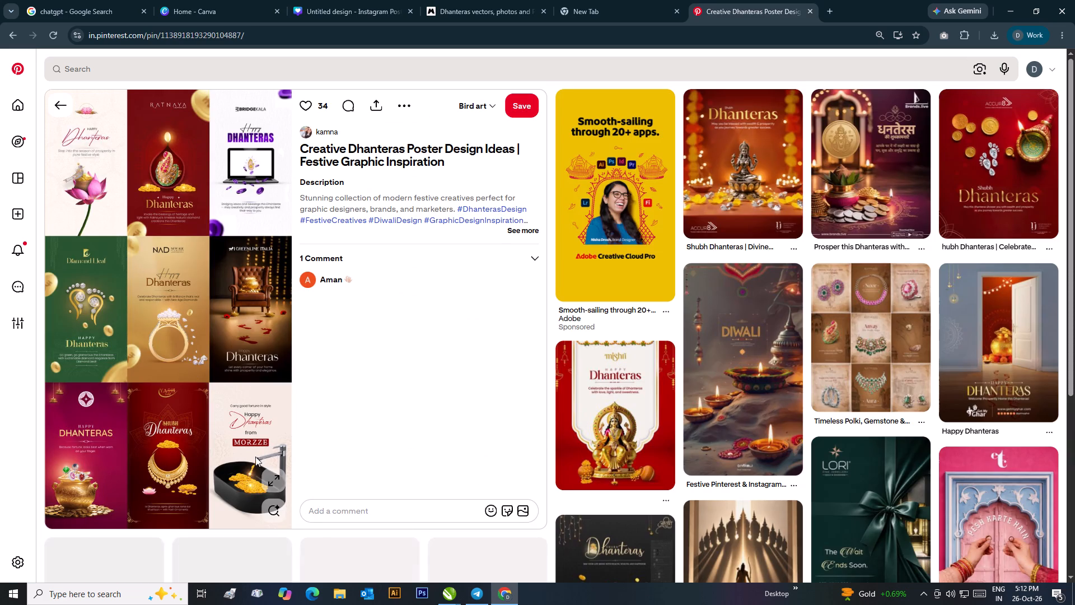
scroll(172, 525, "down", 1)
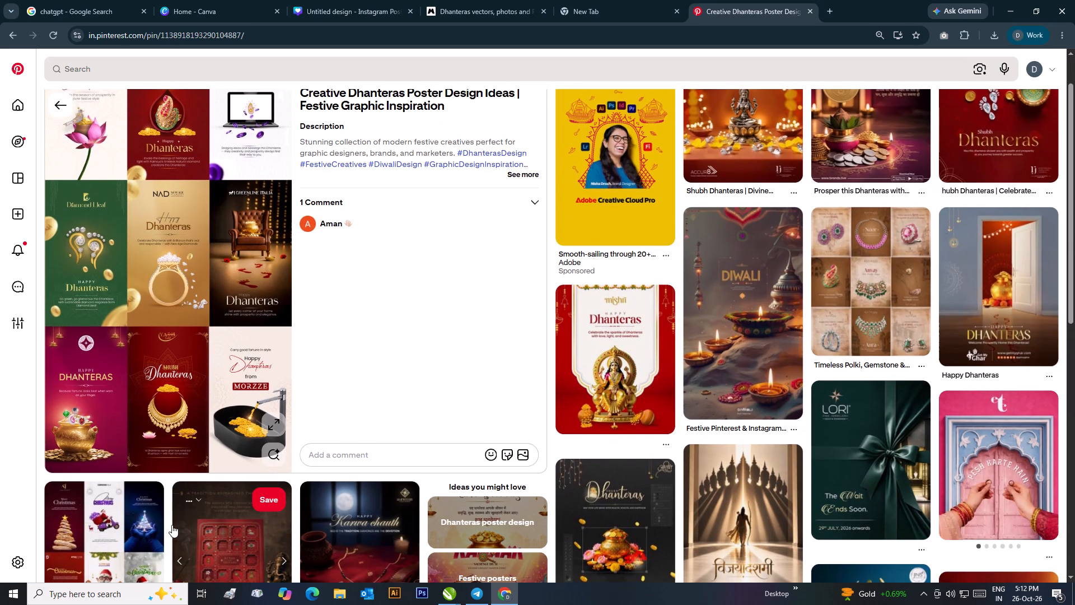
scroll(172, 525, "down", 7)
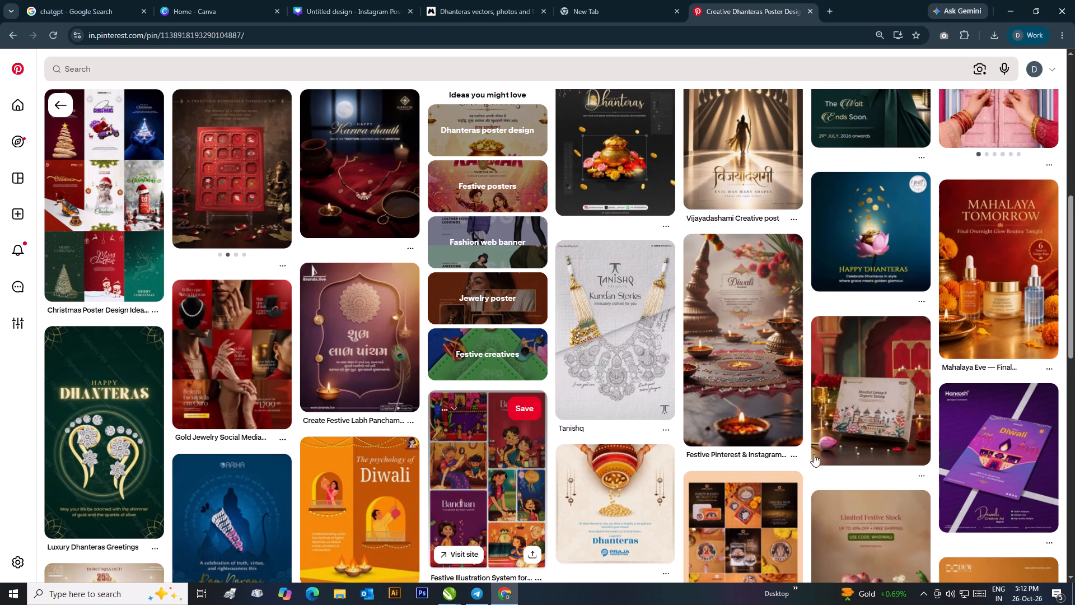
scroll(814, 454, "up", 8)
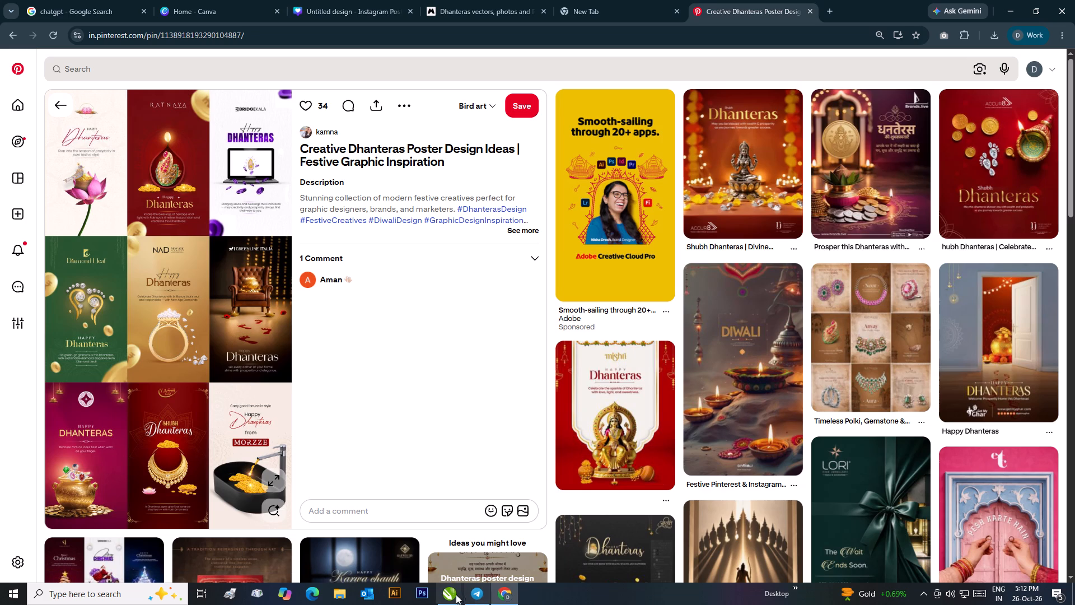
Check the existing SPEY Dhanteras posters in CorelDRAW, focusing on the blue gold-pot poster, and return to the browser.
left_click(525, 550)
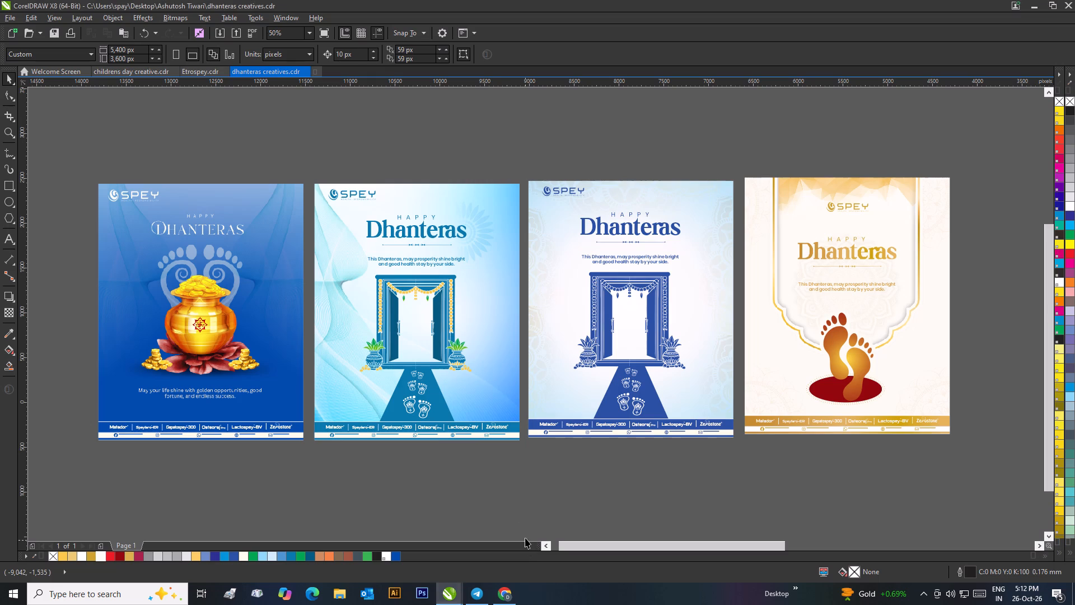
left_click(186, 305)
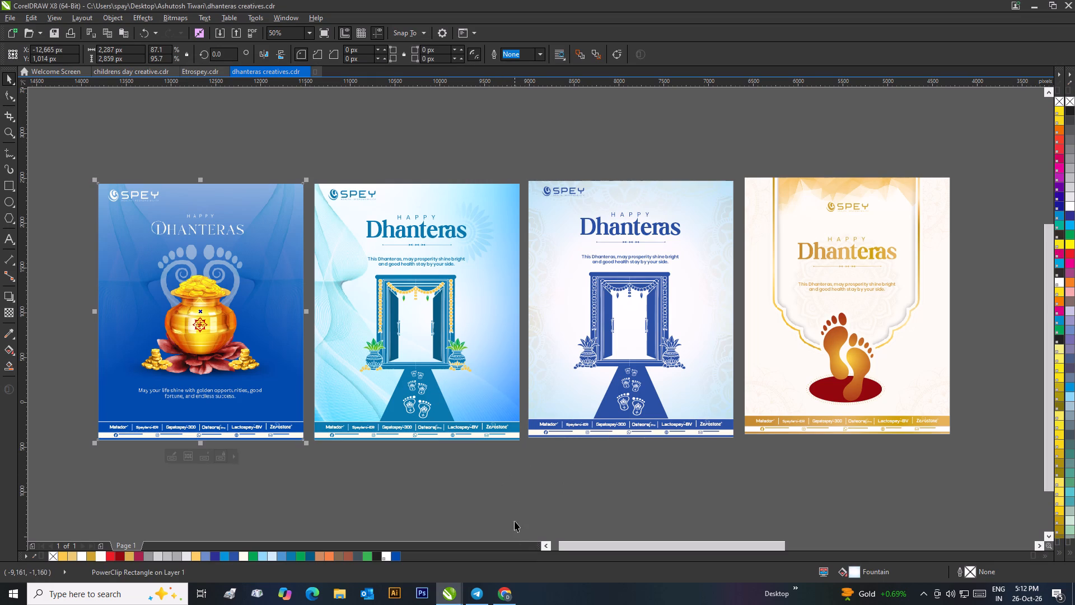
left_click(515, 552)
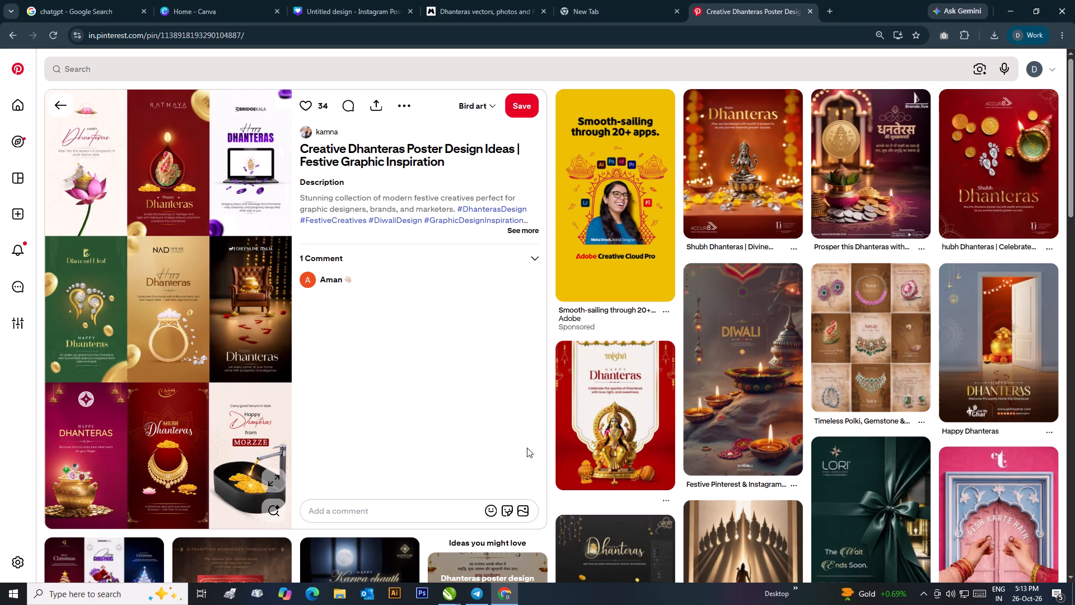
In the open Canva design, delete the footprints graphic, the greeting paragraph and the HAPPY DHANTERAS heading text.
left_click(347, 0)
left_click(688, 278)
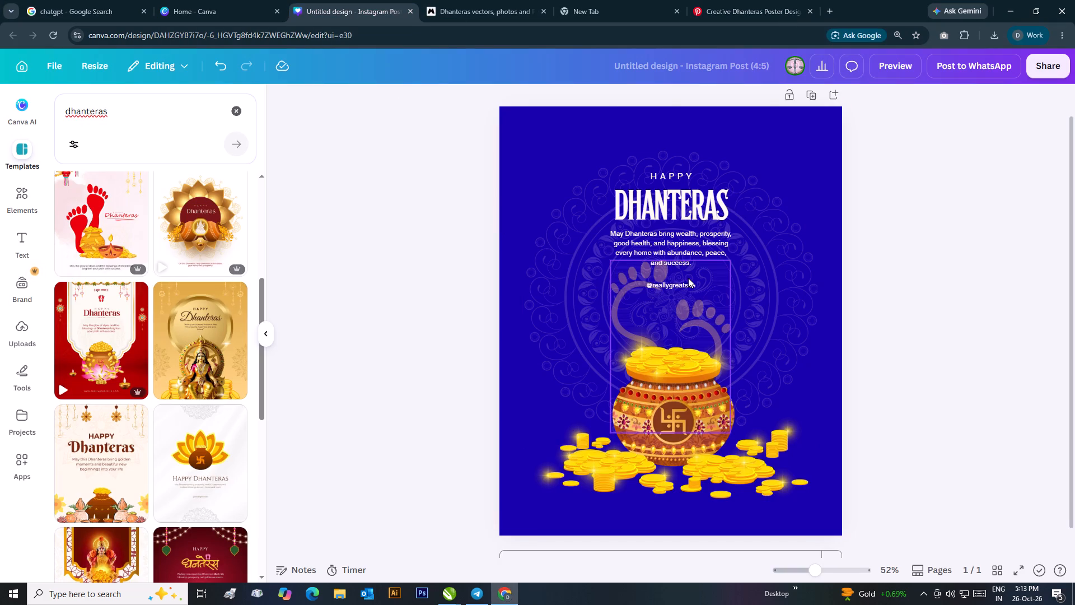
key("Delete")
left_click(699, 232)
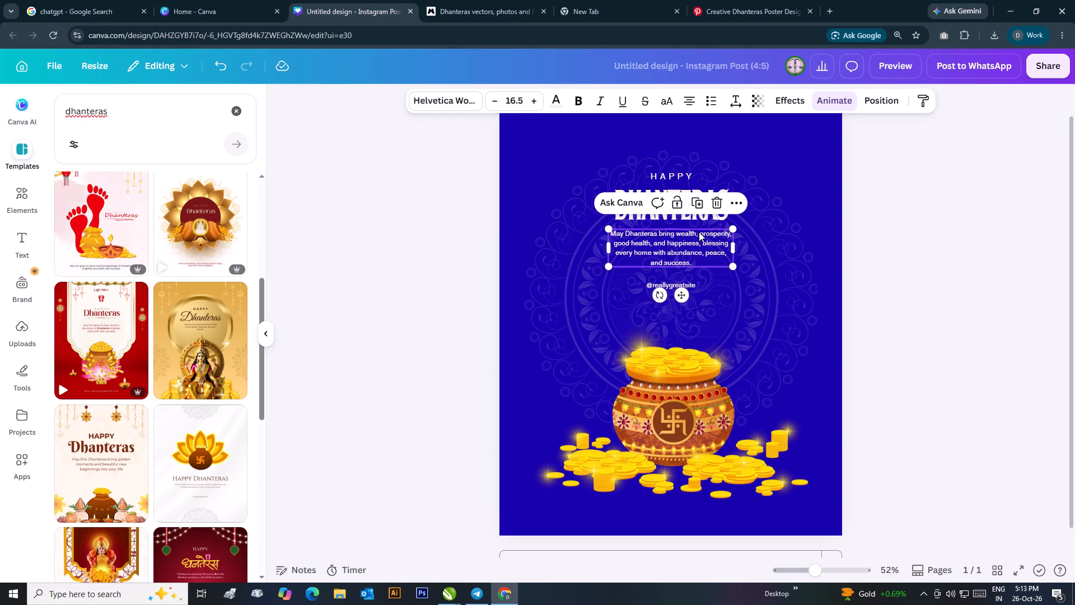
key("Delete")
left_click(685, 213)
key("Delete")
left_click(666, 178)
key("Delete")
left_click(666, 184)
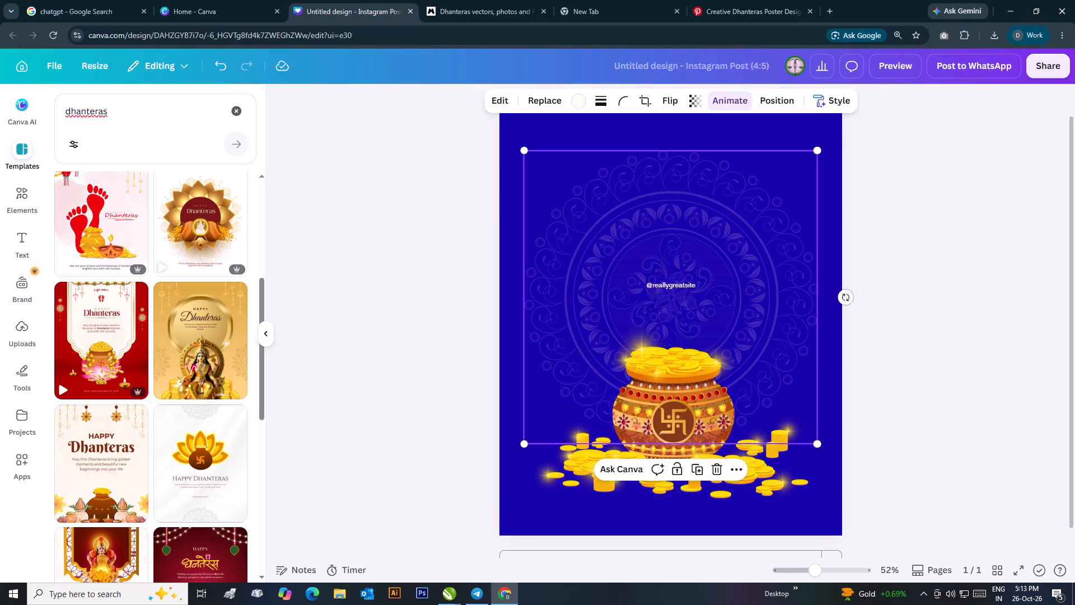
key("Delete")
left_click(670, 230)
left_click(671, 288)
key("Delete")
left_click(671, 288)
key("Delete")
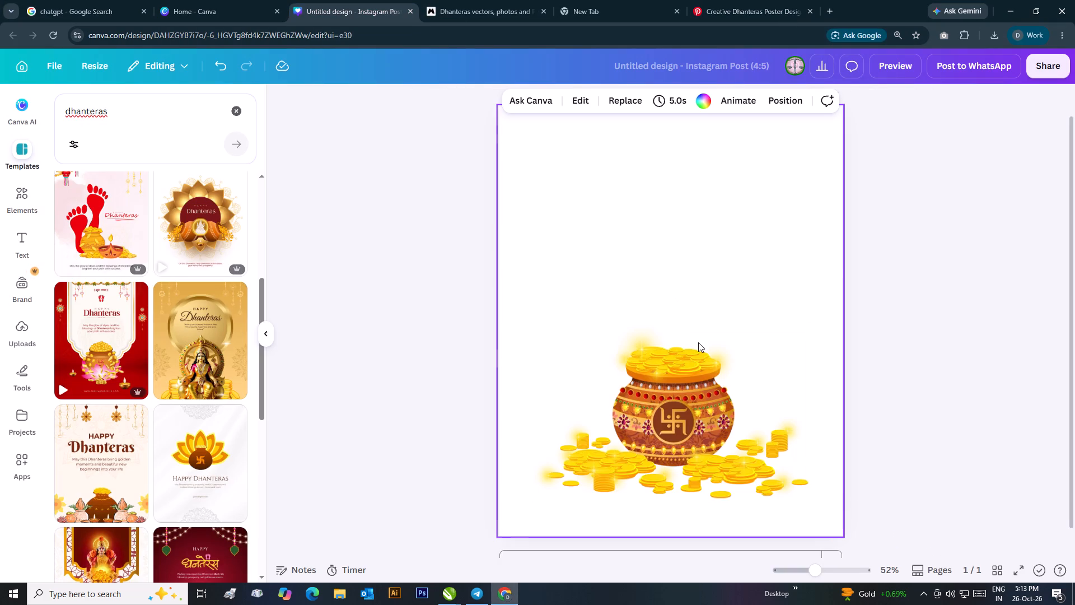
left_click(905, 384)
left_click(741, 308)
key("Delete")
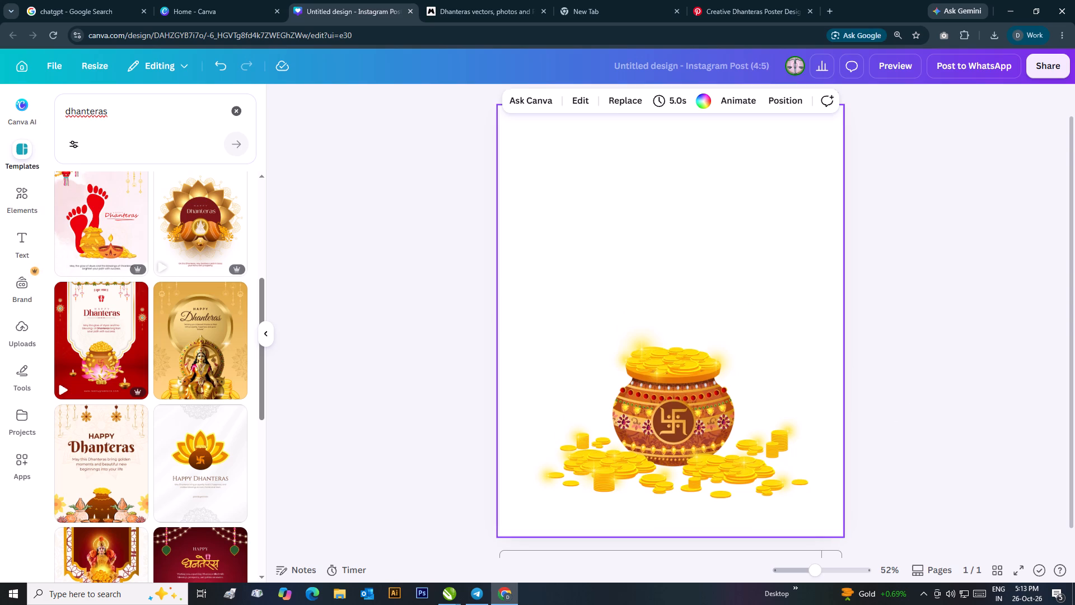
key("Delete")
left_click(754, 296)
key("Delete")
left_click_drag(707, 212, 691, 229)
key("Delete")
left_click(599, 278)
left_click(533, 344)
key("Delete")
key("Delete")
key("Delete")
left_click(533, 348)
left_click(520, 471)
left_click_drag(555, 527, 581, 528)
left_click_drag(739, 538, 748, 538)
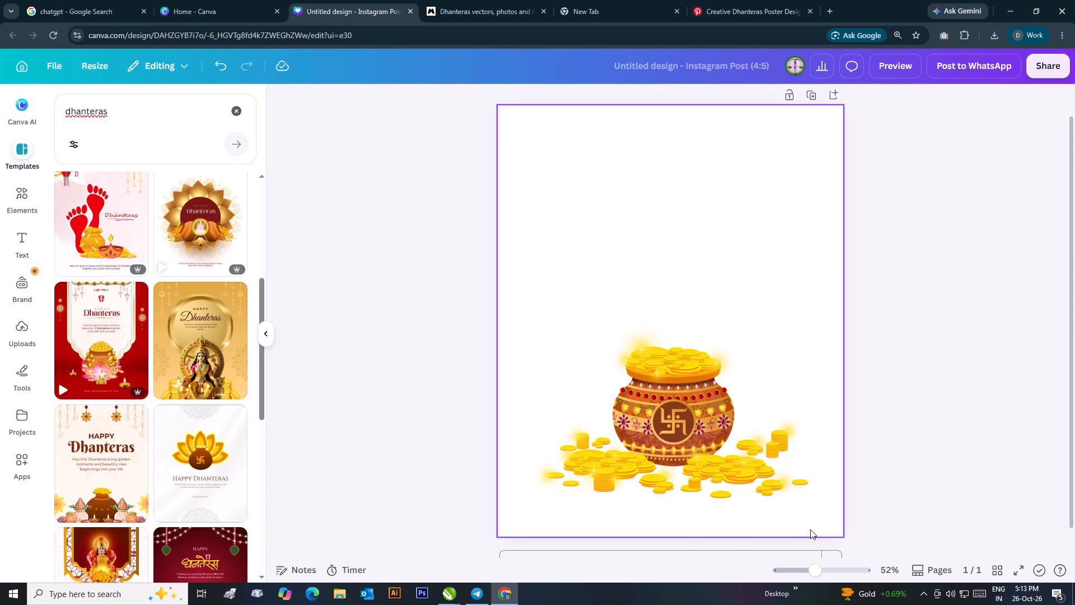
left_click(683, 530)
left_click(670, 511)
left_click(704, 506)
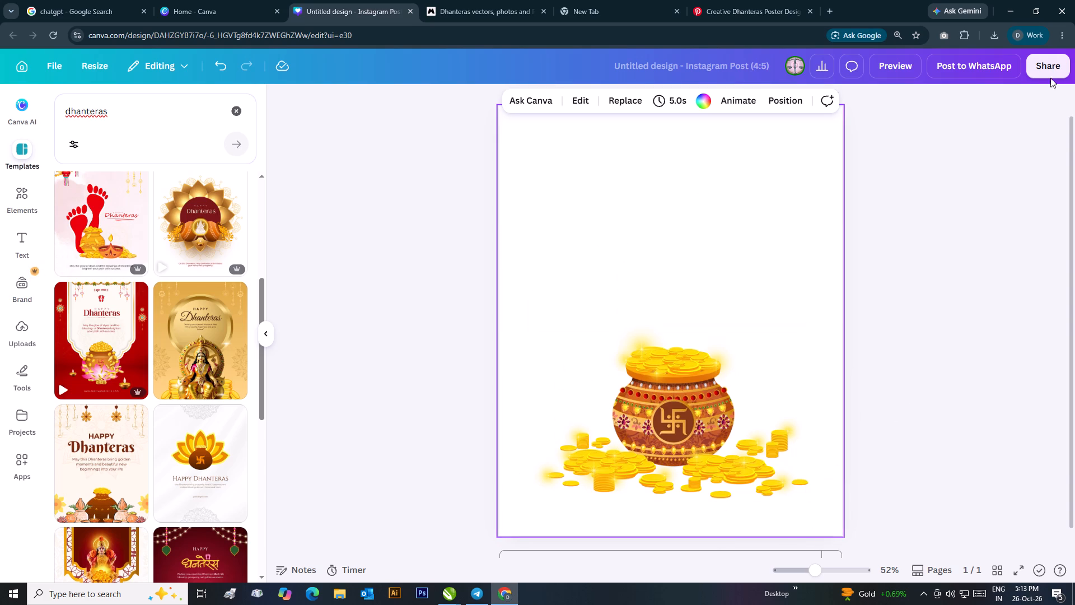
Try to download the design as a high-quality PNG with a transparent background.
left_click(1051, 72)
left_click(864, 359)
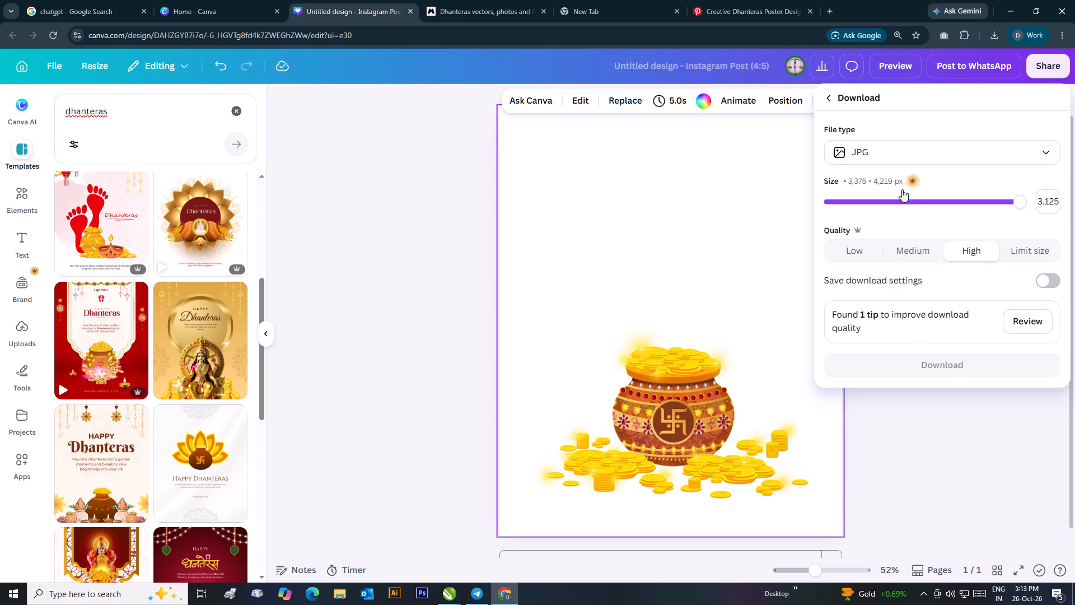
left_click(910, 157)
left_click(864, 219)
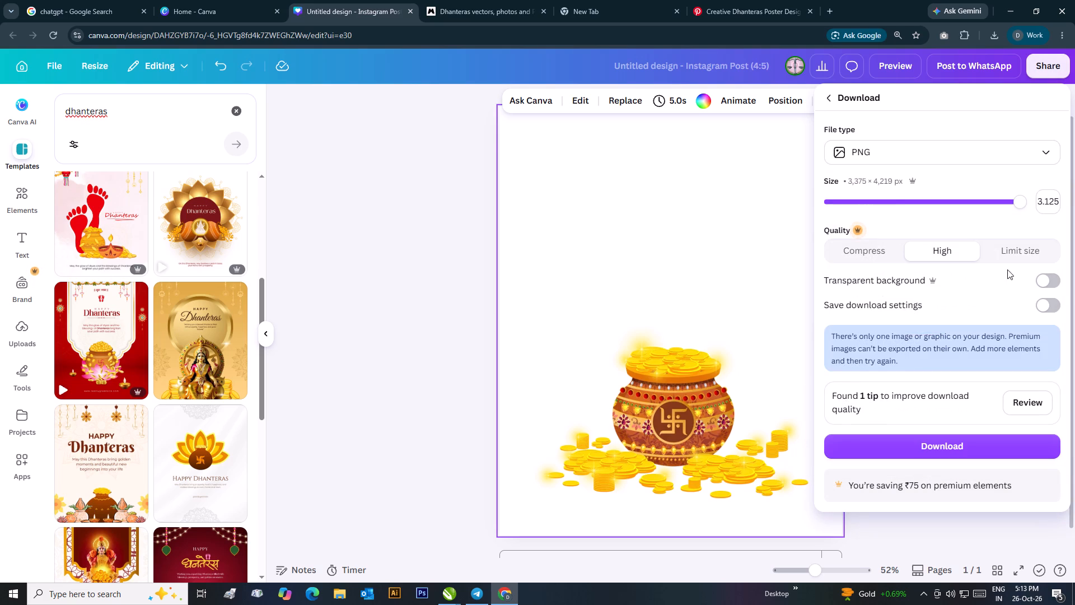
left_click(1048, 285)
left_click(941, 444)
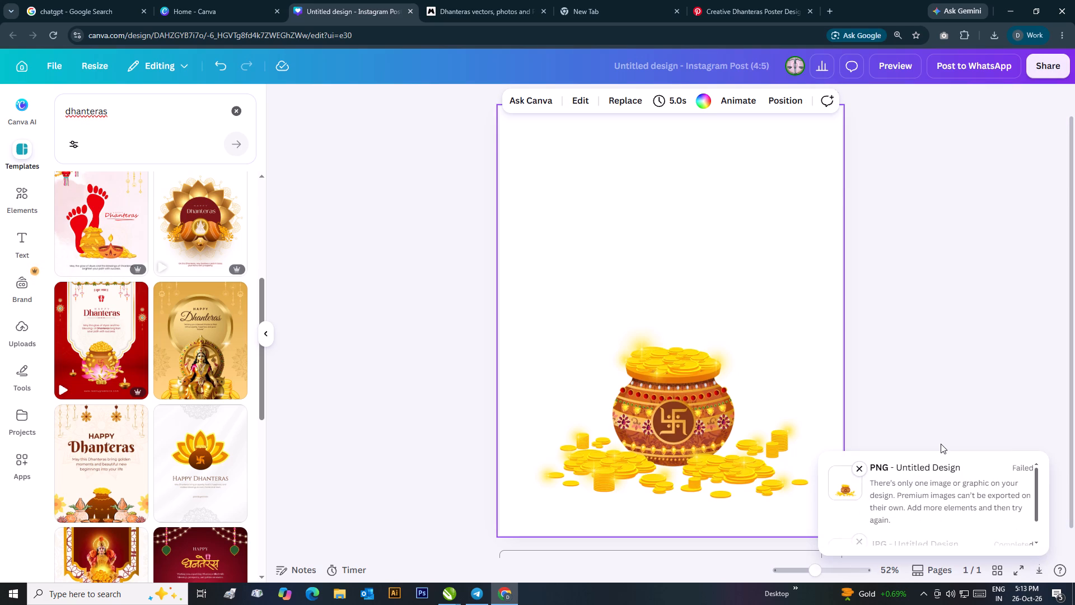
Add a text box containing only "o" and place it in the empty area above the pot.
left_click(18, 245)
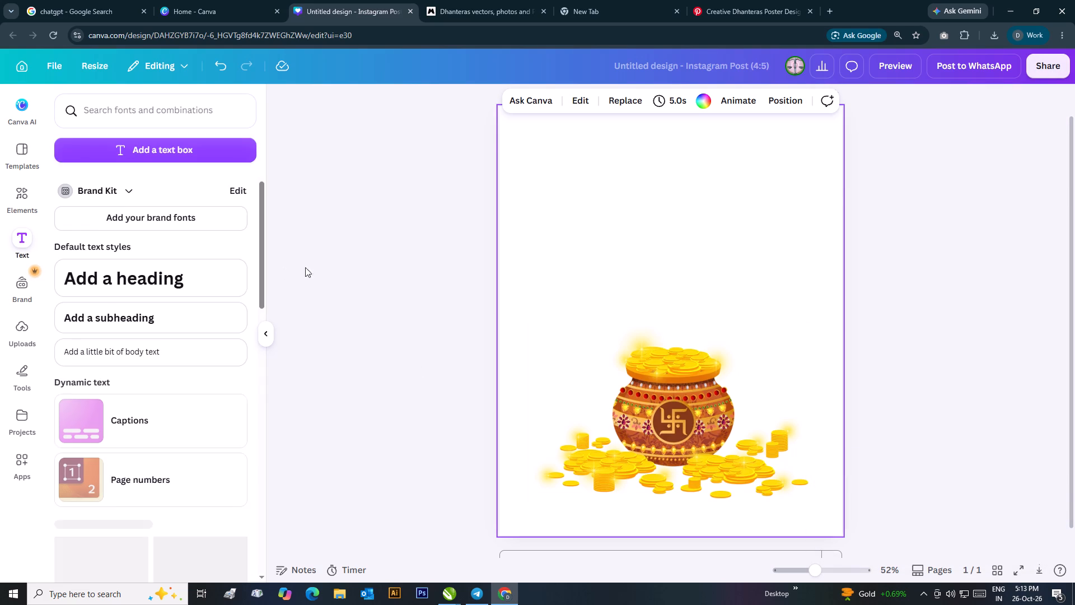
left_click(205, 150)
key("BackSpace")
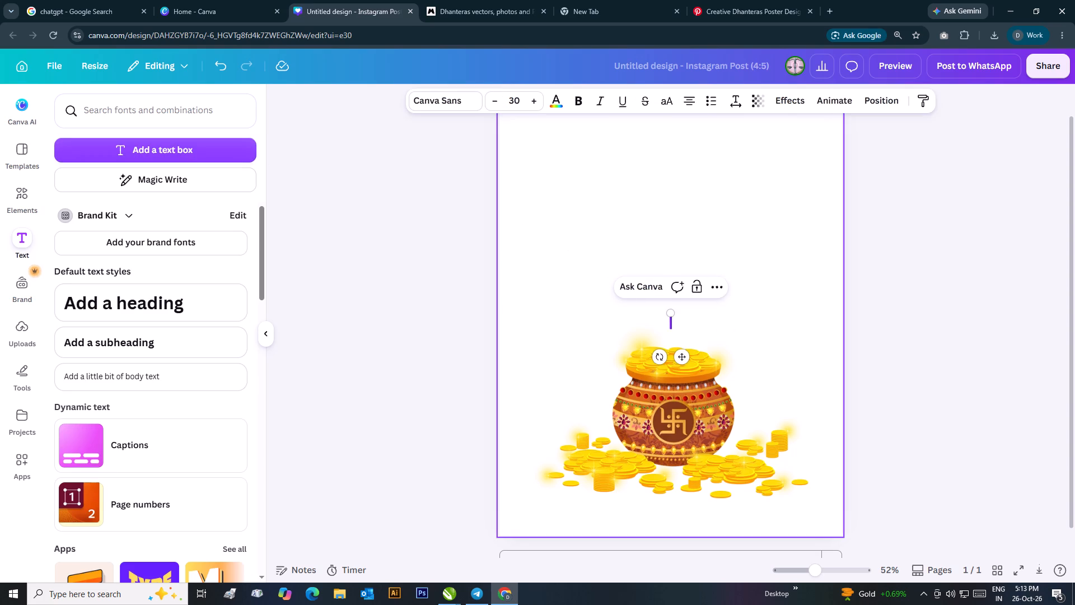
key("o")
left_click(883, 246)
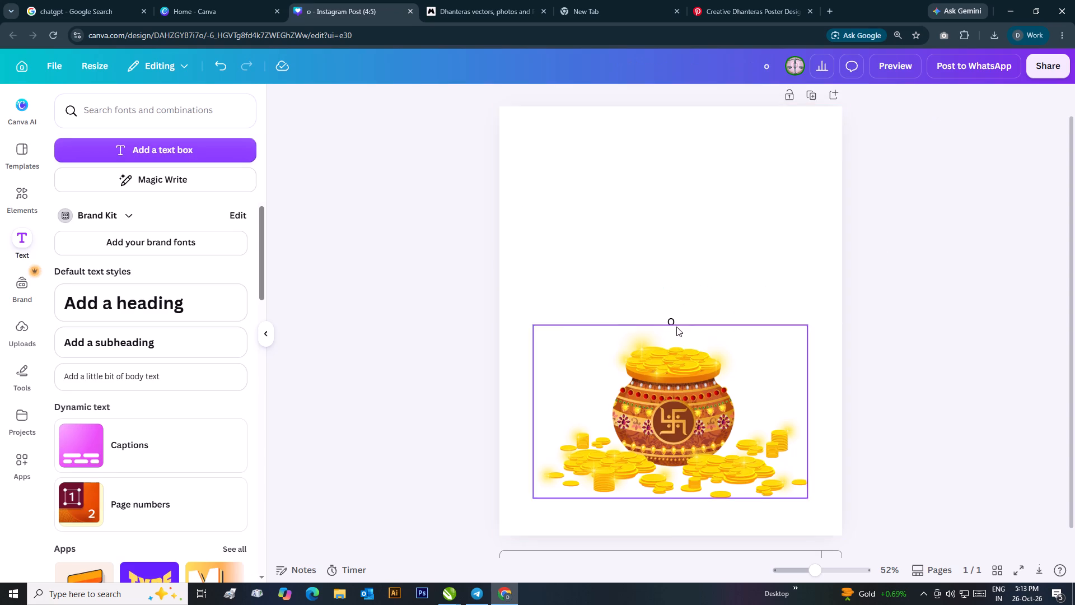
left_click_drag(674, 325, 690, 263)
Download the design as a PNG and save it as "o" in the suggested desktop folder.
left_click(1033, 75)
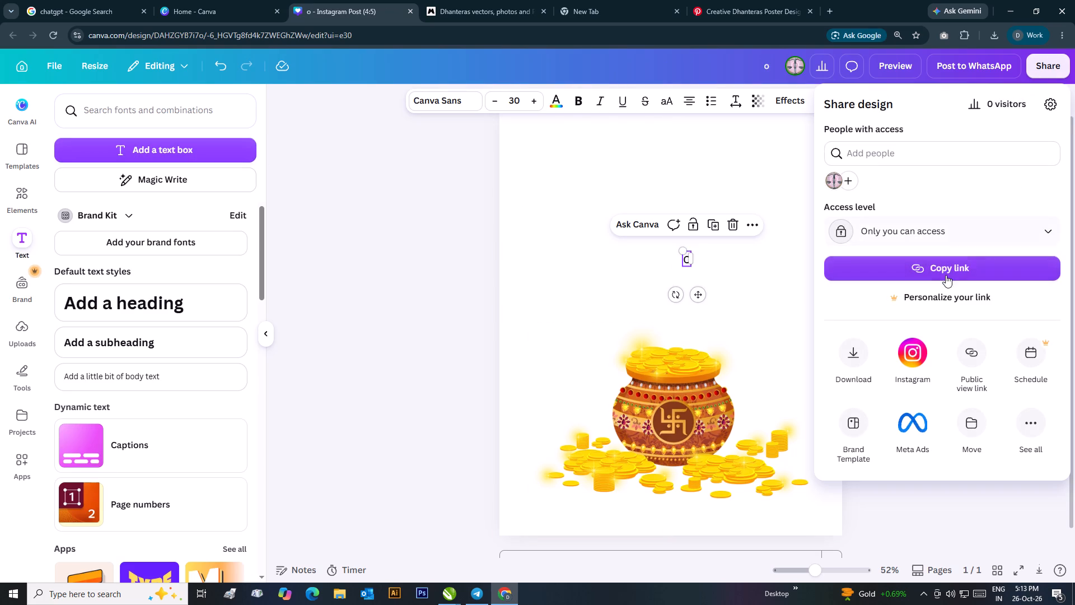
left_click(856, 359)
left_click(954, 394)
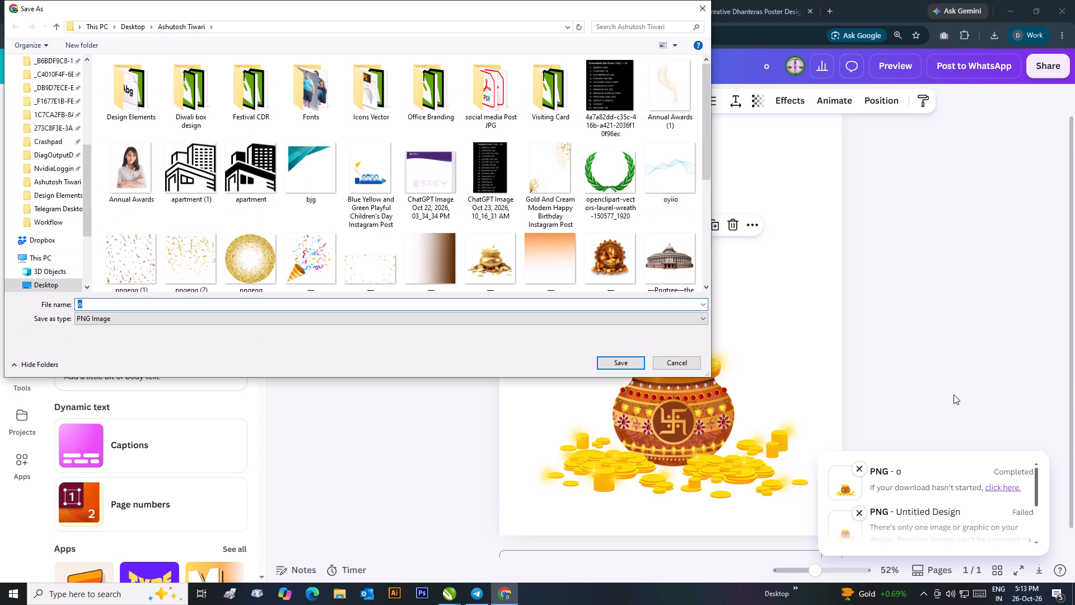
left_click(620, 360)
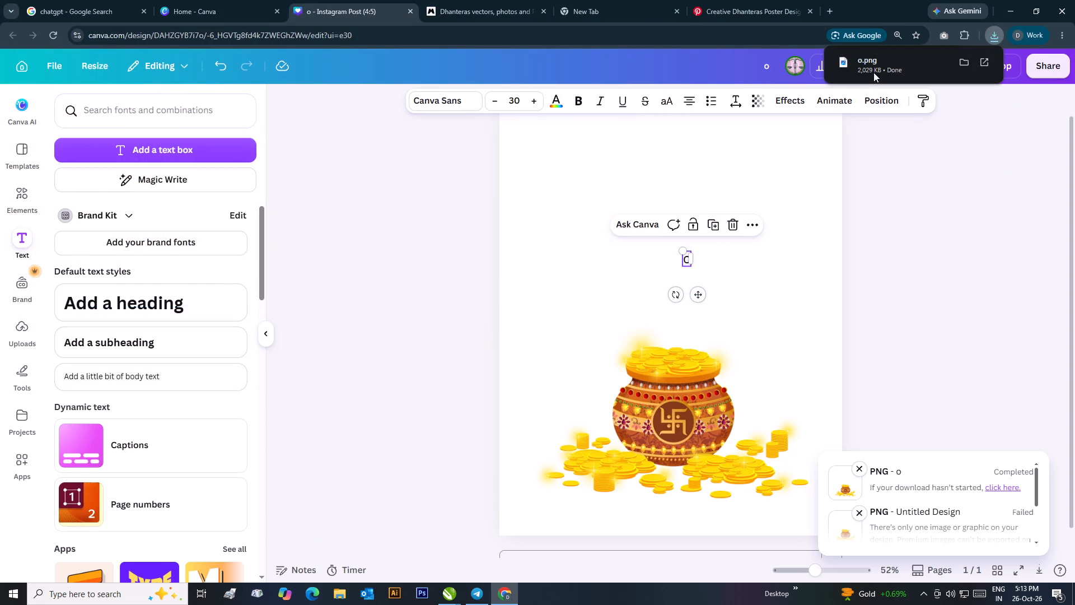
Bring the downloaded o.png into the CorelDRAW Dhanteras document and place it in the empty area beside the blue poster.
left_click_drag(874, 71, 493, 317)
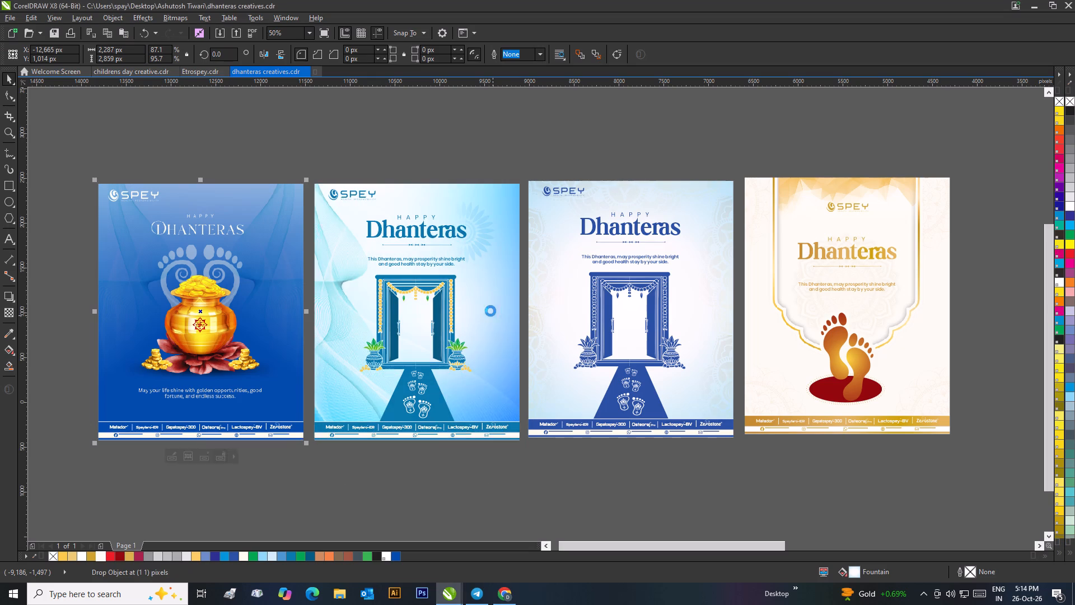
scroll(503, 308, "down", 3)
left_click_drag(531, 336, 317, 323)
Crop the imported bitmap to about 2,744 × 1,744 px around the pot and its coins, removing the stray "o".
scroll(312, 325, "up", 2)
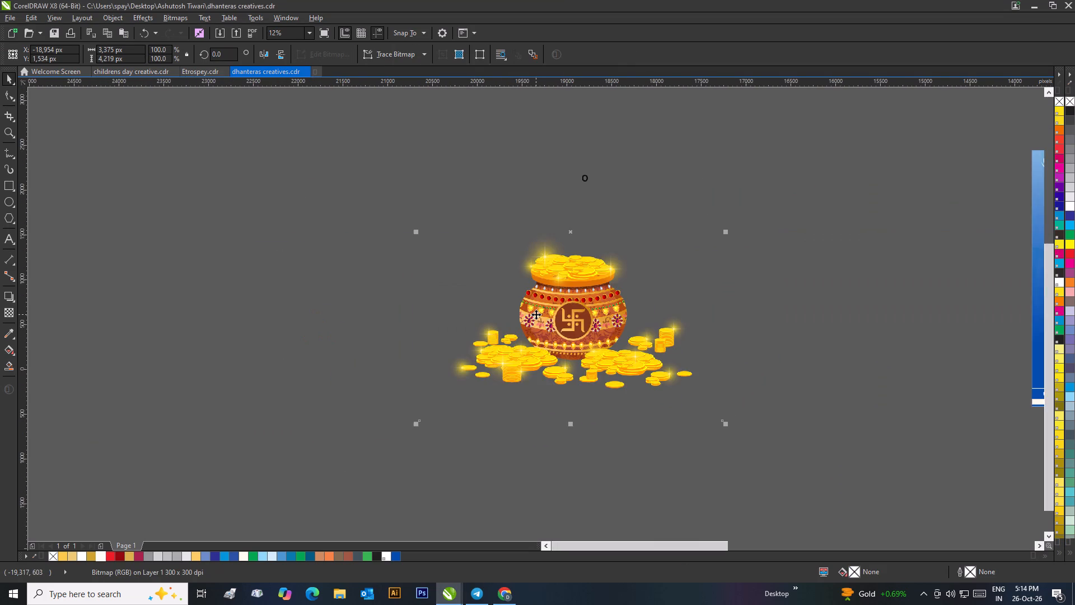
scroll(563, 316, "up", 1)
scroll(532, 319, "down", 1)
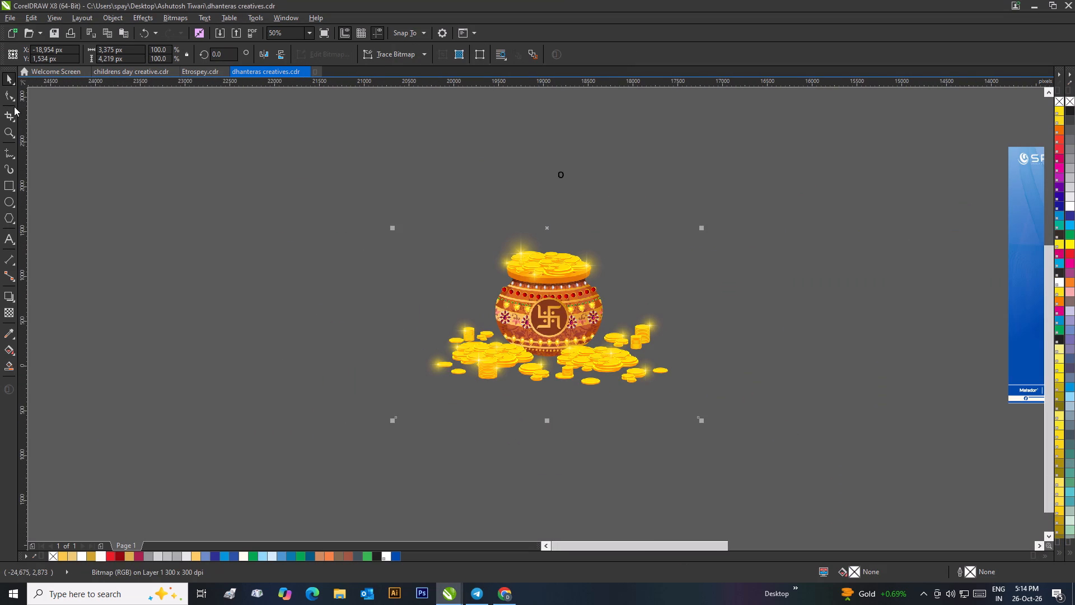
left_click(13, 114)
left_click_drag(390, 229, 492, 383)
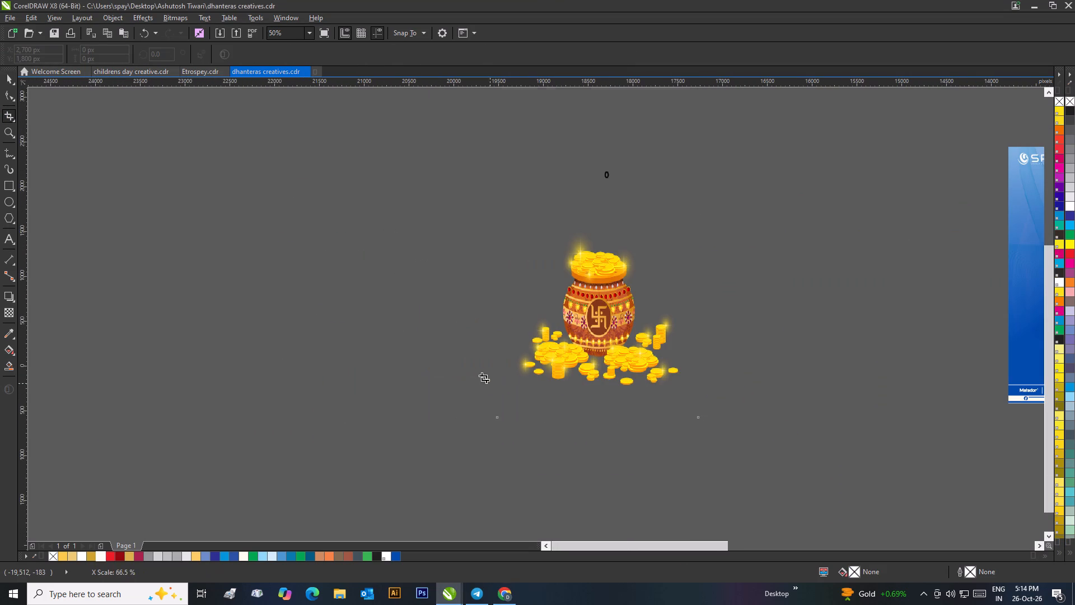
key("ctrl+z")
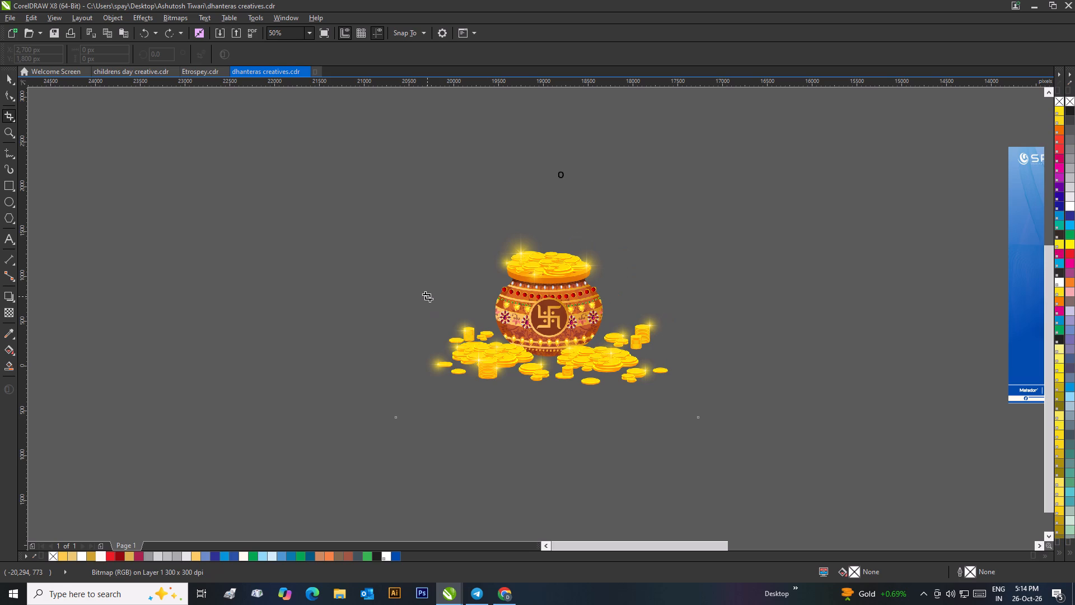
left_click_drag(333, 212, 625, 388)
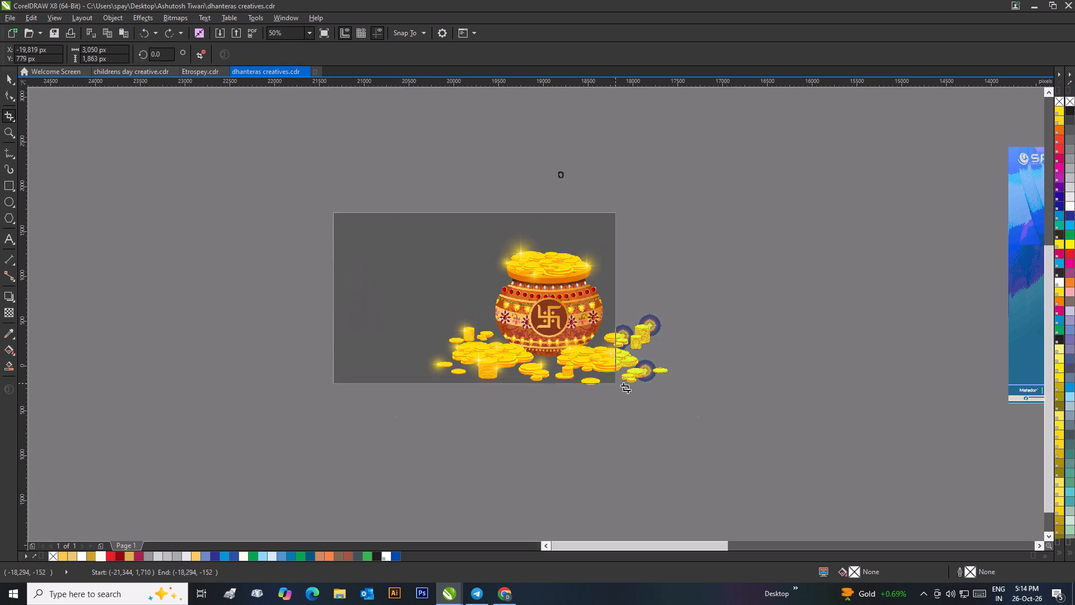
left_click_drag(625, 388, 691, 390)
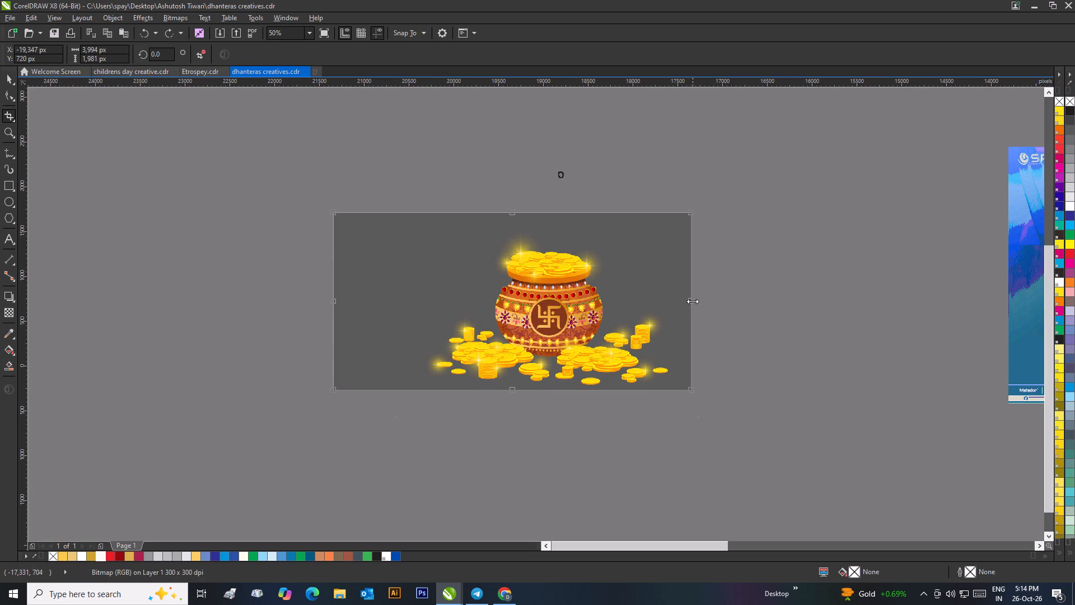
left_click_drag(693, 301, 667, 325)
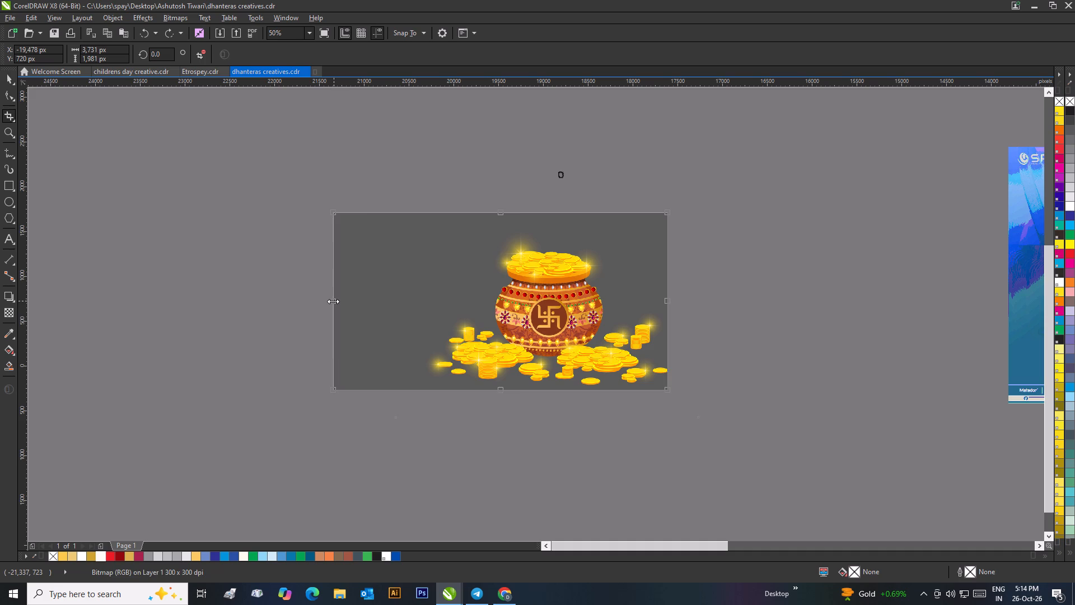
left_click_drag(333, 301, 422, 360)
left_click_drag(543, 213, 546, 236)
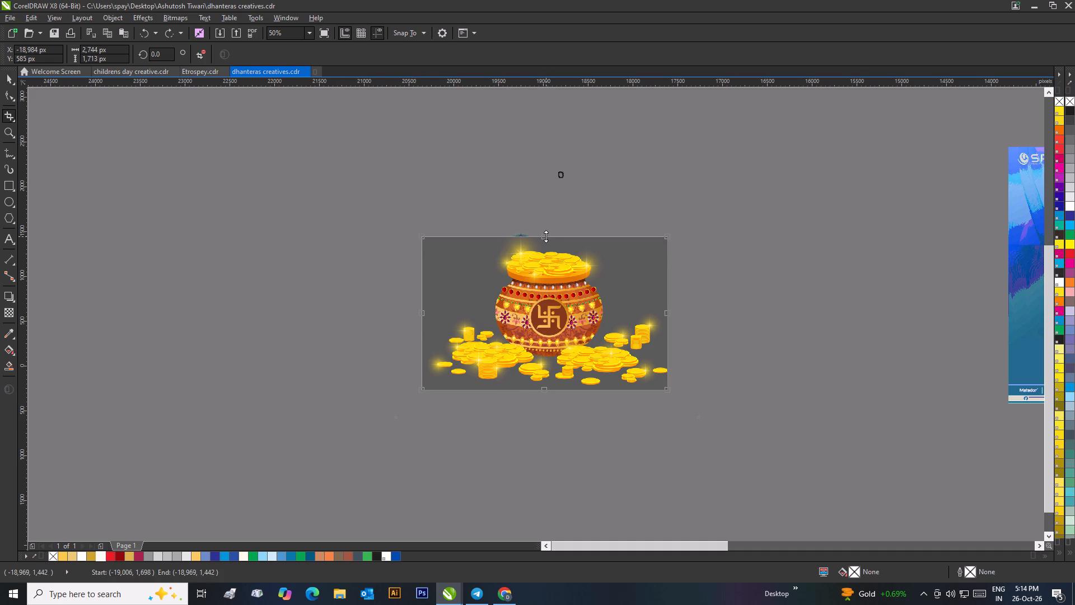
left_click_drag(546, 236, 552, 229)
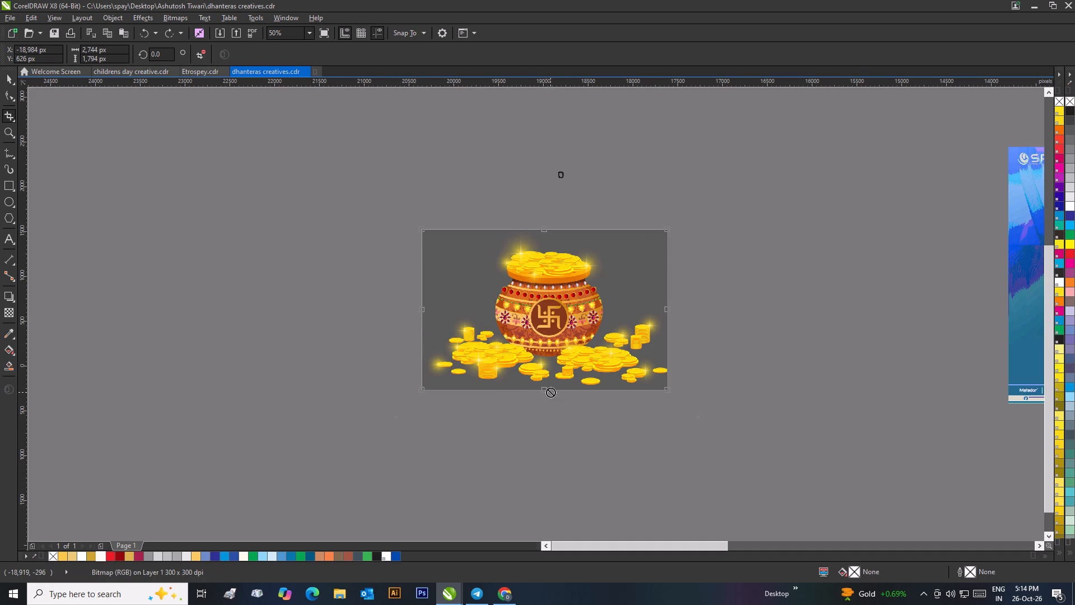
left_click_drag(546, 389, 552, 385)
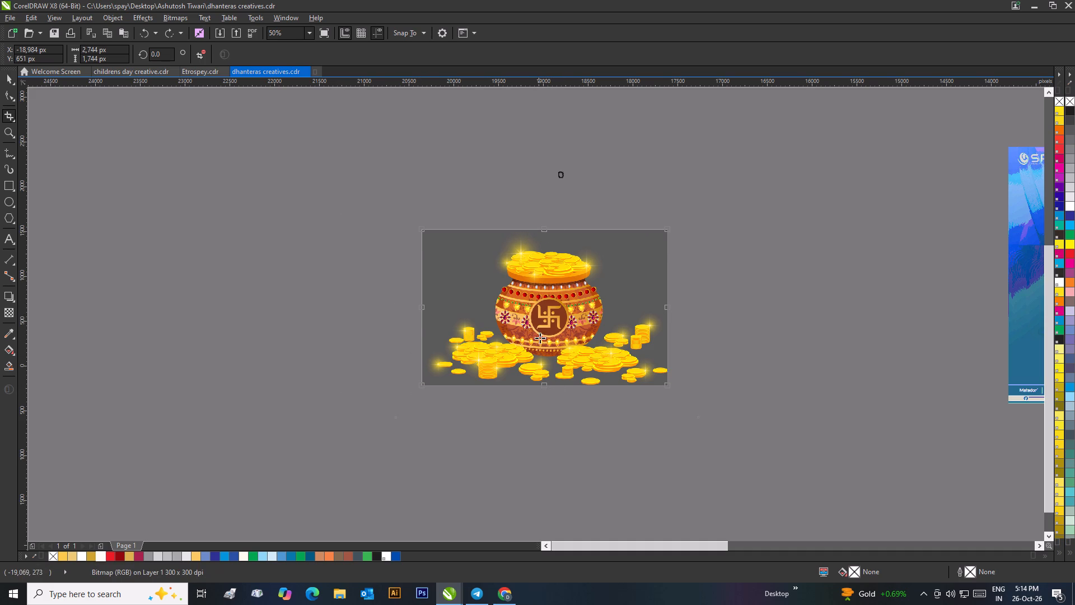
double_click(545, 333)
left_click(15, 80)
scroll(92, 113, "down", 3)
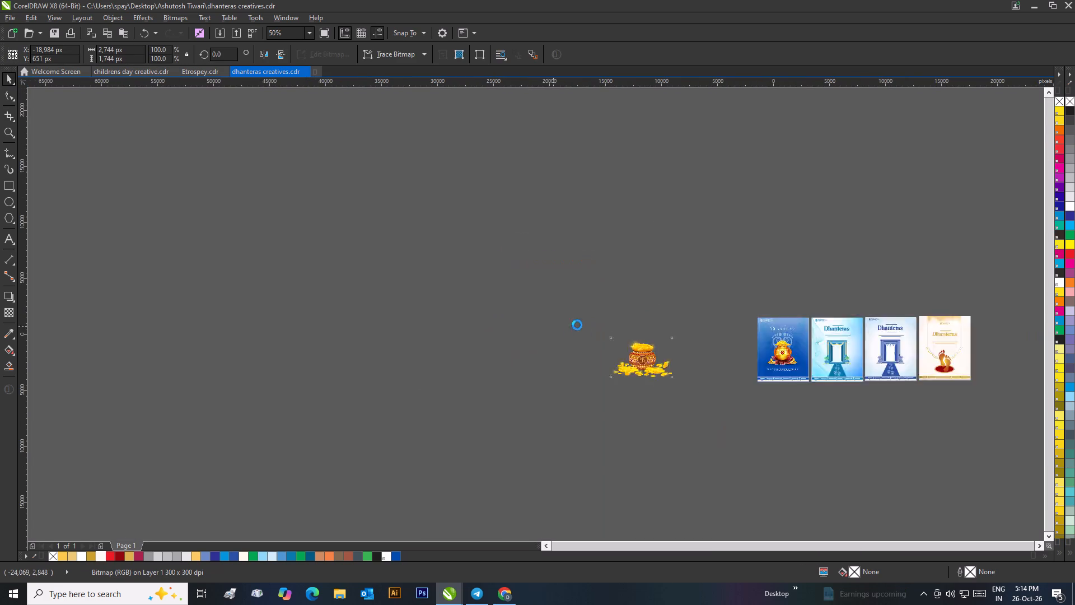
Move the cropped gold coin pot bitmap over the light-blue doorway Dhanteras poster.
scroll(724, 358, "up", 2)
scroll(419, 290, "down", 1)
left_click_drag(271, 262, 391, 281)
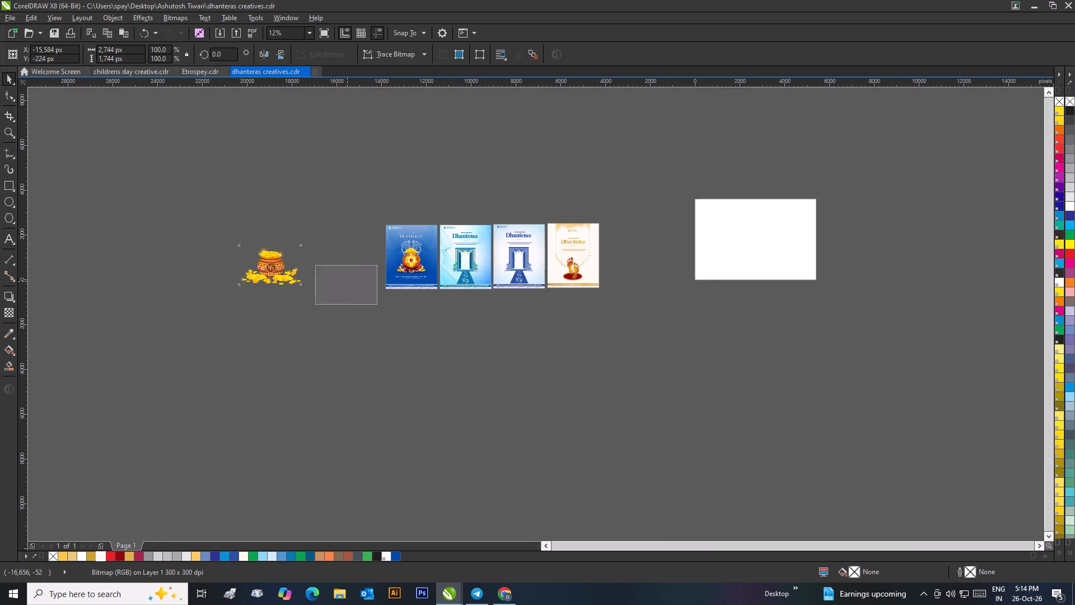
left_click_drag(391, 281, 467, 269)
scroll(497, 283, "up", 1)
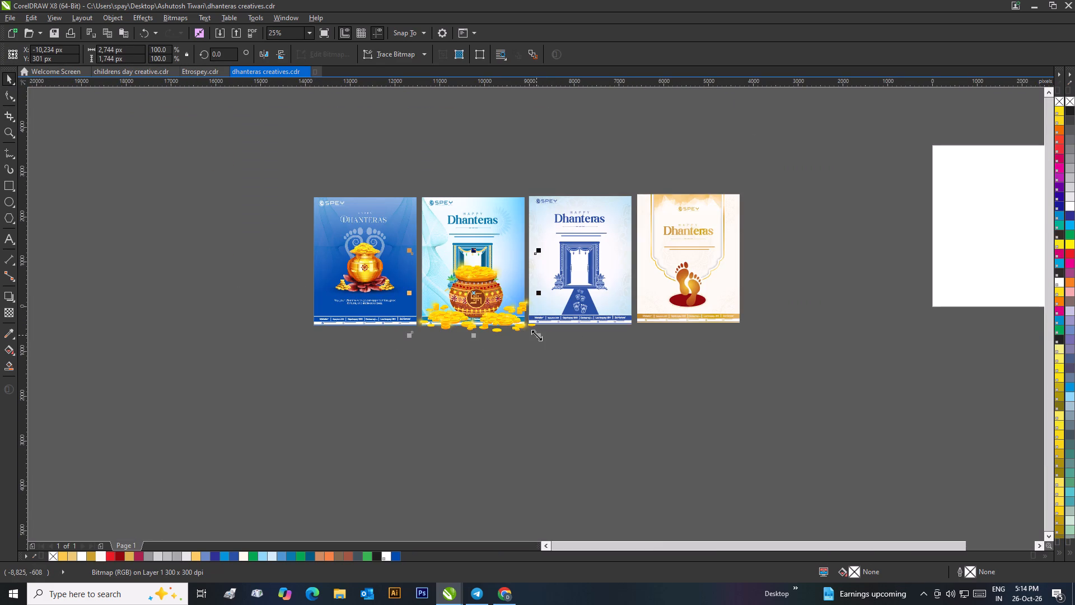
Scale the coin pot down to about 581 by 369 px and place it inside the light-blue poster's open doorway.
left_click_drag(536, 335, 440, 351)
scroll(534, 330, "up", 1)
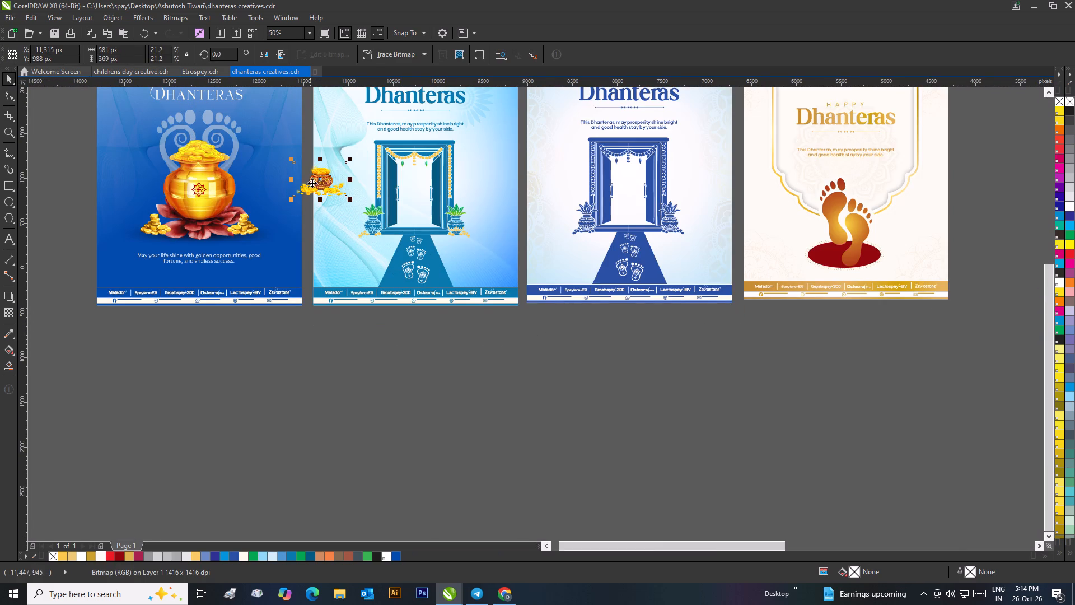
left_click_drag(317, 182, 412, 217)
scroll(426, 221, "up", 1)
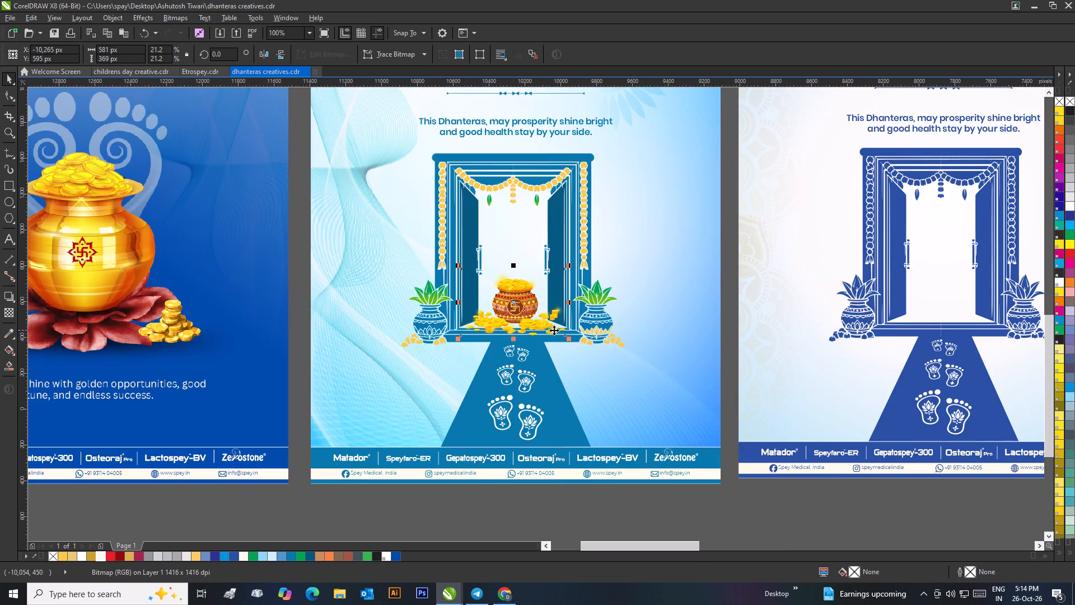
left_click_drag(522, 312, 522, 302)
scroll(520, 302, "up", 1)
scroll(536, 314, "down", 1)
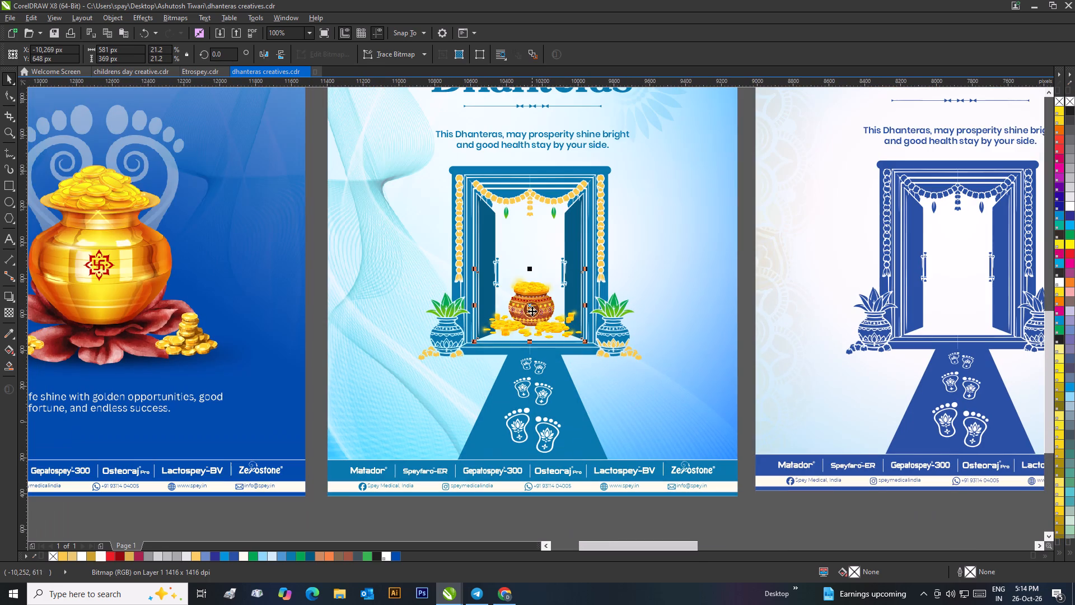
left_click(532, 311)
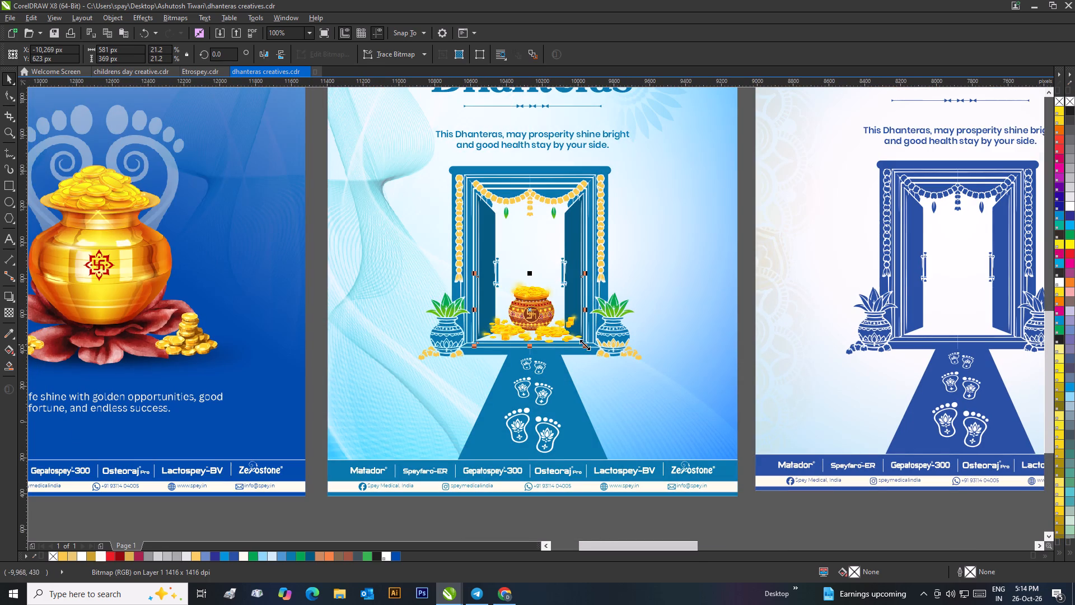
Reduce the coin pot to about 532 by 338 px and reposition it on the doorway floor.
left_click_drag(585, 345, 576, 351)
scroll(545, 334, "up", 2)
left_click_drag(508, 241, 507, 253)
left_click(505, 253)
left_click_drag(504, 257, 507, 264)
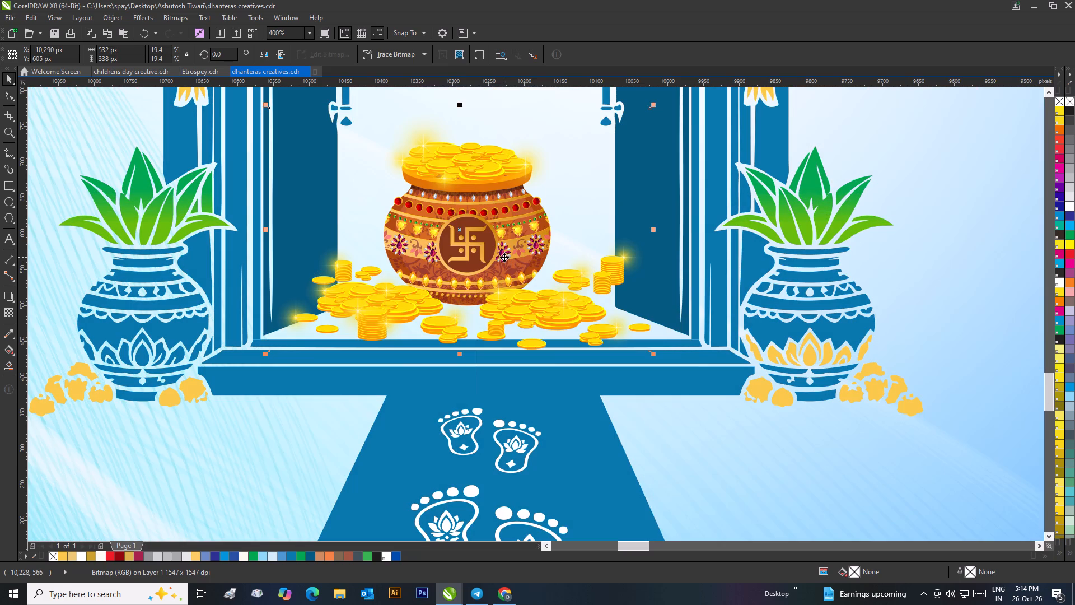
left_click_drag(504, 257, 504, 250)
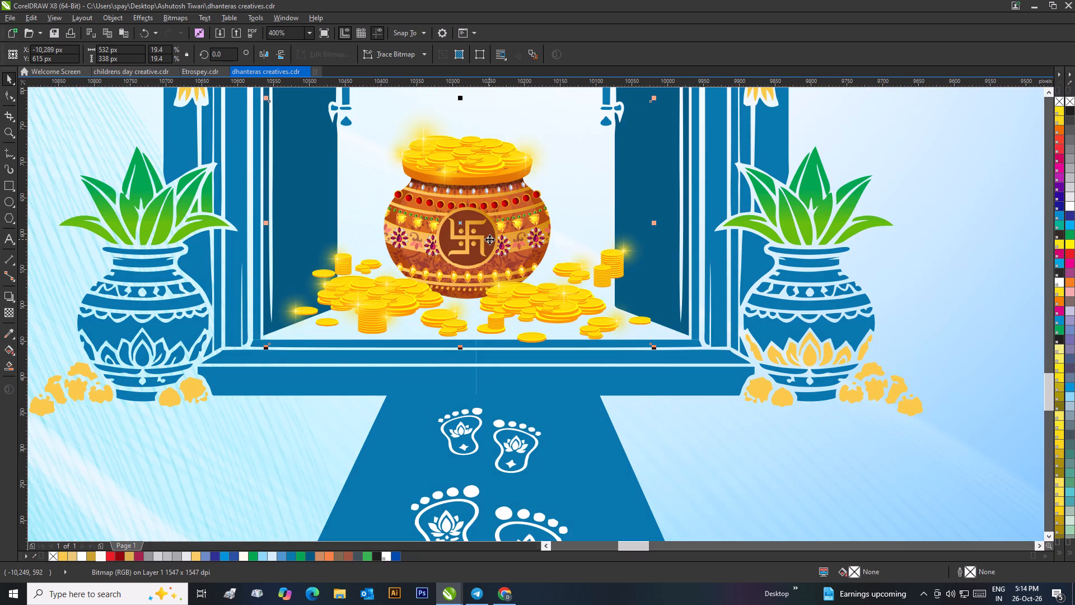
left_click(489, 239)
left_click(507, 260)
Reduce the coin pot to about 484 by 308 px and align it centrally on the doorway floor.
left_click_drag(656, 350, 652, 352)
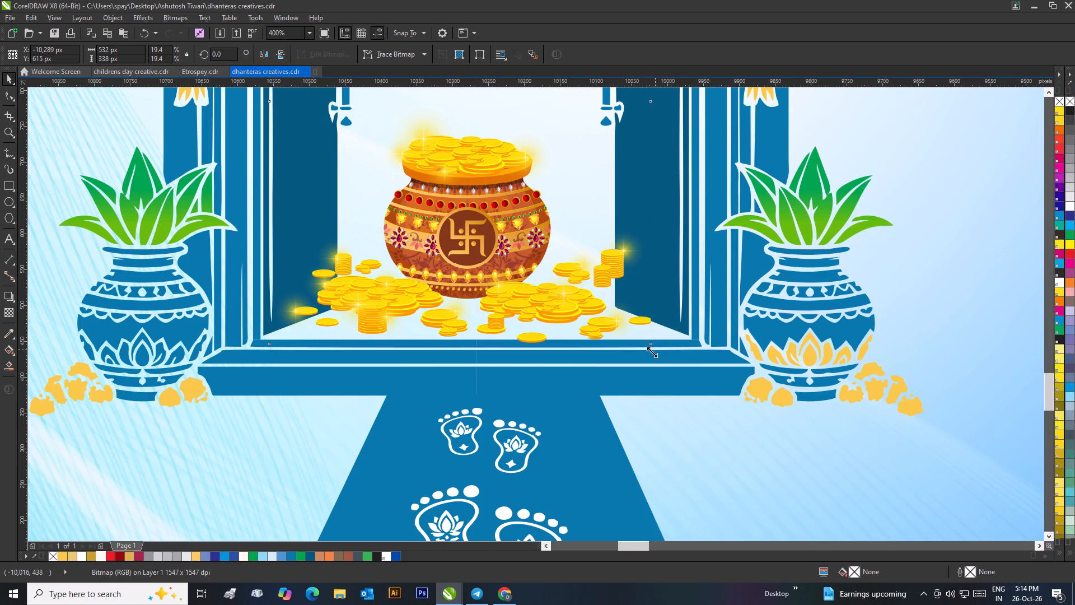
left_click_drag(652, 352, 622, 360)
left_click_drag(490, 268, 504, 280)
left_click(504, 274)
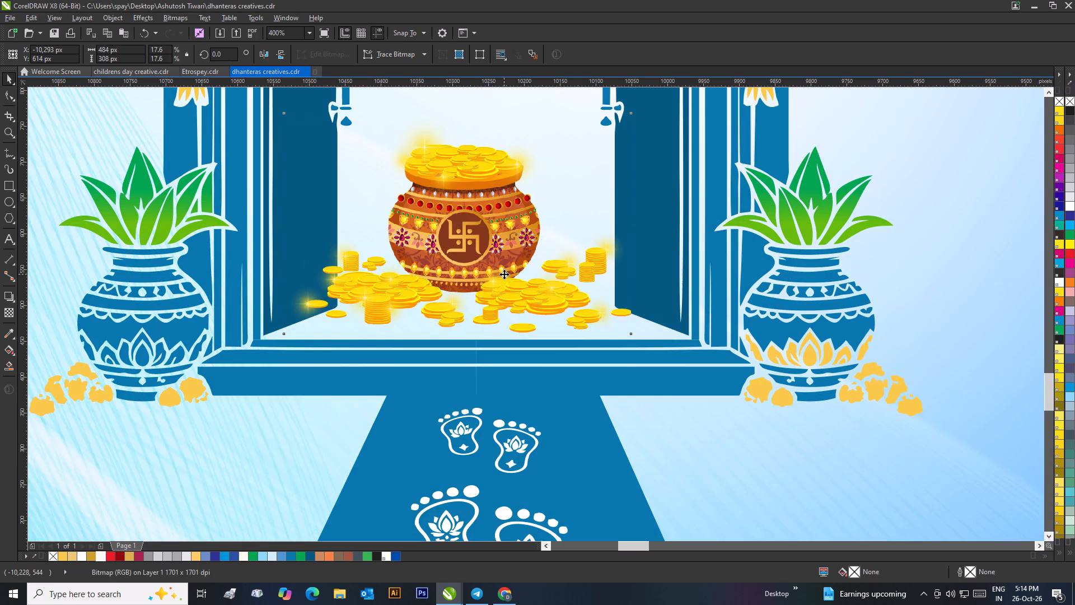
left_click_drag(502, 274, 504, 280)
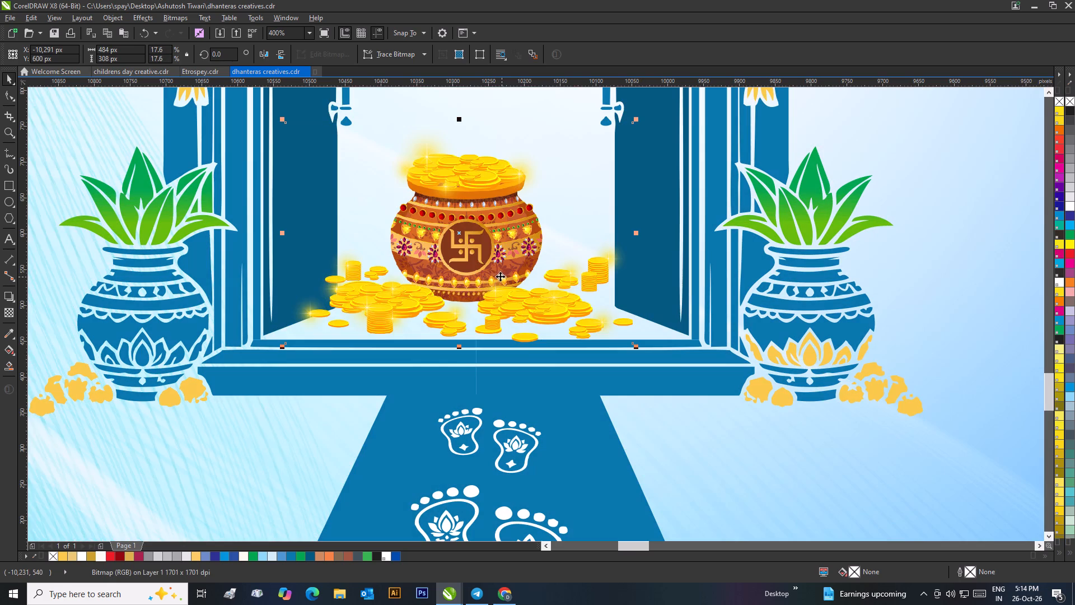
left_click_drag(496, 273, 501, 272)
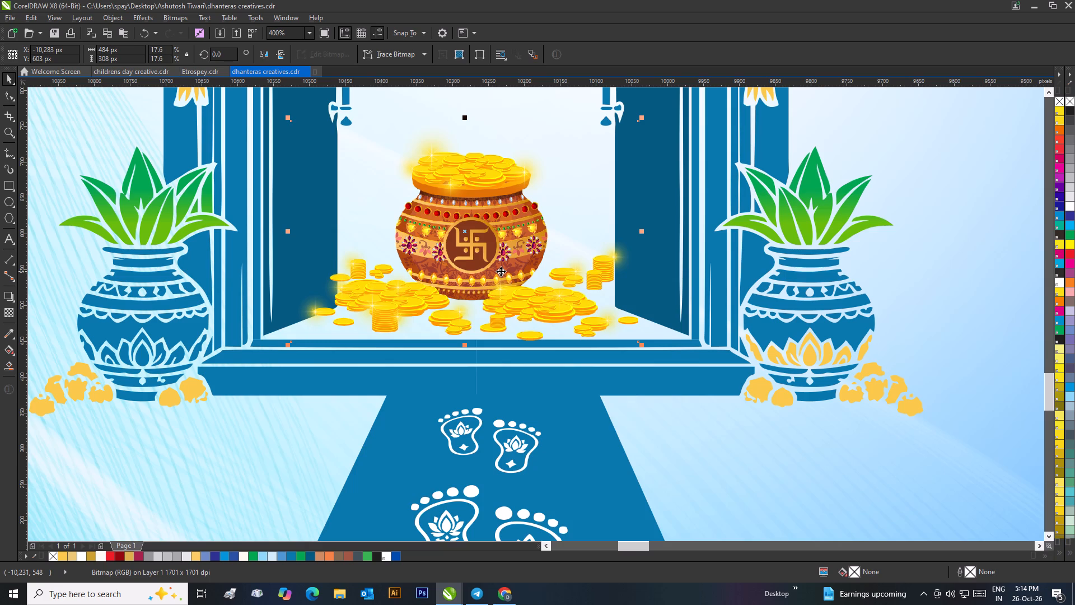
left_click_drag(473, 268, 476, 263)
left_click(475, 260)
scroll(478, 258, "down", 3)
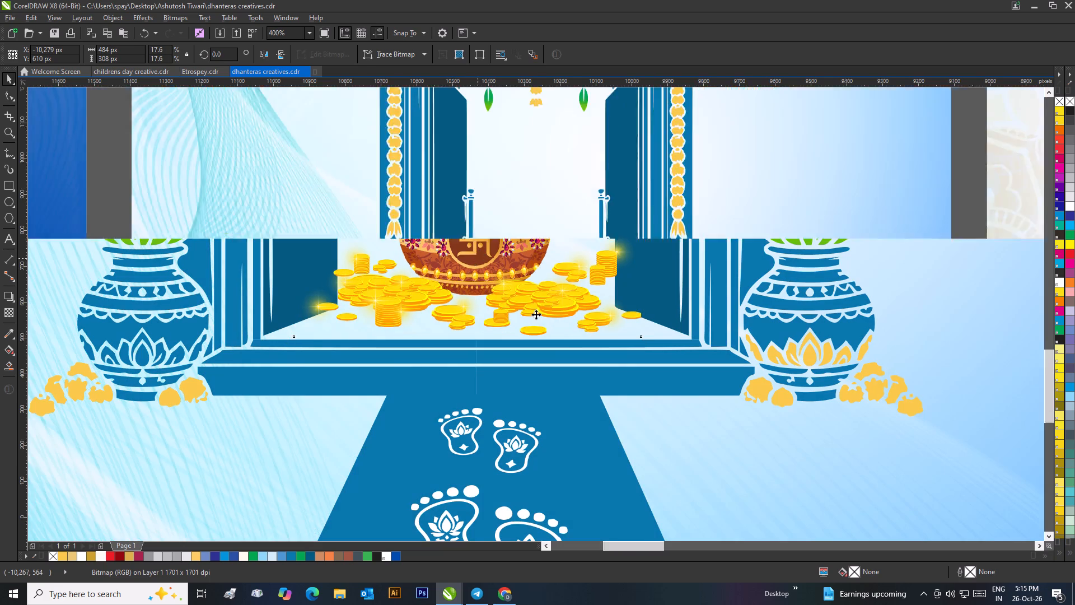
scroll(554, 315, "down", 1)
left_click(577, 428)
Shrink the coin pot to about 408 by 259 px and recentre it between the open doors above the threshold.
scroll(536, 322, "up", 2)
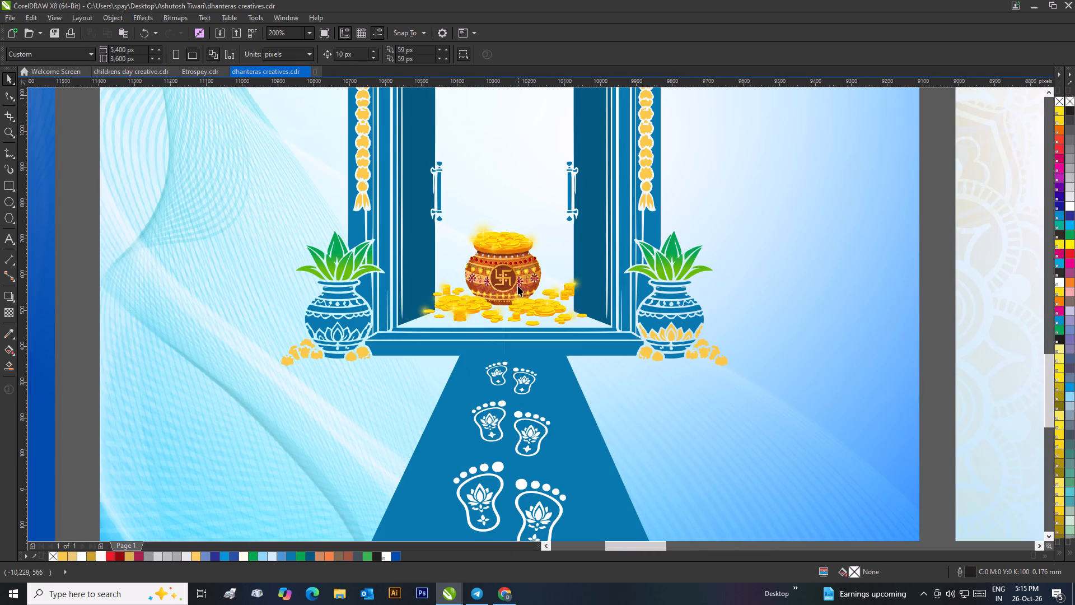
left_click(517, 286)
left_click_drag(593, 211, 585, 227)
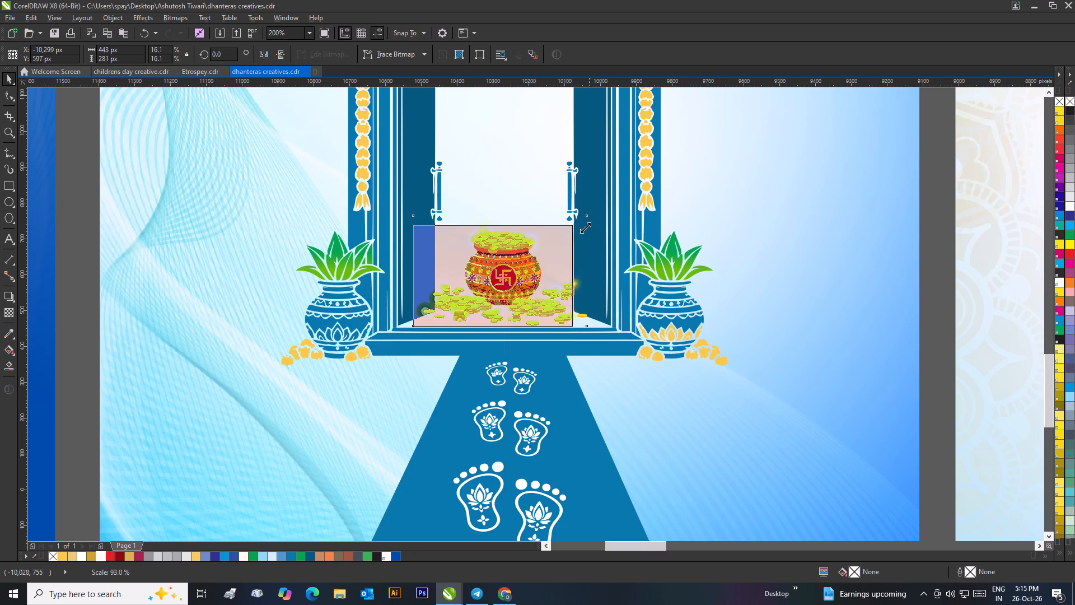
left_click_drag(585, 227, 578, 236)
left_click_drag(488, 277, 508, 271)
left_click_drag(503, 278, 497, 277)
left_click_drag(564, 325, 579, 333)
Enlarge the coin pot slightly to about 417 by 265 px, extending its lower corners just past the doorway threshold, and deselect it.
scroll(574, 336, "up", 2)
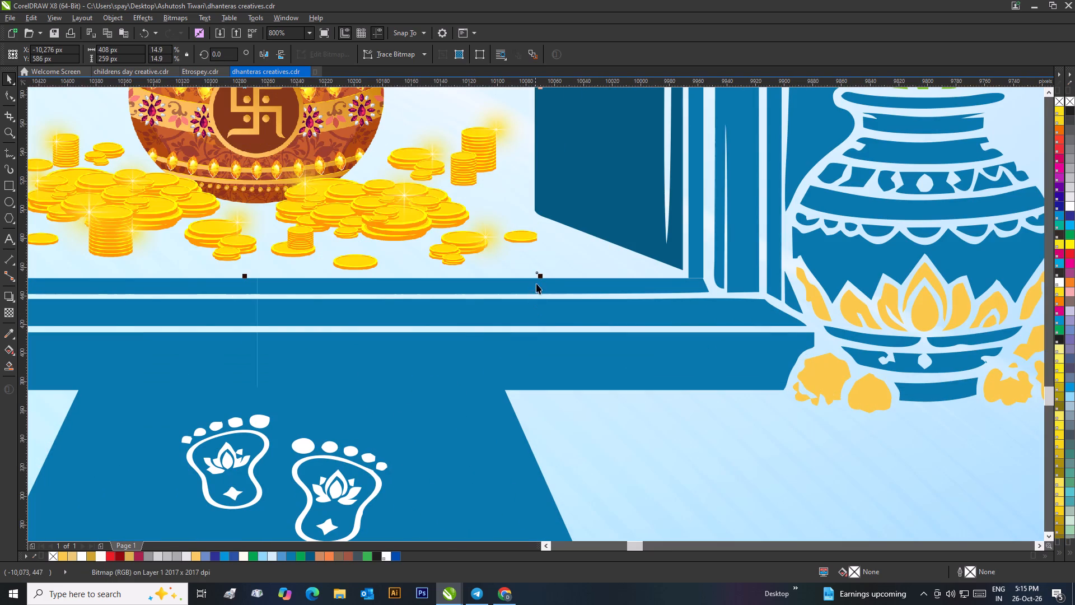
left_click_drag(541, 280, 546, 286)
scroll(541, 290, "down", 3)
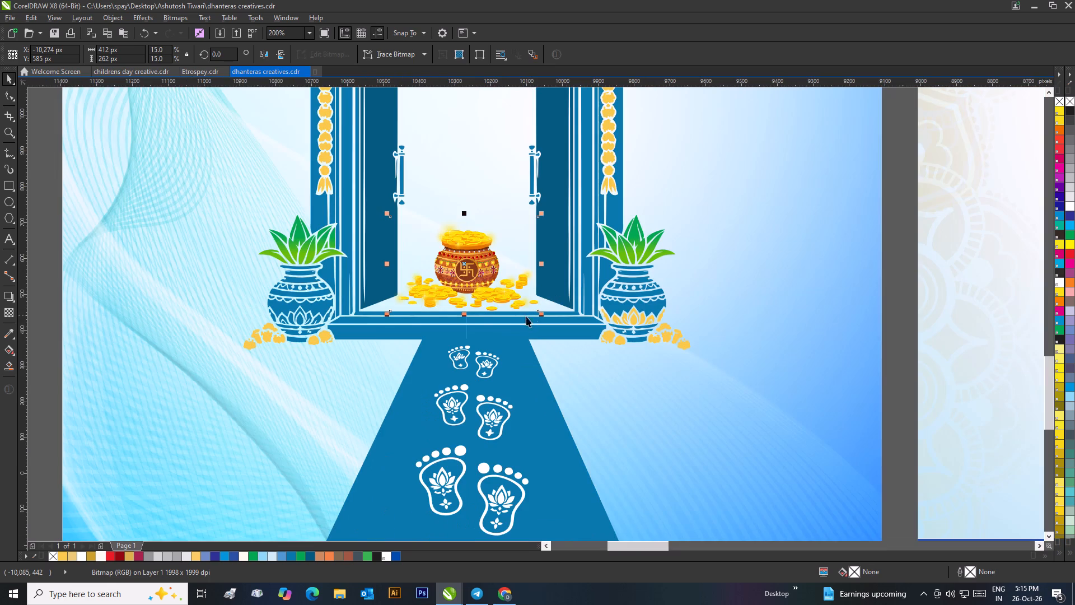
scroll(411, 314, "up", 3)
left_click_drag(381, 298, 367, 306)
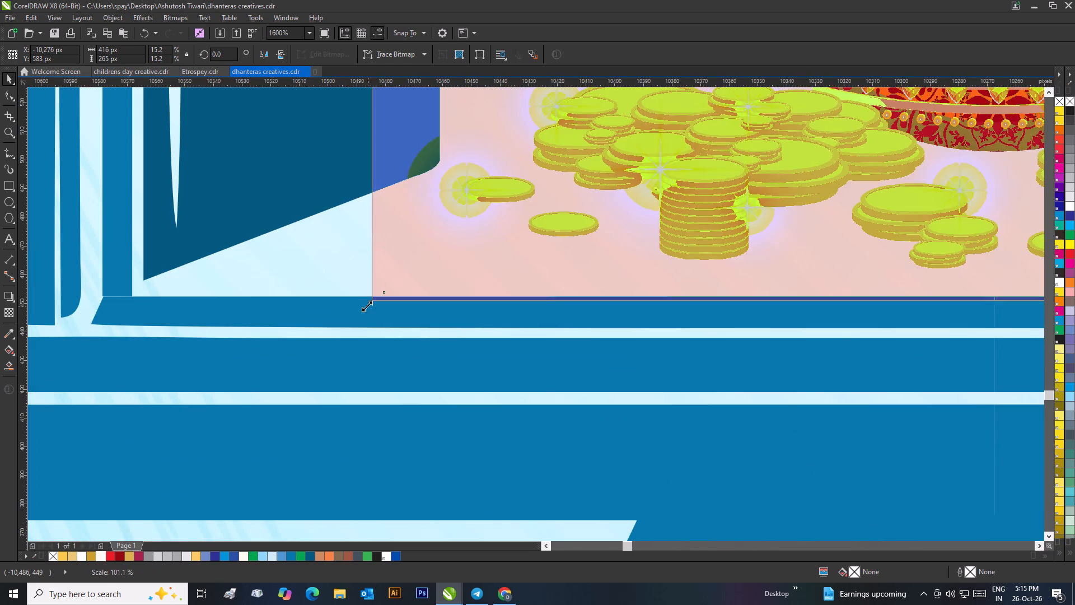
left_click_drag(367, 306, 363, 308)
scroll(362, 302, "down", 3)
scroll(538, 314, "down", 2)
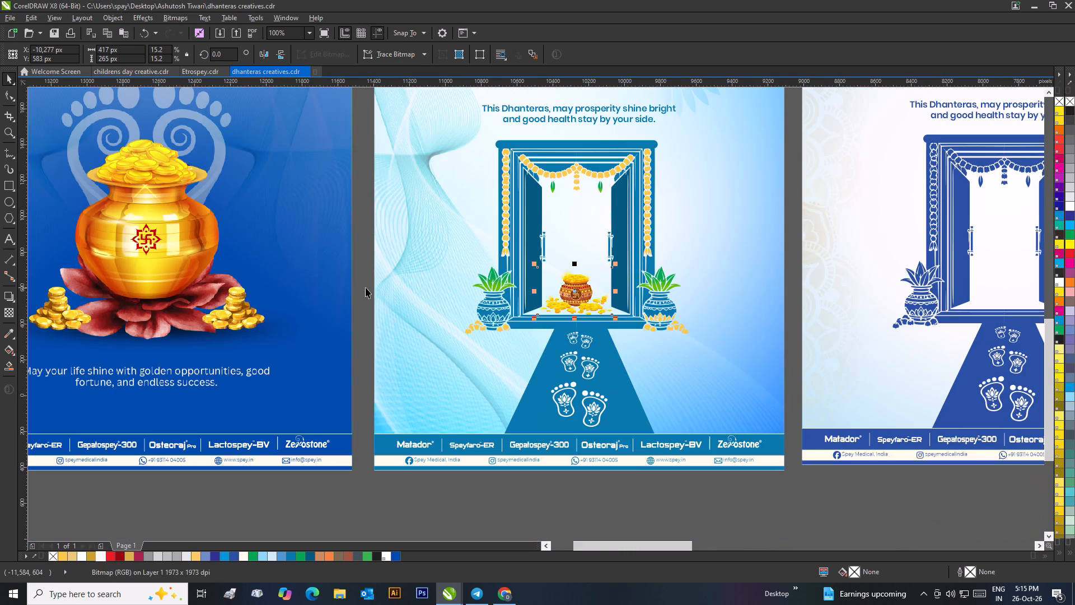
left_click(370, 288)
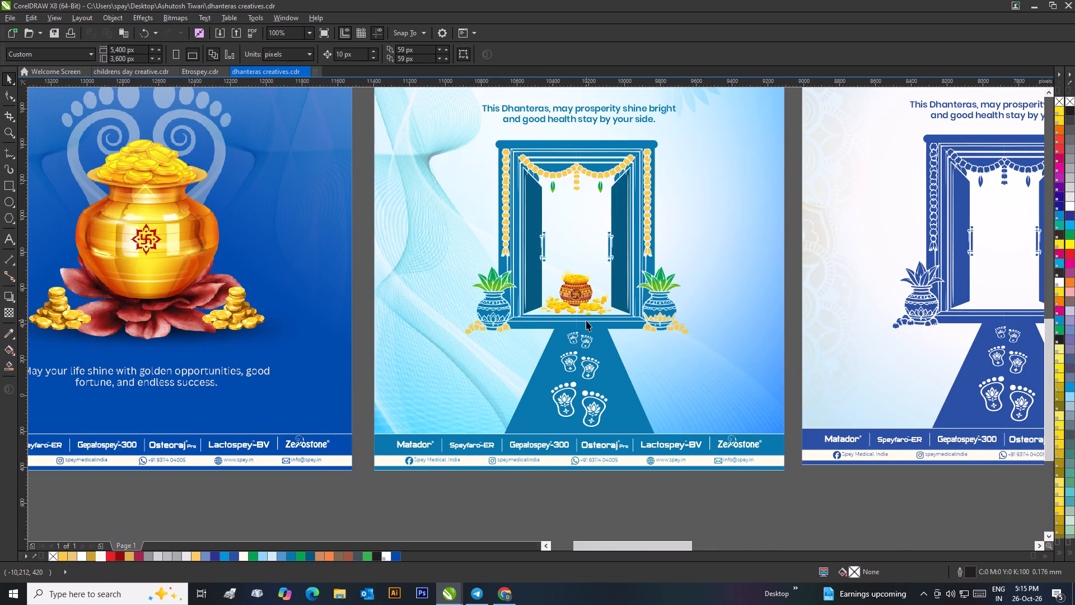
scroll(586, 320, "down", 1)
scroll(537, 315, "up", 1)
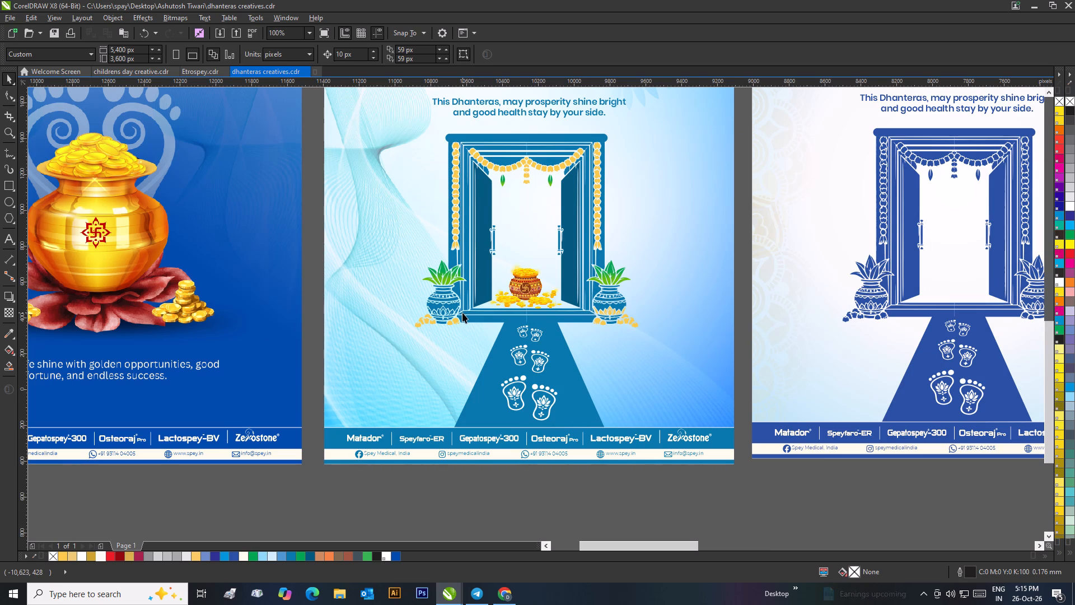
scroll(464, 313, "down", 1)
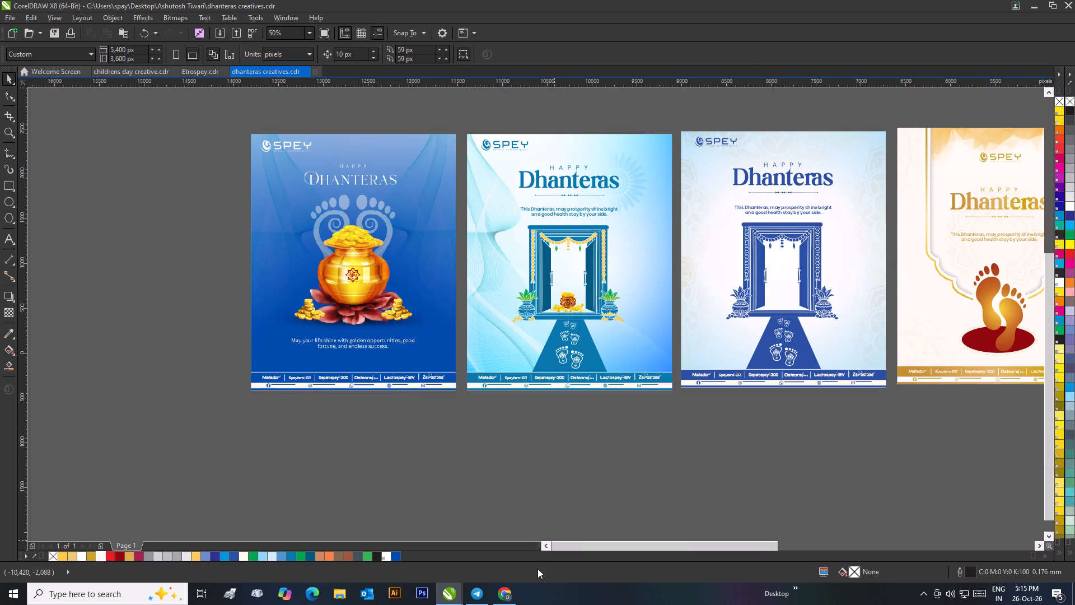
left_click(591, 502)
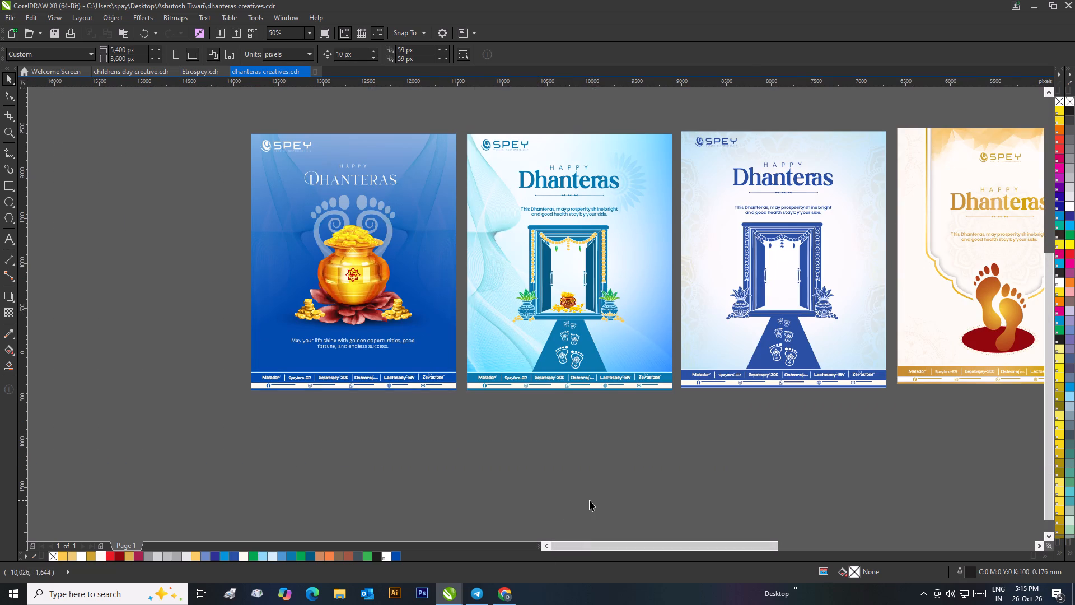
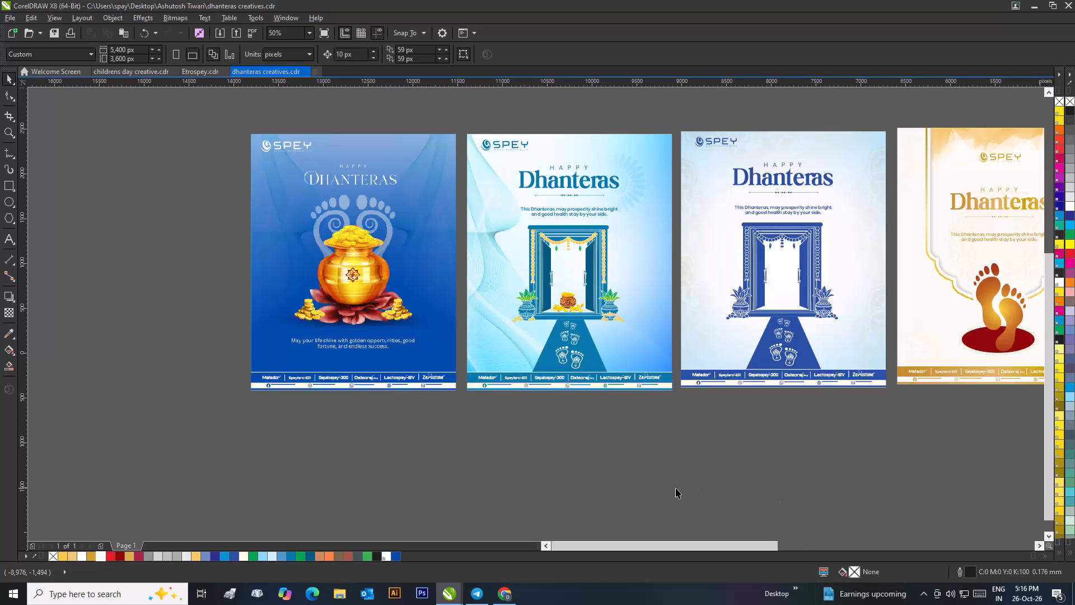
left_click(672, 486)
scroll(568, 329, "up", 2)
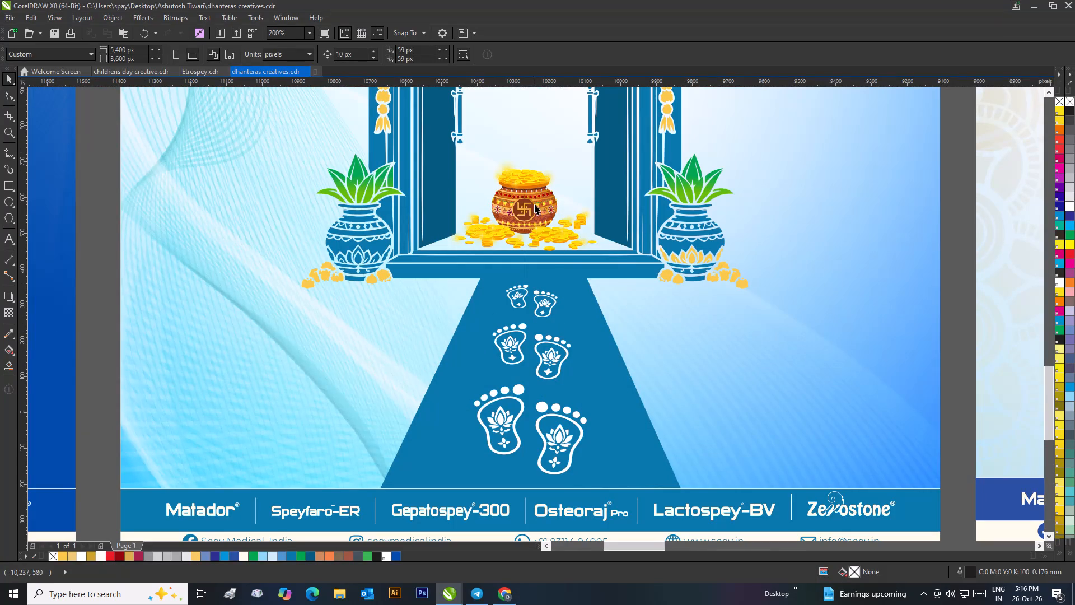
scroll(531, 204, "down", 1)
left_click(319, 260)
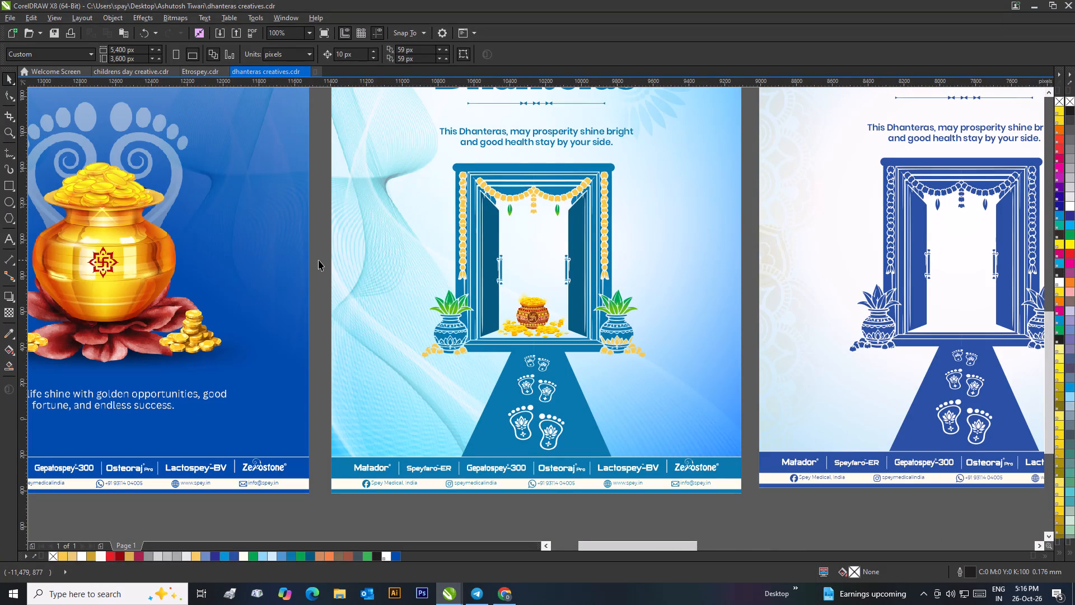
Switch to Chrome and search Google Images for "lakshmi vector" in a new tab.
left_click(503, 599)
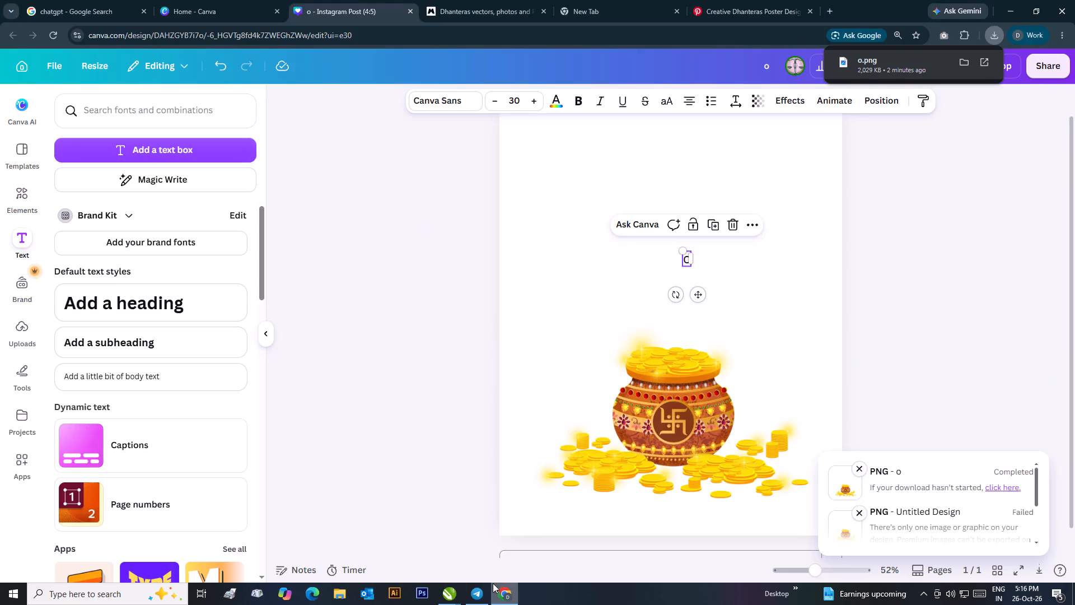
left_click(820, 1)
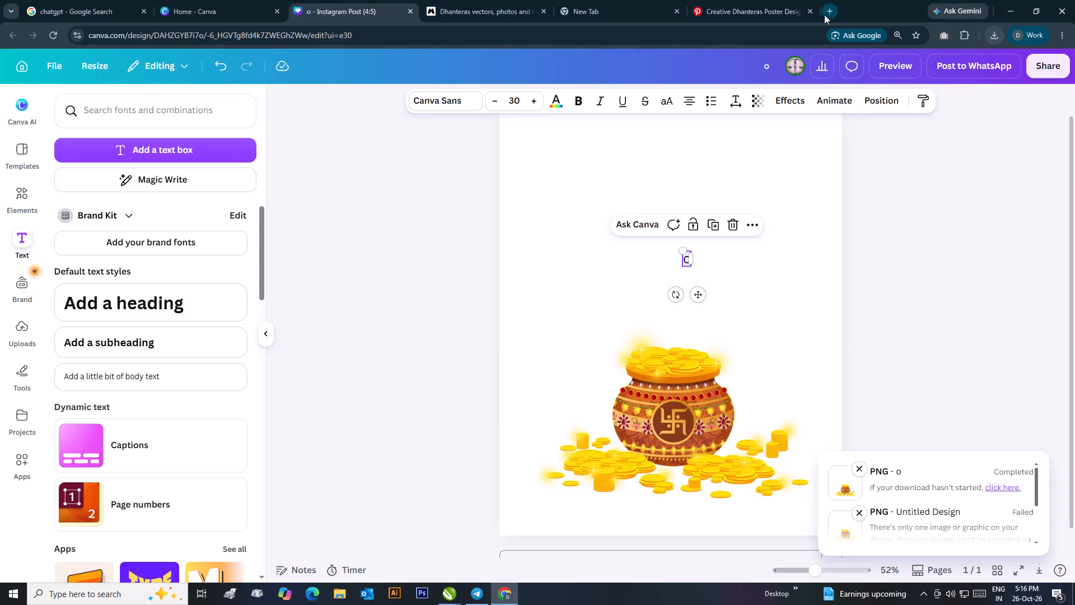
left_click(824, 15)
left_click(410, 208)
type("lakshi")
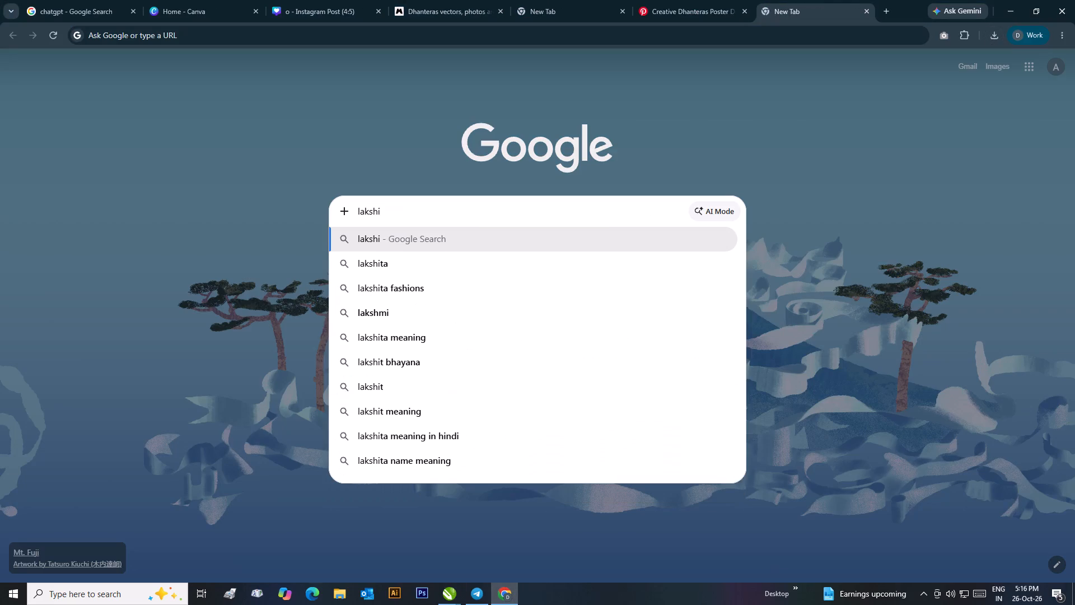
key("BackSpace")
type("mi")
key("space")
type("vector")
key("Return")
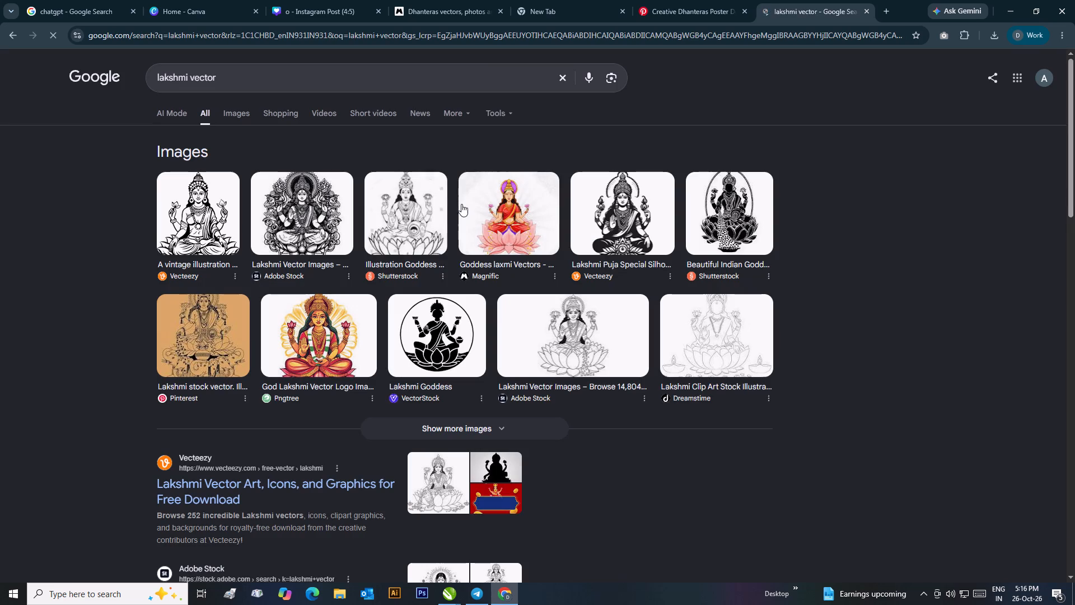
left_click(227, 113)
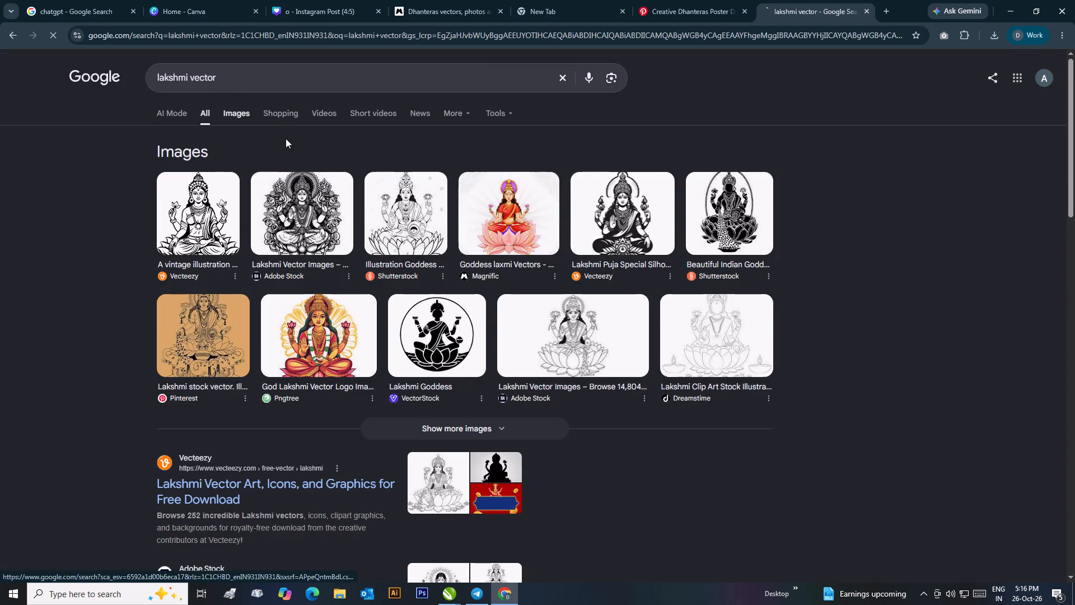
Find the black Devi Lakshmi silhouette from Shutterstock in the image results and copy the image.
scroll(493, 277, "down", 2)
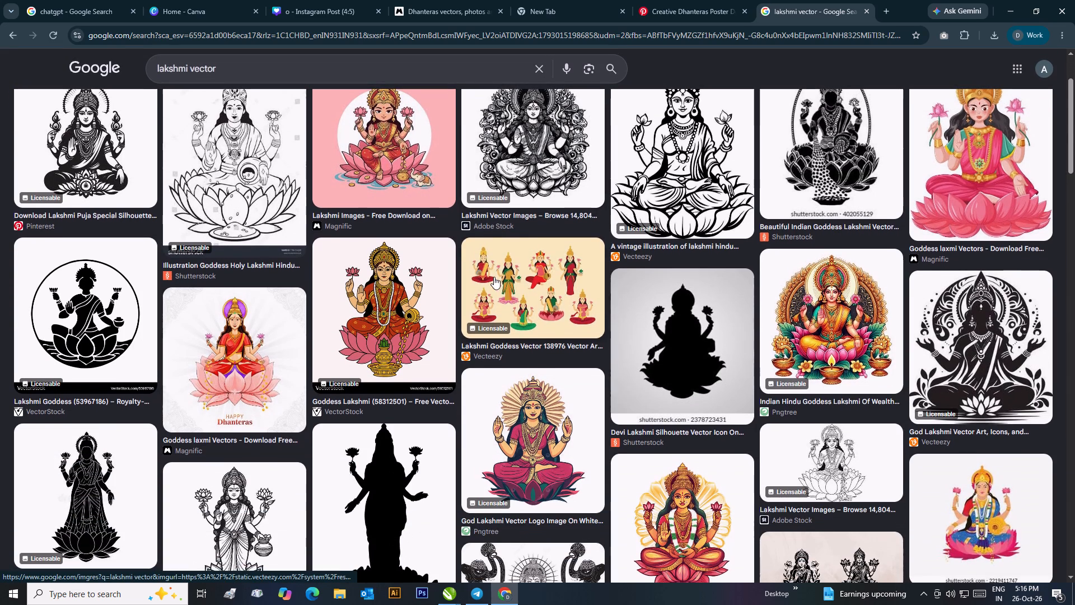
left_click(676, 328)
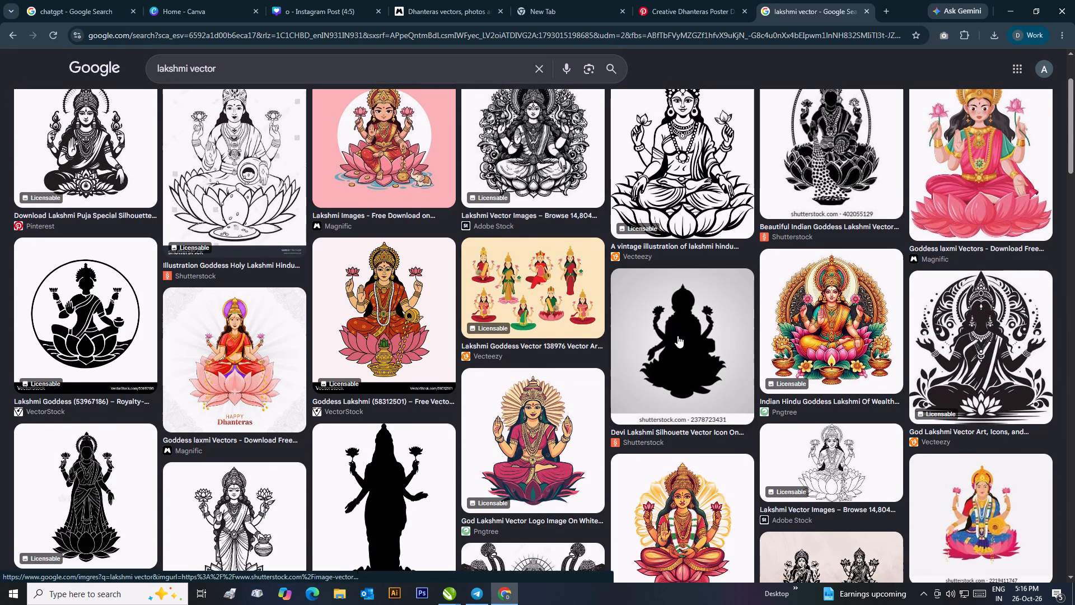
left_click(698, 363)
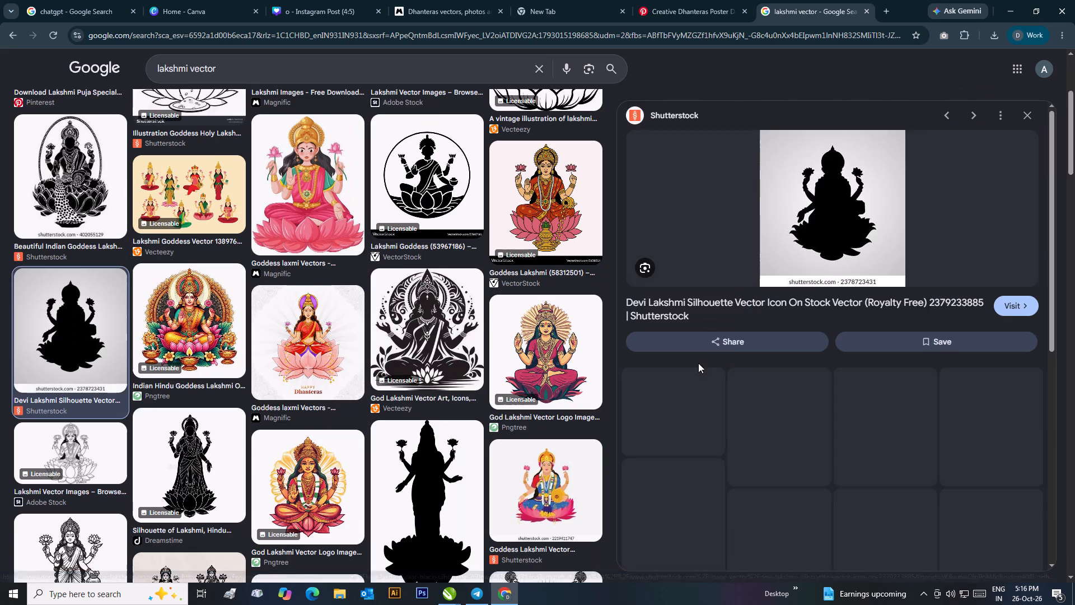
right_click(832, 215)
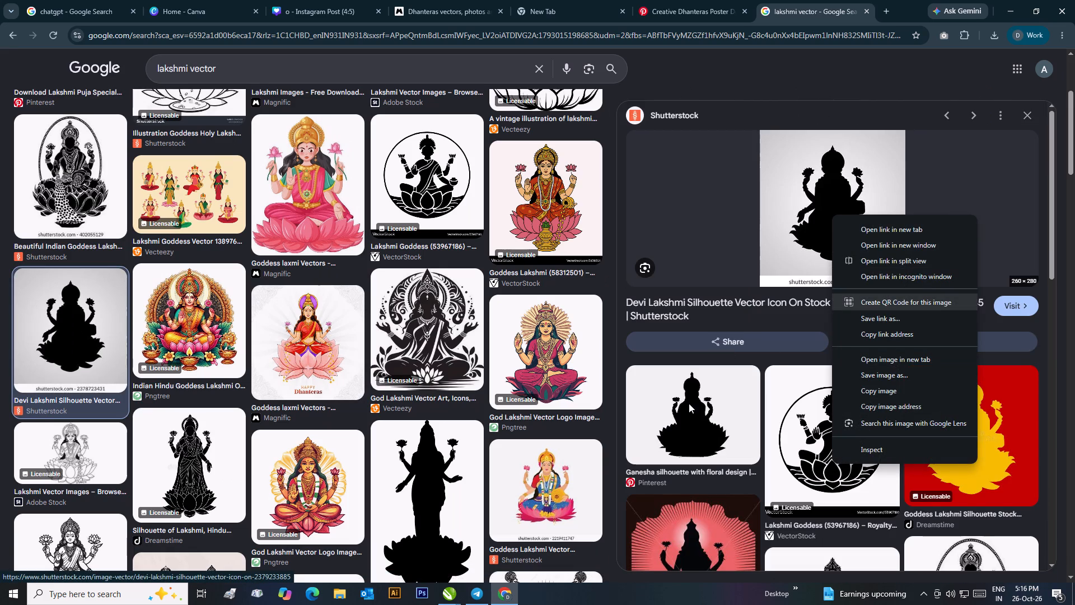
left_click(881, 389)
Paste the Lakshmi image into dhanteras creatives.cdr in CorelDRAW and move it to the empty area beside the dark-blue poster.
left_click(445, 593)
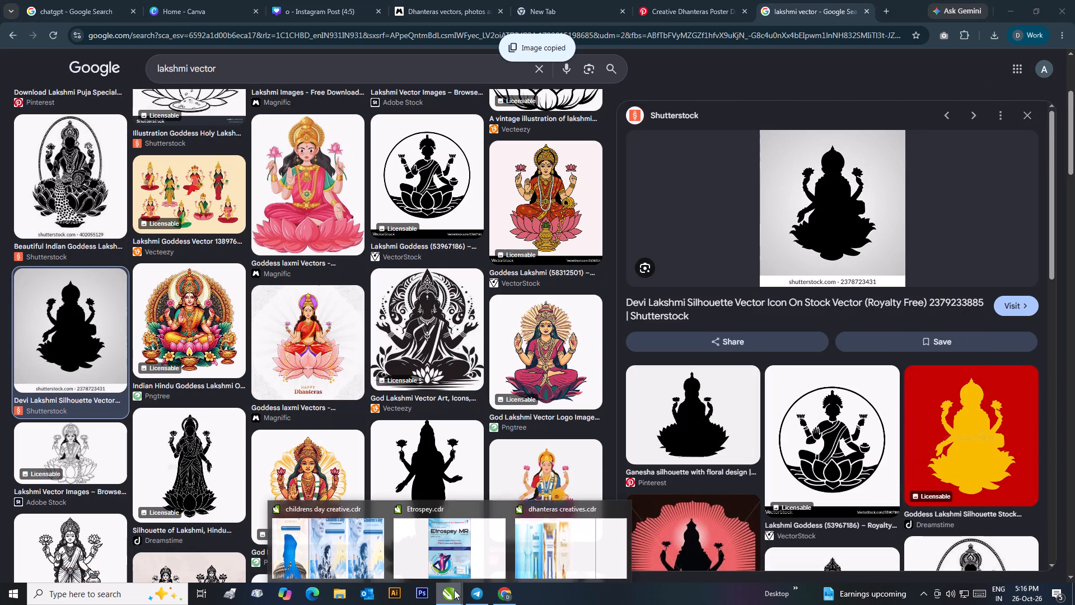
left_click(556, 541)
scroll(404, 276, "down", 2)
key("ctrl+v")
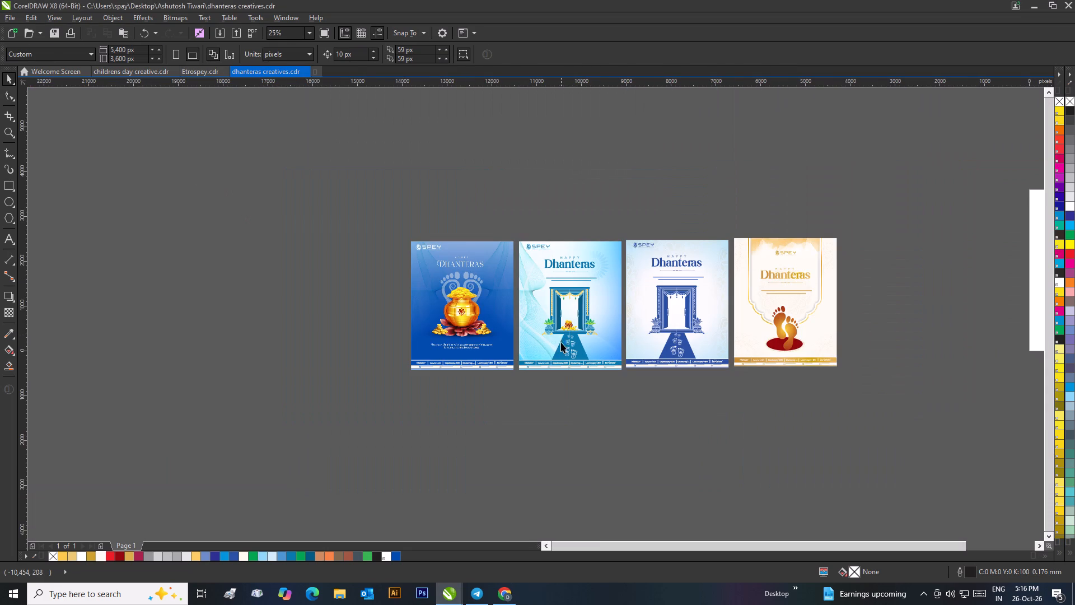
scroll(586, 302, "down", 3)
left_click_drag(685, 304, 451, 310)
key("ctrl+z")
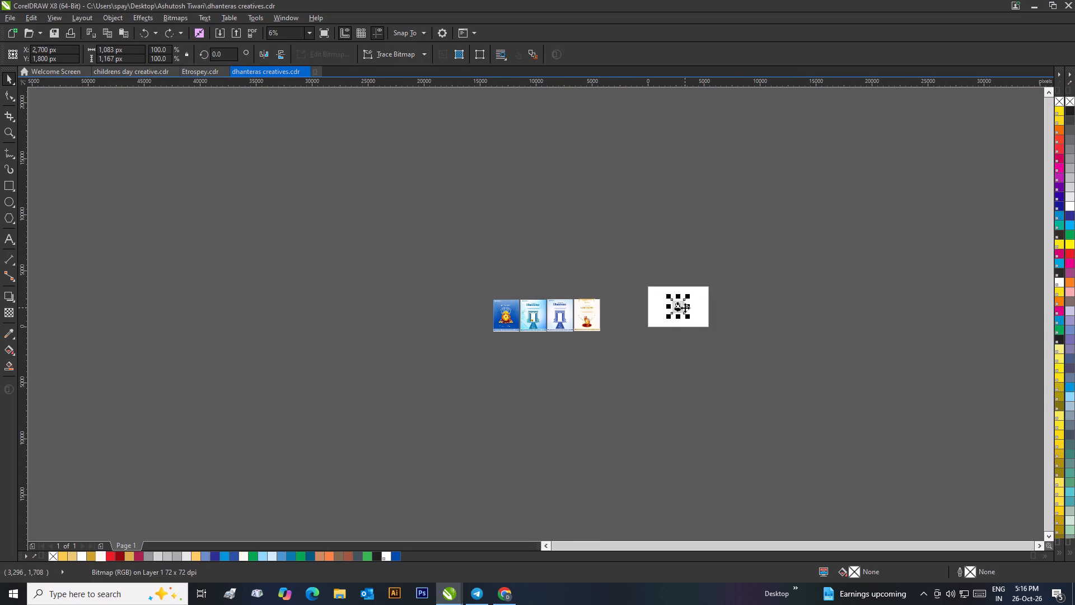
left_click_drag(680, 309, 453, 319)
Quick-trace the pasted Lakshmi bitmap into vector shapes.
scroll(453, 319, "up", 3)
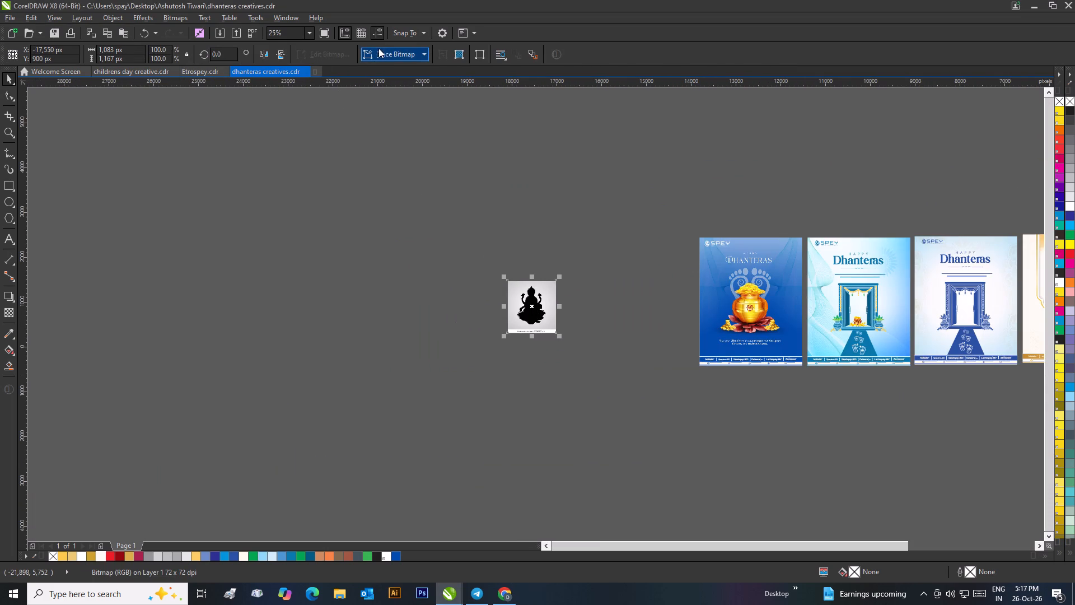
left_click(380, 48)
left_click(390, 70)
scroll(545, 313, "up", 3)
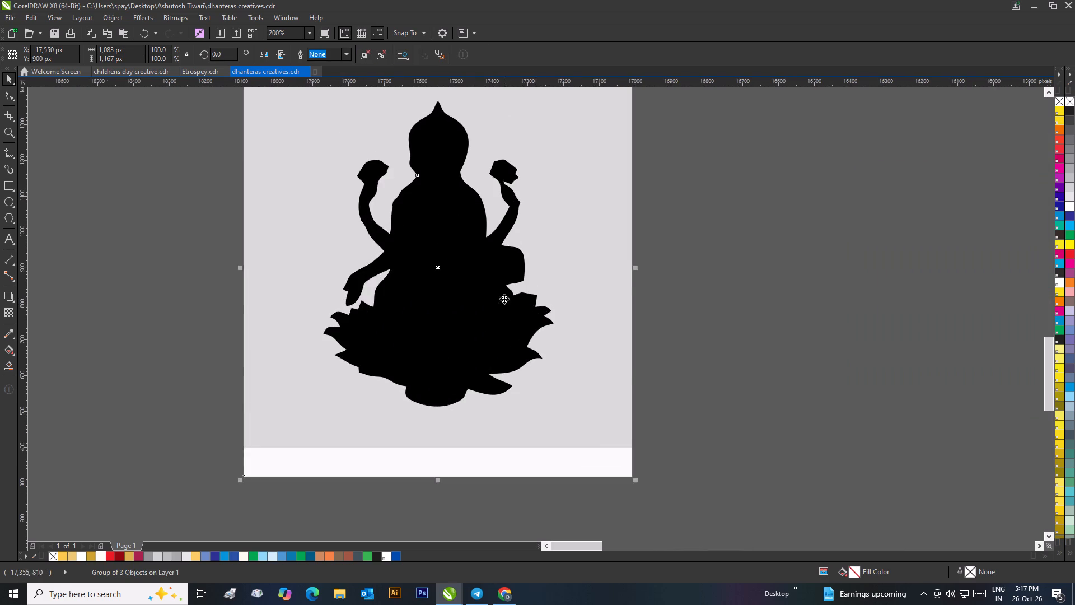
Move the traced Lakshmi group off the original bitmap and delete the bitmap.
scroll(503, 299, "down", 2)
left_click(613, 305)
left_click_drag(543, 302, 698, 328)
left_click(545, 304)
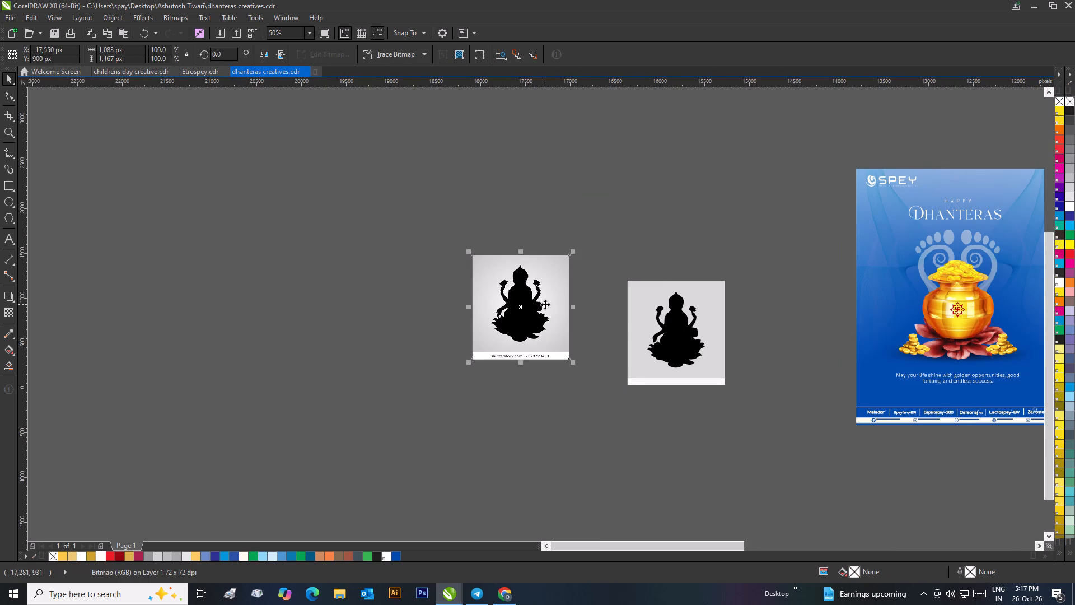
key("Delete")
Ungroup the traced Lakshmi artwork and delete its grey background and white bottom strip, keeping only the silhouette.
right_click(653, 332)
left_click(712, 97)
left_click(707, 118)
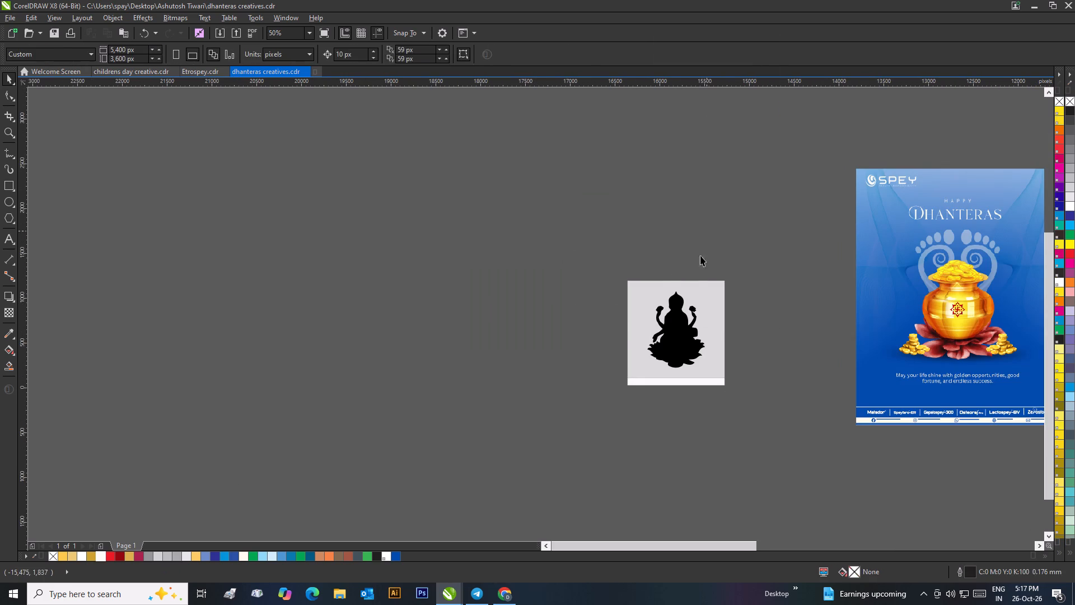
left_click(693, 290)
key("Delete")
left_click_drag(744, 356, 504, 420)
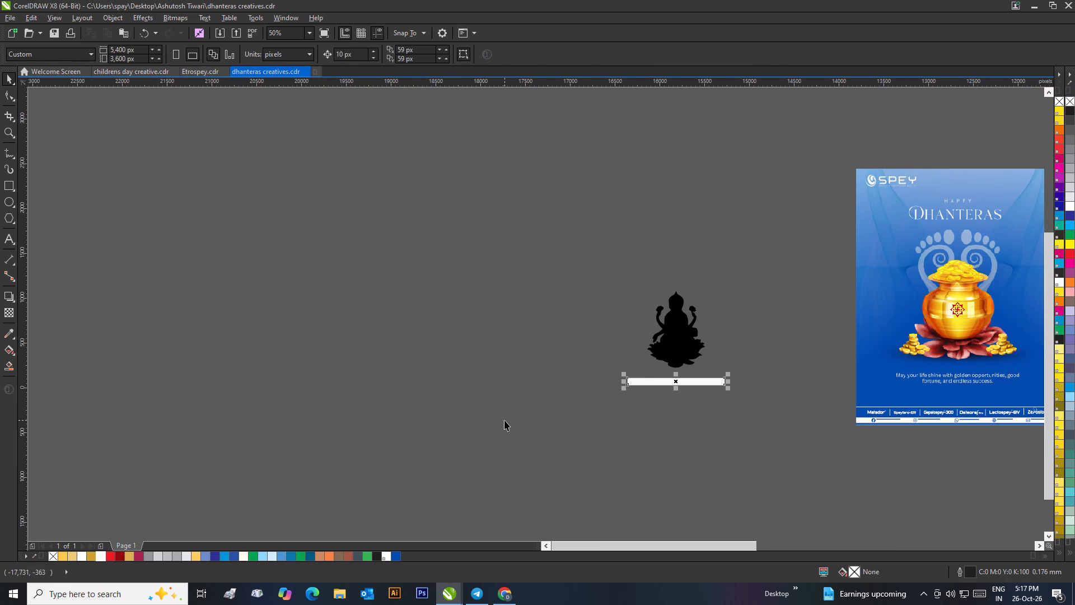
key("Delete")
Move the black Lakshmi silhouette onto the doorway of the light-blue Dhanteras poster.
left_click_drag(732, 265, 568, 393)
scroll(599, 367, "down", 2)
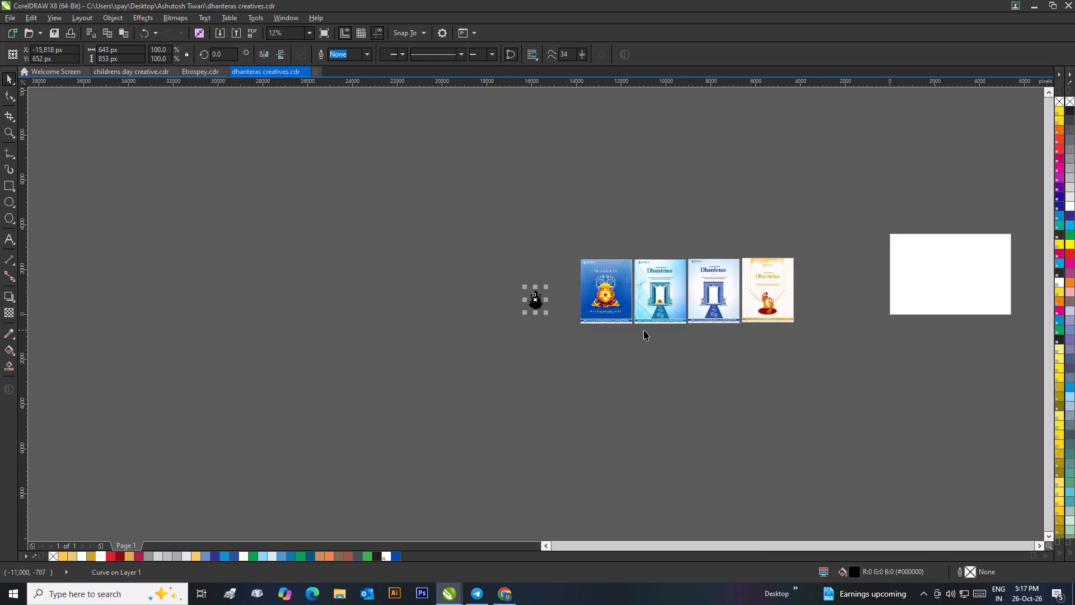
scroll(624, 306, "up", 1)
left_click_drag(359, 303, 604, 294)
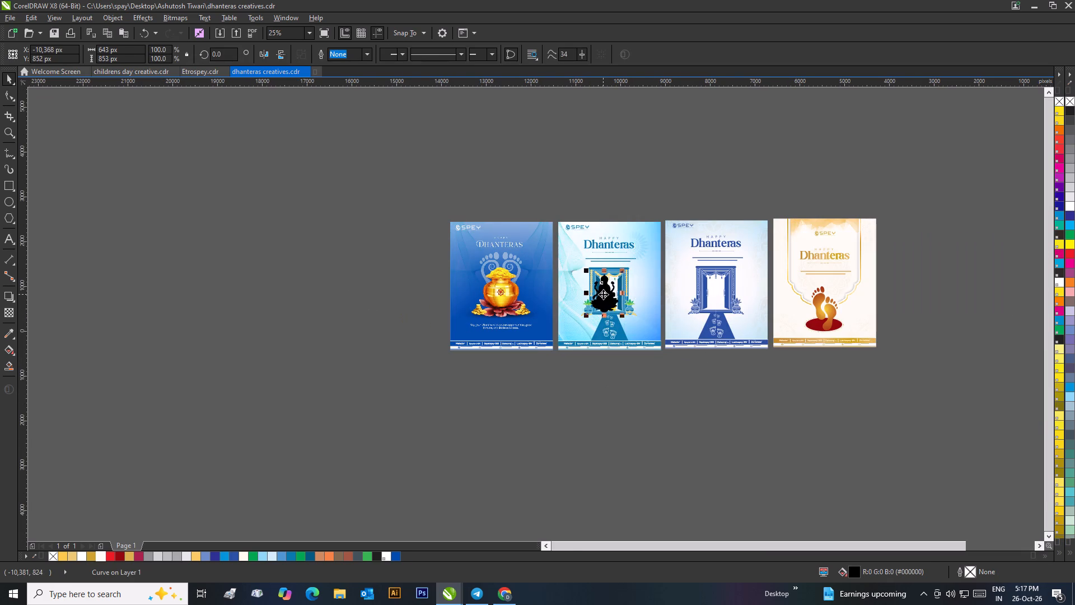
Reduce the Lakshmi silhouette to about 366 by 485 px and centre it between the open doors over the coin pot.
scroll(603, 294, "up", 2)
left_click_drag(604, 232, 574, 281)
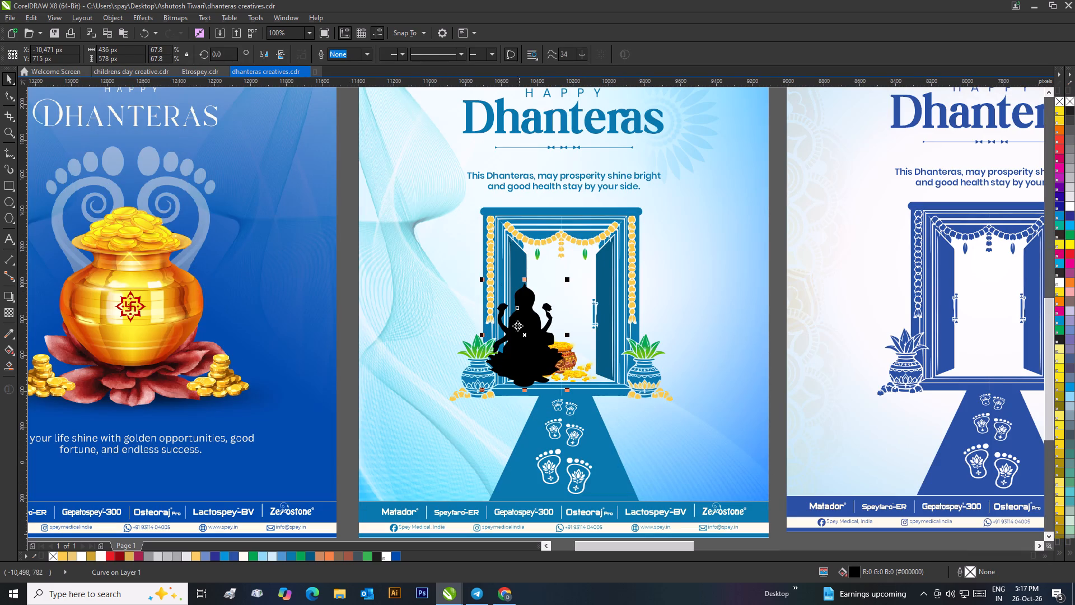
left_click_drag(517, 337, 548, 321)
left_click_drag(554, 322, 560, 322)
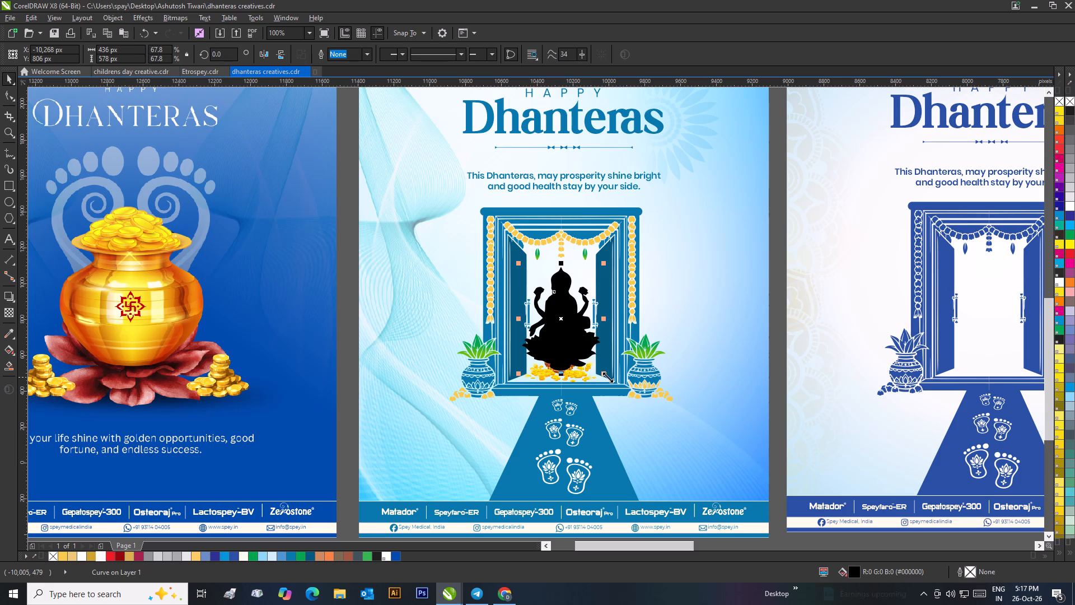
left_click_drag(607, 377, 595, 394)
left_click_drag(559, 329, 567, 330)
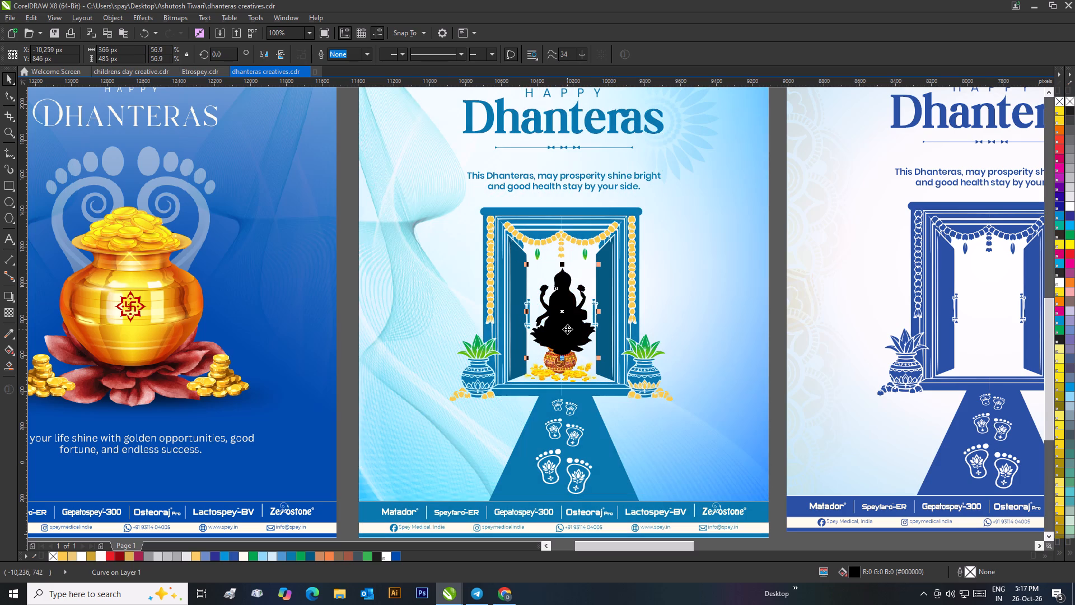
scroll(565, 333, "up", 1)
left_click_drag(536, 318, 535, 304)
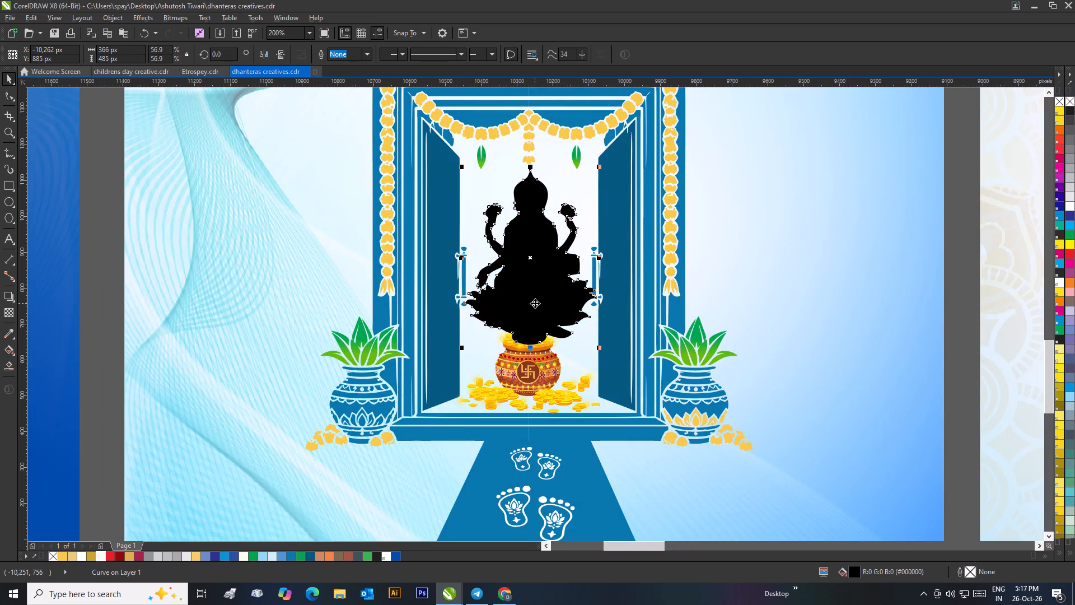
left_click_drag(535, 303, 532, 347)
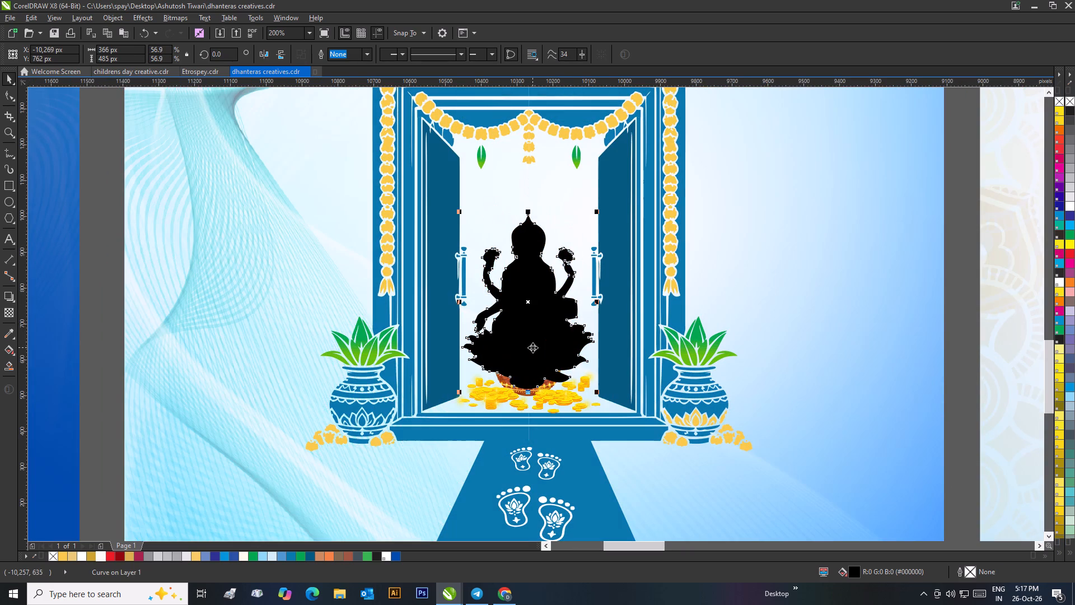
Send the Lakshmi silhouette back one level behind the gold coin pot and deselect it.
key("ctrl+Page_Down")
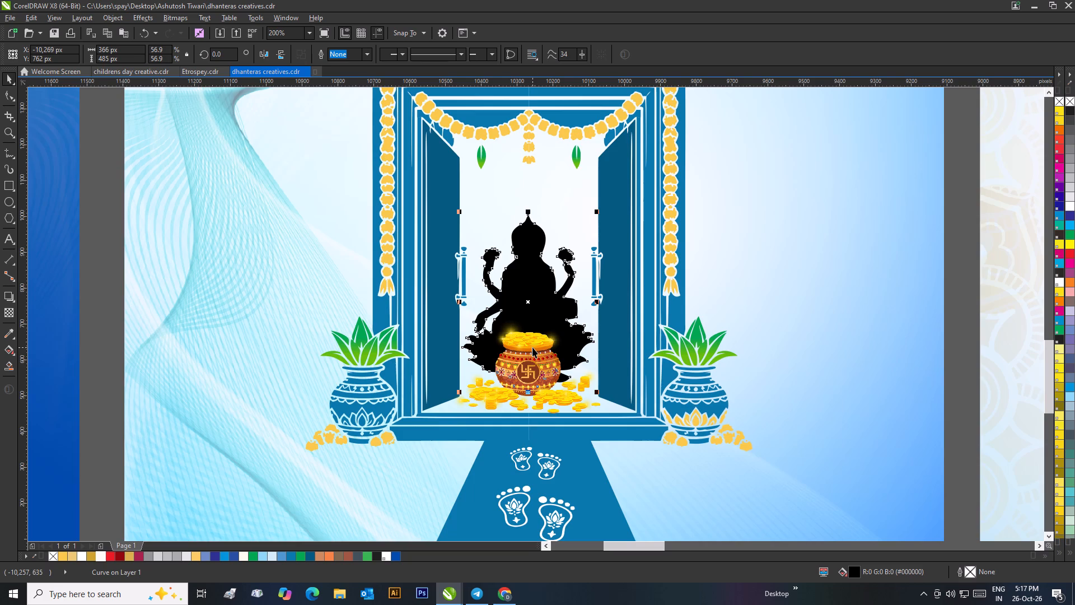
scroll(469, 352, "down", 1)
left_click(780, 305)
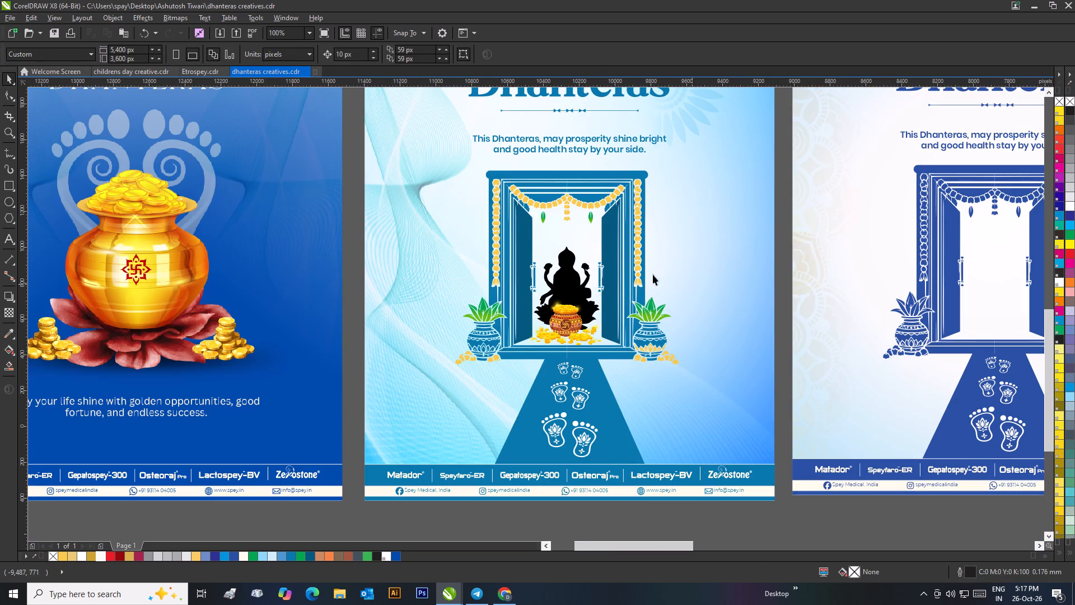
Try Sky Blue and C67 M30 Y0 K0 fills on the Lakshmi silhouette, settling on pale blue C16 M0 Y1 K0.
left_click(572, 255)
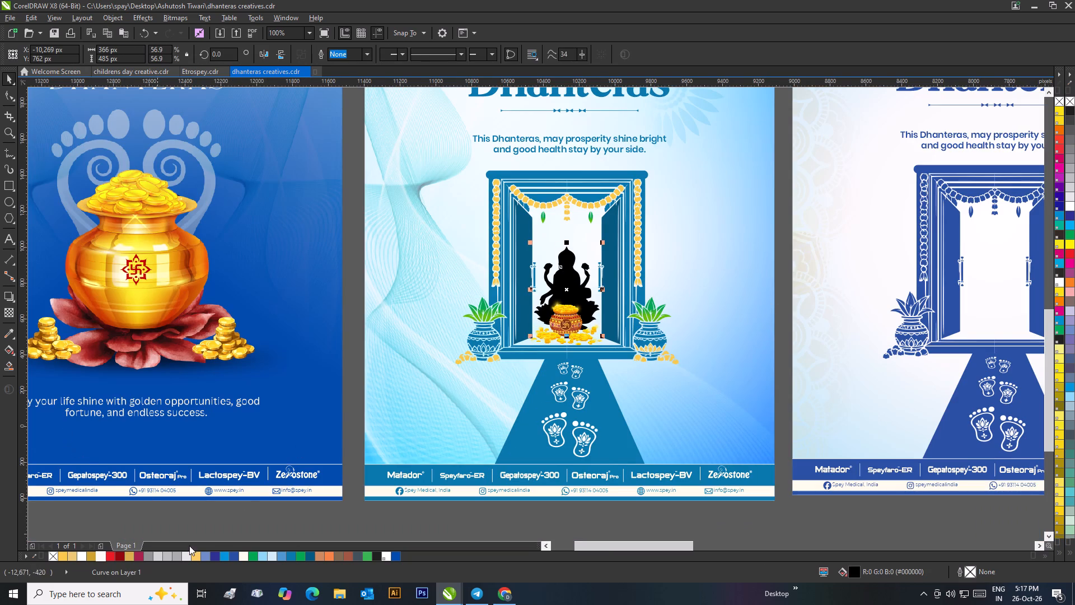
left_click(223, 553)
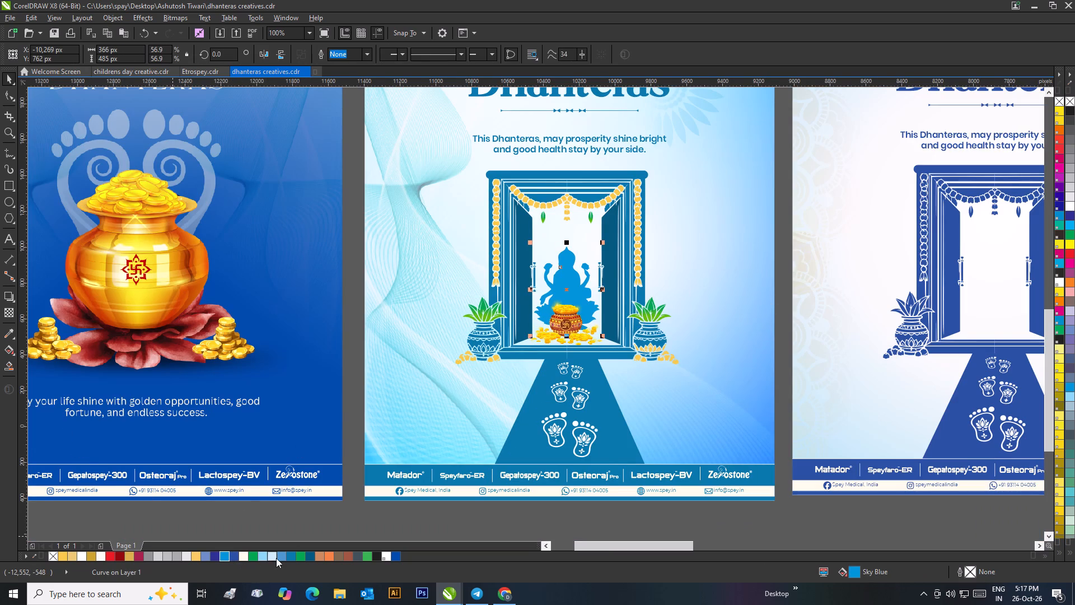
left_click(268, 557)
left_click(283, 557)
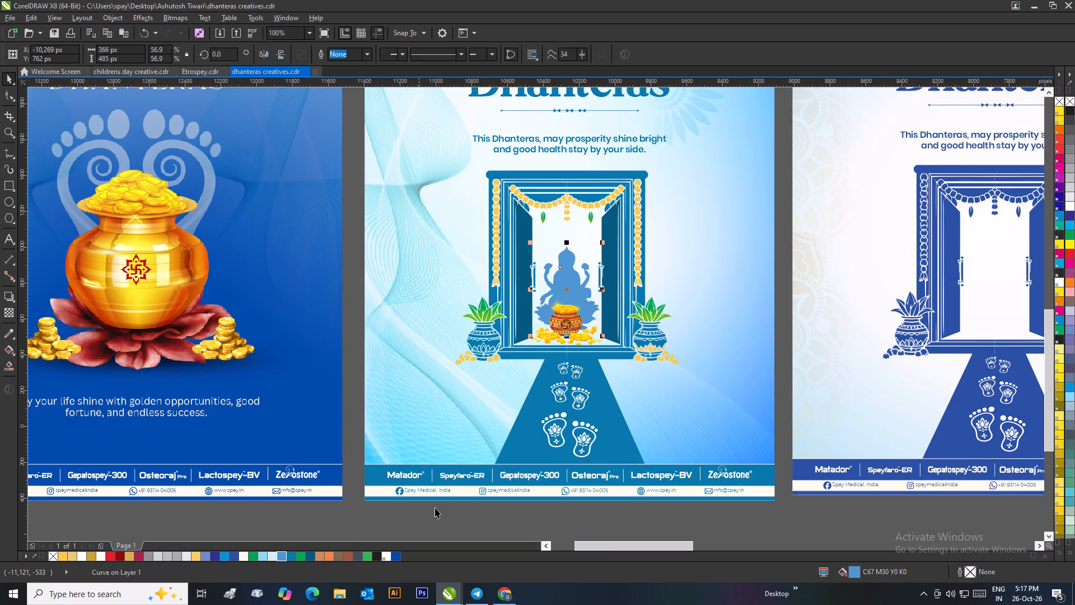
left_click(270, 556)
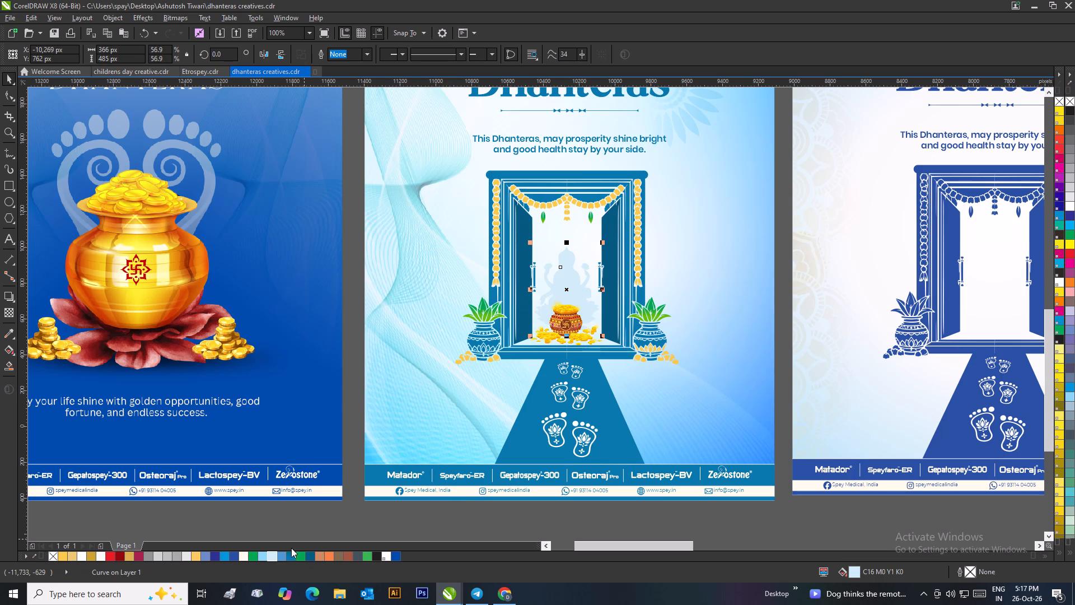
Enlarge the pale-blue Lakshmi silhouette to about 412 by 547 px and centre it between the open doors, beneath the hanging garland.
left_click_drag(532, 242, 524, 229)
scroll(552, 257, "up", 2)
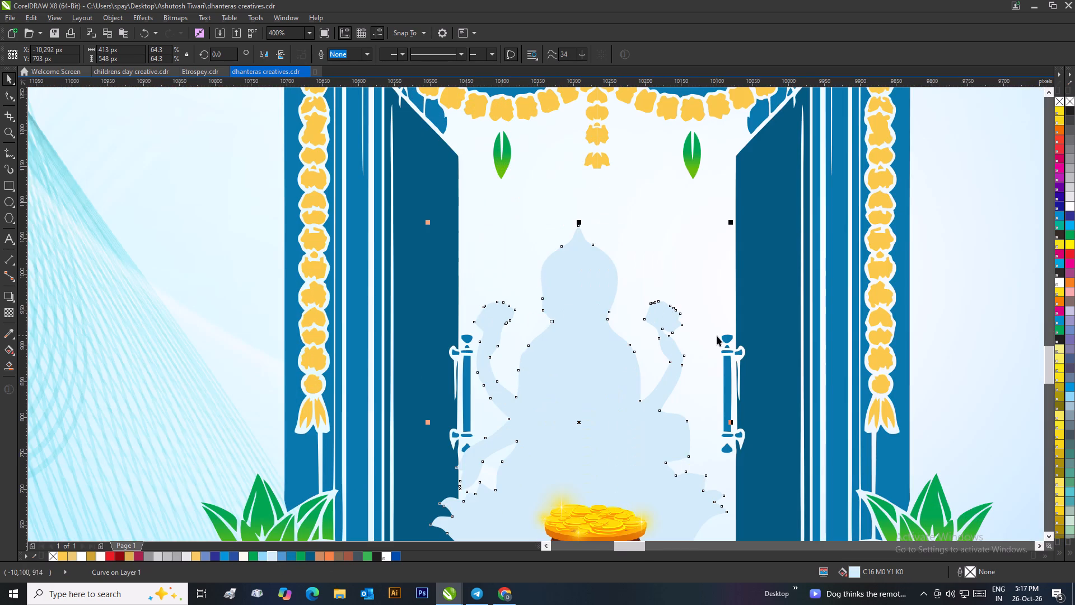
left_click_drag(734, 224, 801, 167)
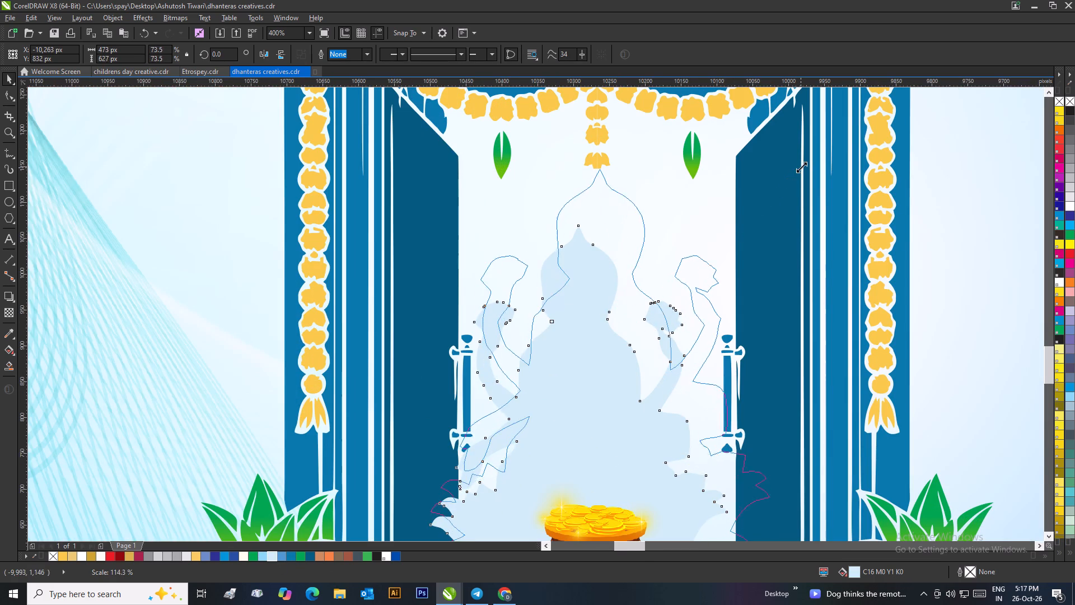
left_click_drag(801, 167, 787, 225)
left_click_drag(597, 354, 611, 354)
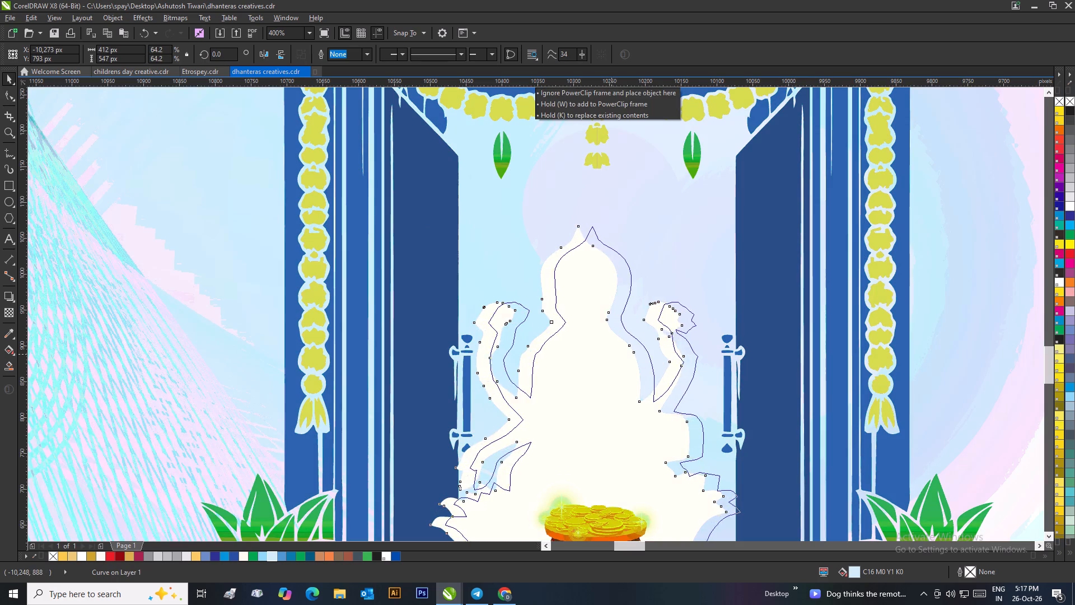
left_click_drag(611, 354, 616, 353)
Lower the Lakshmi silhouette in the stacking order behind the open doors but above the poster's background, and deselect it.
scroll(615, 353, "down", 2)
scroll(534, 321, "up", 1)
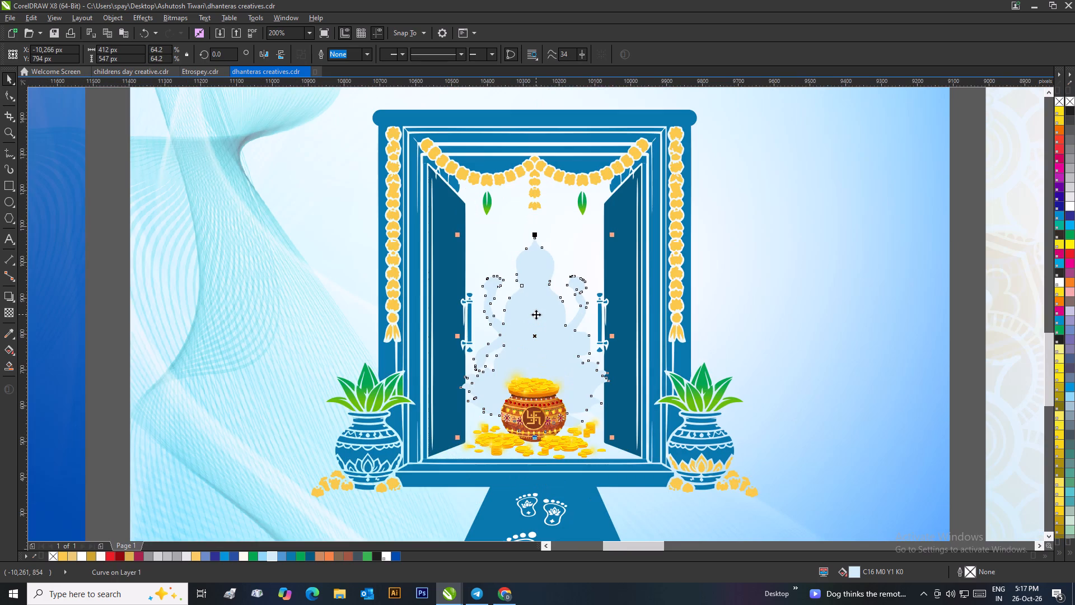
key("ctrl+Page_Down")
key("ctrl+Page_Down")
key("ctrl+Page_Down")
key("ctrl+Page_Down")
key("ctrl+Page_Down")
key("ctrl+Page_Down")
key("ctrl+Page_Down")
key("ctrl+Page_Down")
key("ctrl+Page_Down")
key("ctrl+Page_Down")
key("ctrl+Page_Down")
key("ctrl+Page_Down")
key("ctrl+Page_Down")
key("ctrl+Page_Down")
key("ctrl+Page_Down")
key("ctrl+Page_Down")
key("ctrl+Page_Down")
key("ctrl+Page_Down")
key("ctrl+Page_Down")
key("ctrl+Page_Down")
key("ctrl+Page_Down")
key("ctrl+Page_Down")
key("ctrl+Page_Down")
key("ctrl+Page_Down")
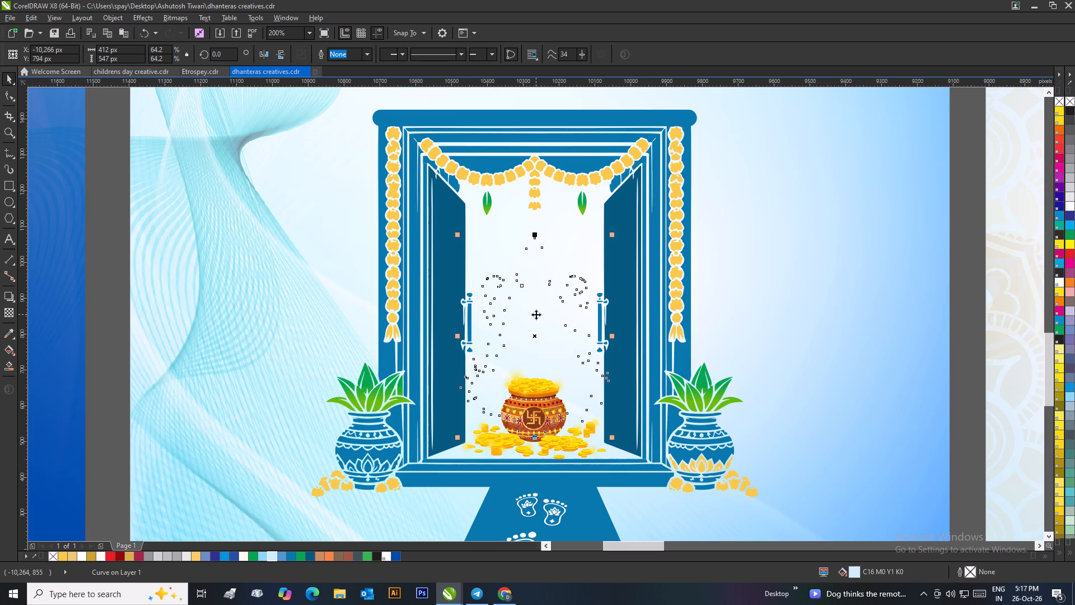
key("ctrl+Page_Up")
key("ctrl+Page_Up")
key("ctrl+Page_Up")
key("ctrl+Page_Up")
key("ctrl+Page_Up")
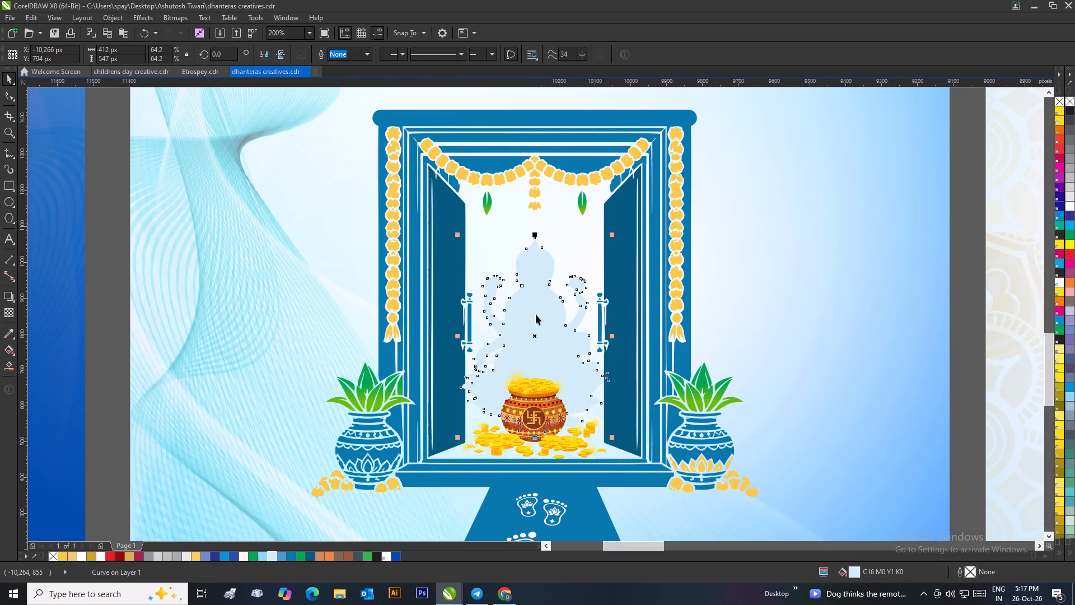
key("ctrl+Page_Down")
key("ctrl+Page_Down")
key("ctrl+Page_Down")
key("ctrl+Page_Up")
key("ctrl+Page_Up")
key("ctrl+Page_Down")
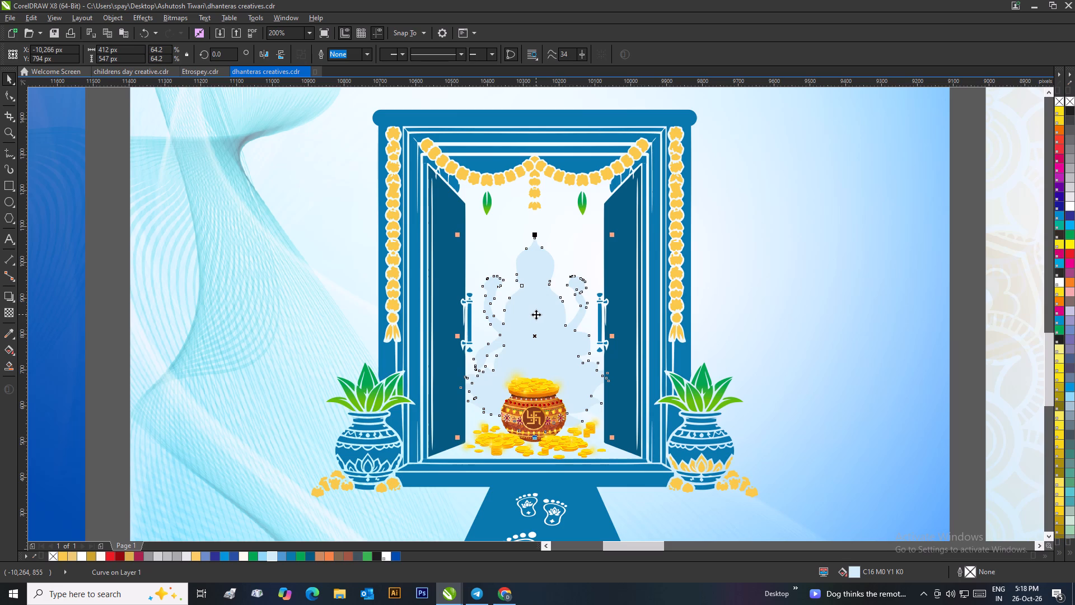
scroll(548, 306, "down", 2)
left_click(524, 476)
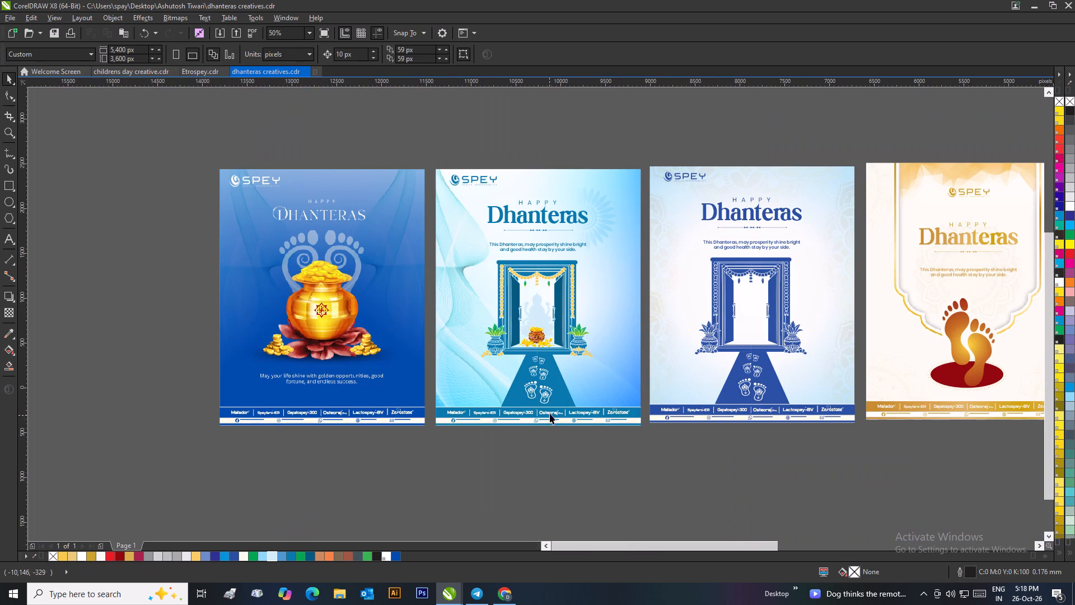
scroll(537, 319, "up", 1)
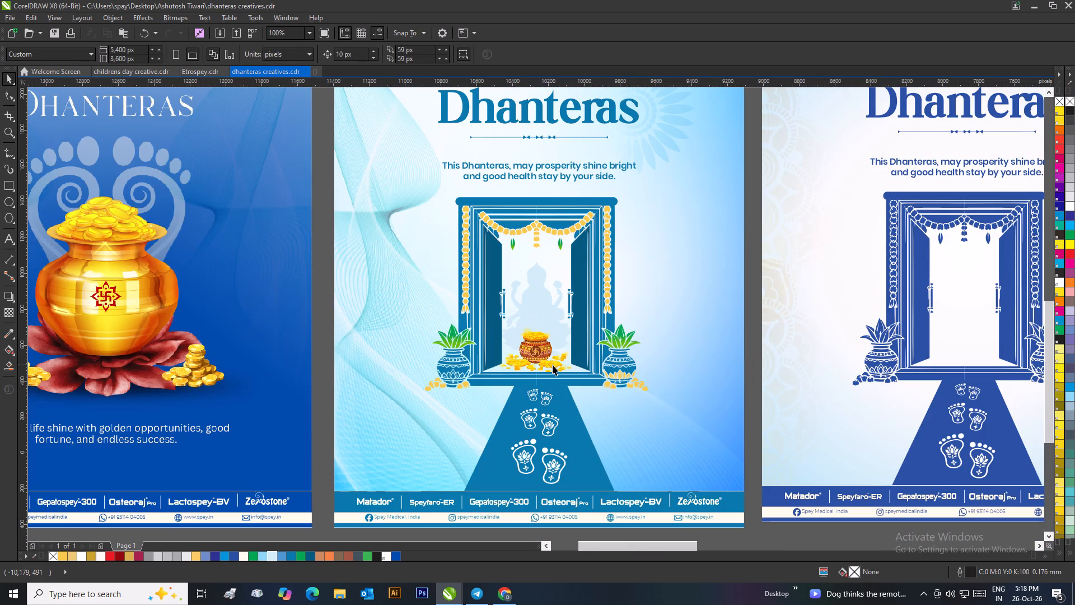
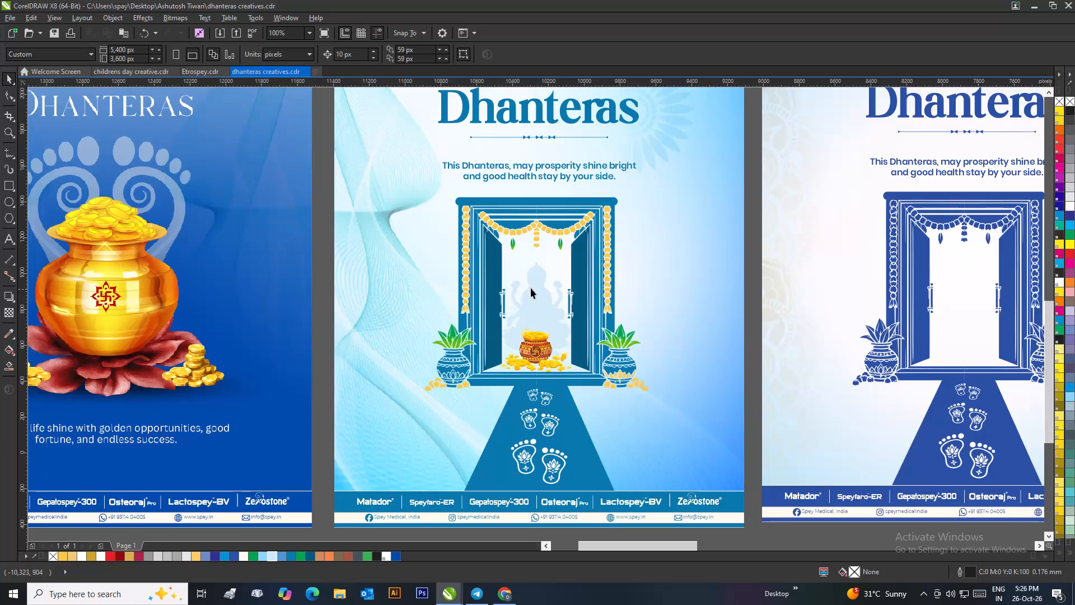
Apply a linear gradient transparency at about -91 degrees to the Lakshmi silhouette, fading it downward behind the gold coin pot, and deselect it.
left_click(535, 285)
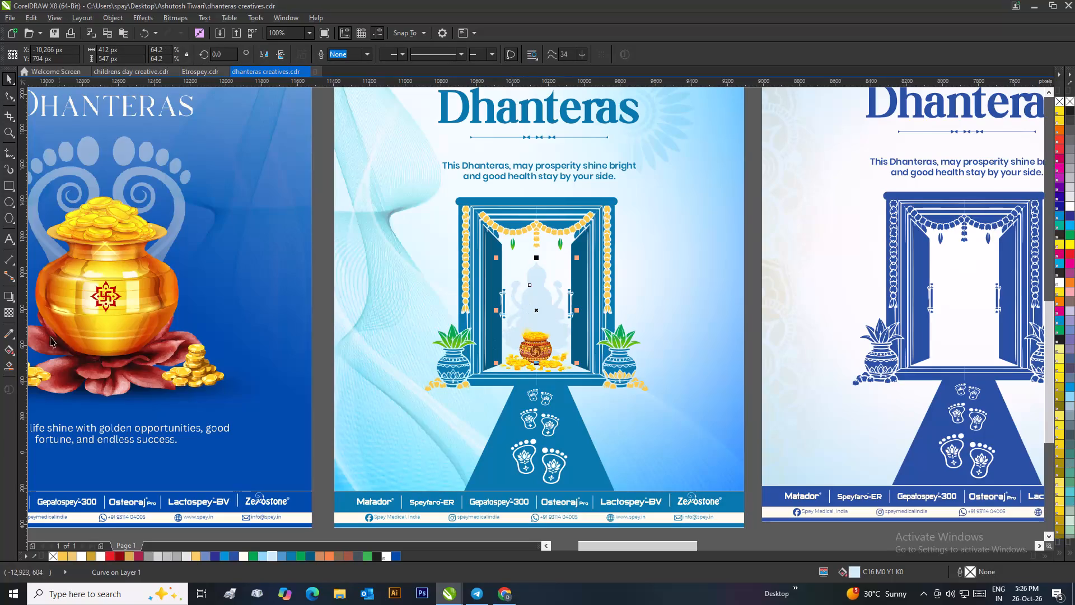
left_click(8, 315)
left_click_drag(539, 319, 539, 344)
left_click_drag(540, 319, 543, 299)
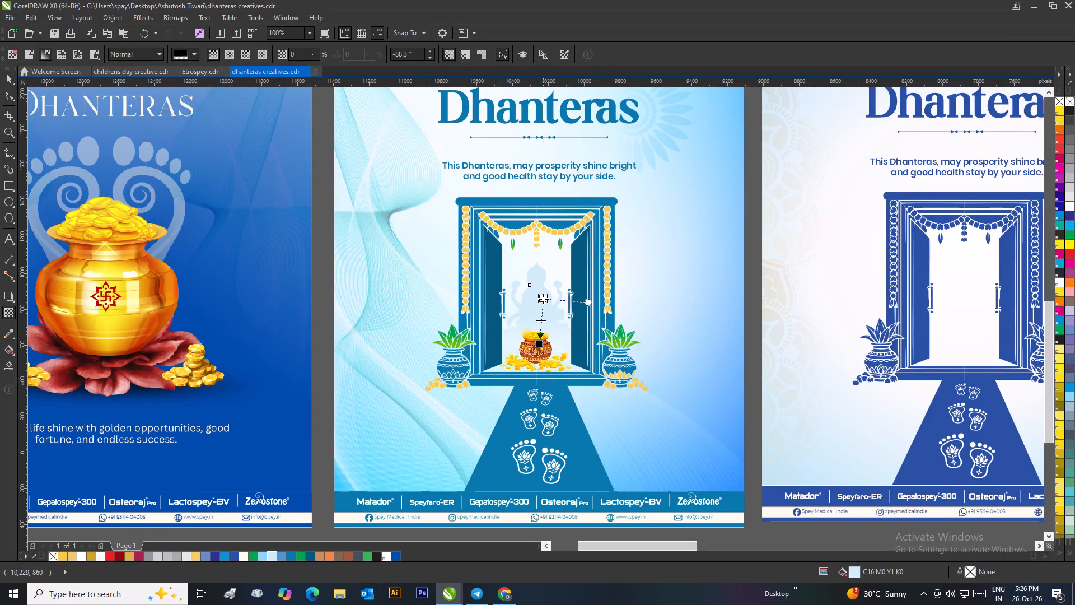
left_click_drag(543, 299, 540, 301)
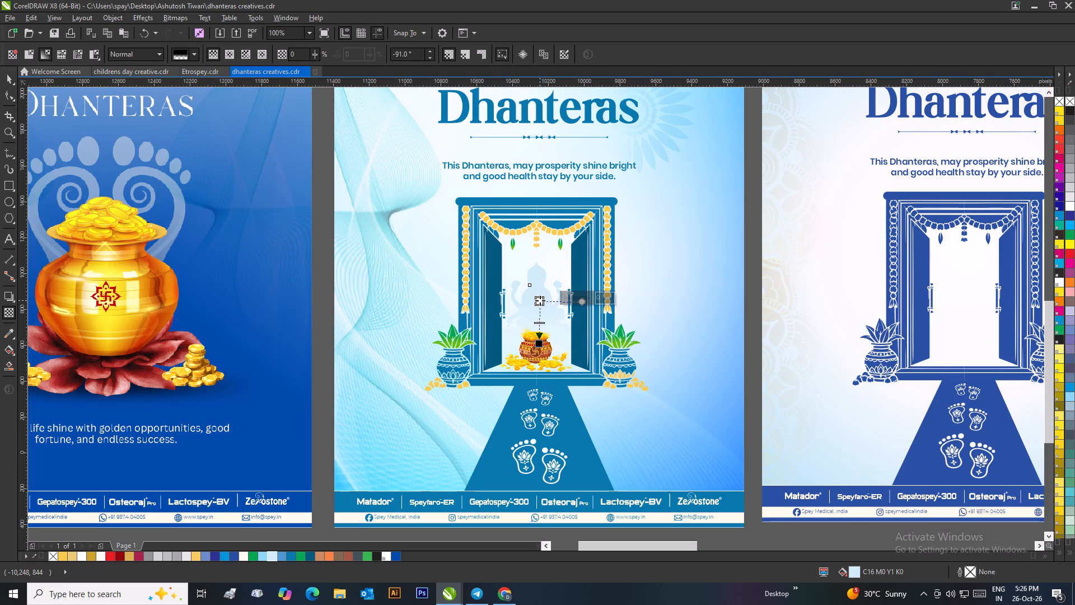
left_click(4, 82)
scroll(280, 188, "down", 1)
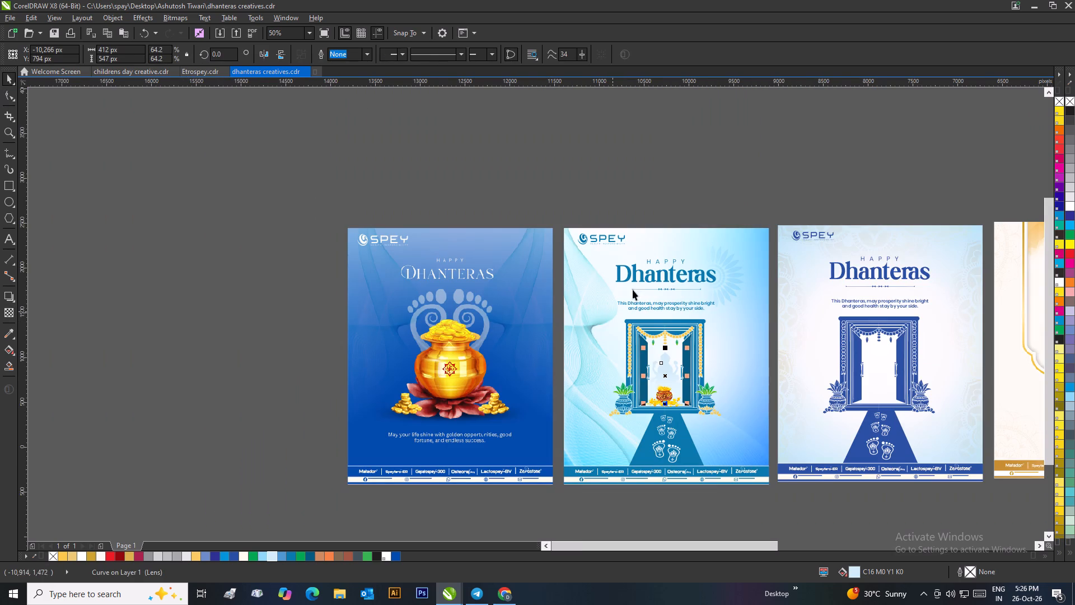
left_click(650, 210)
scroll(684, 366, "up", 1)
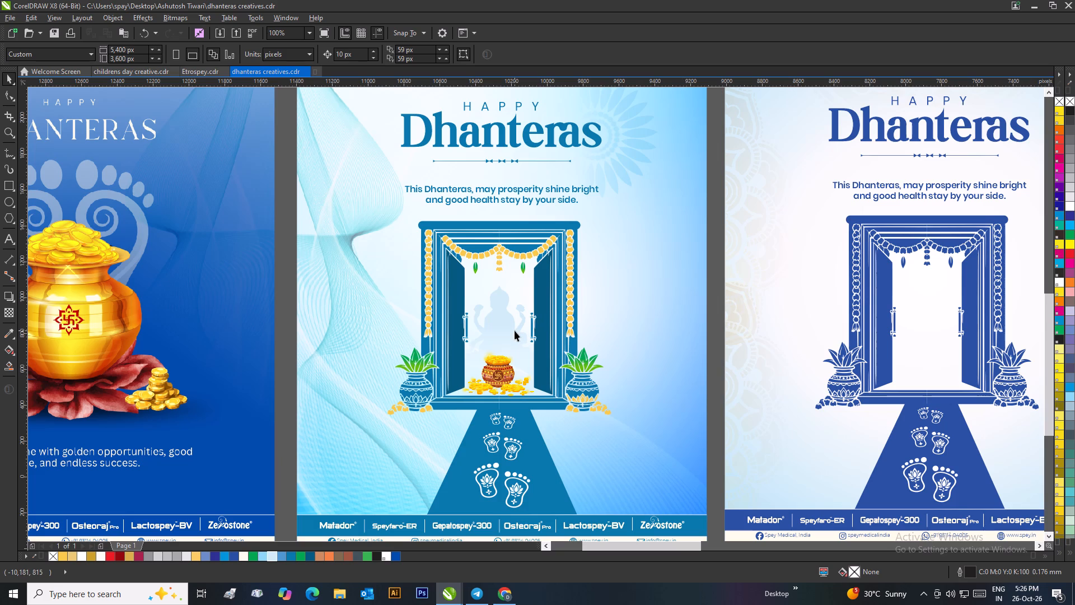
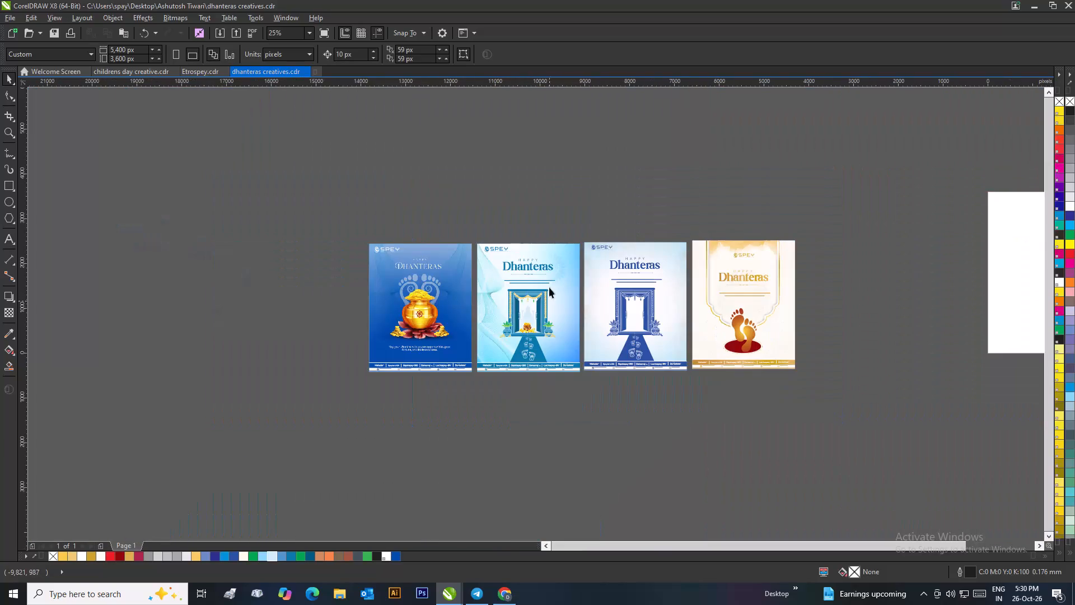
Examine the four Dhanteras posters side by side, including the gold pot and doorway artwork up close.
left_click(533, 212)
scroll(707, 282, "down", 1)
scroll(536, 314, "up", 2)
scroll(451, 260, "down", 2)
left_click(496, 260)
scroll(520, 356, "up", 2)
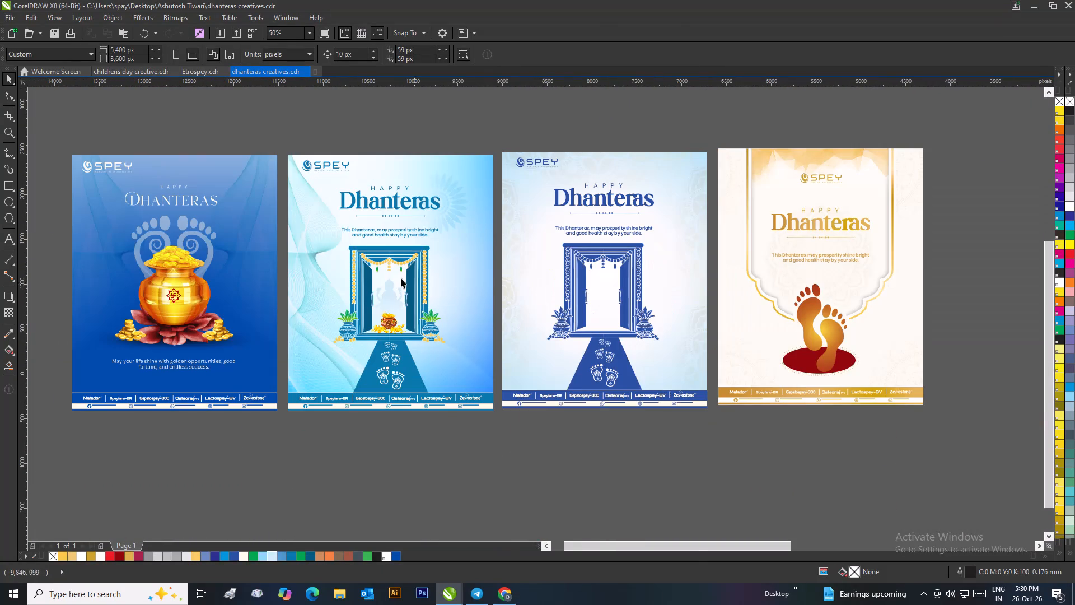
scroll(399, 278, "up", 1)
scroll(535, 314, "down", 1)
scroll(379, 318, "up", 1)
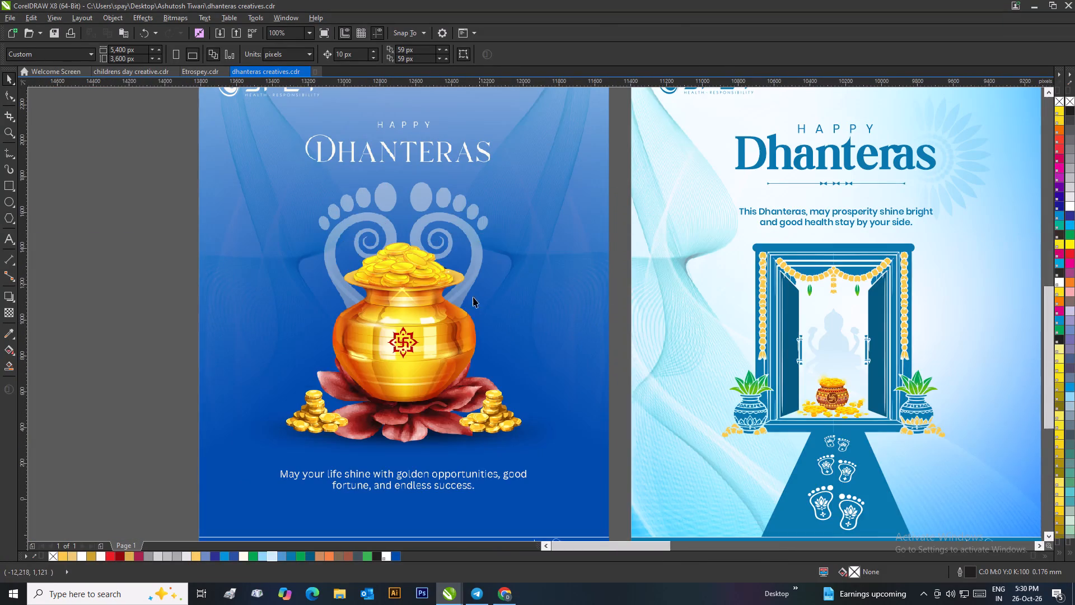
scroll(471, 297, "down", 1)
Close the Etrospey.cdr document without saving its changes.
left_click(189, 78)
left_click(190, 75)
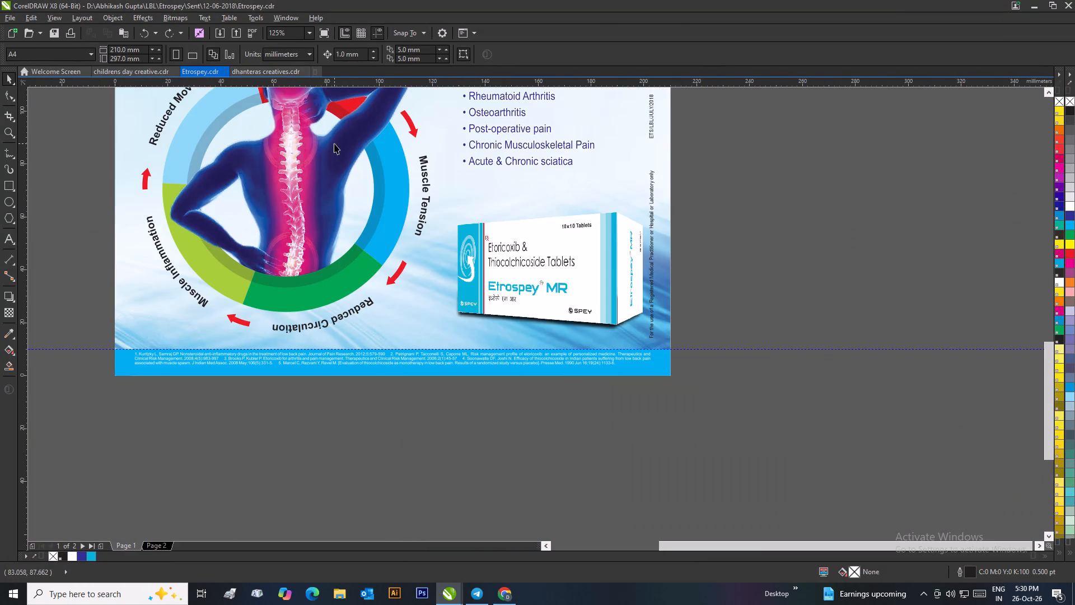
scroll(343, 166, "down", 3)
left_click(223, 72)
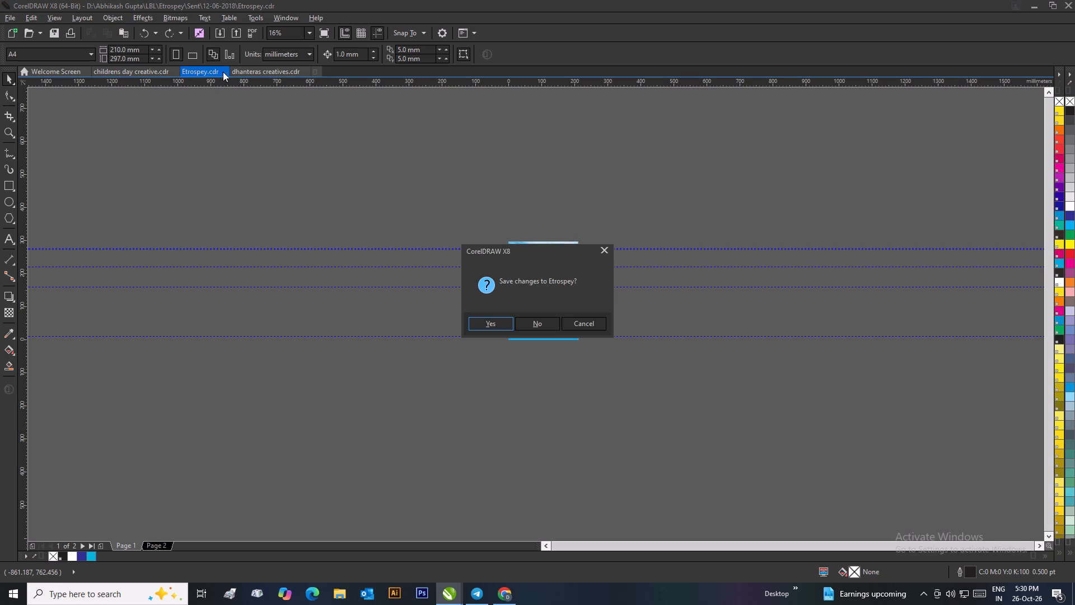
left_click(536, 326)
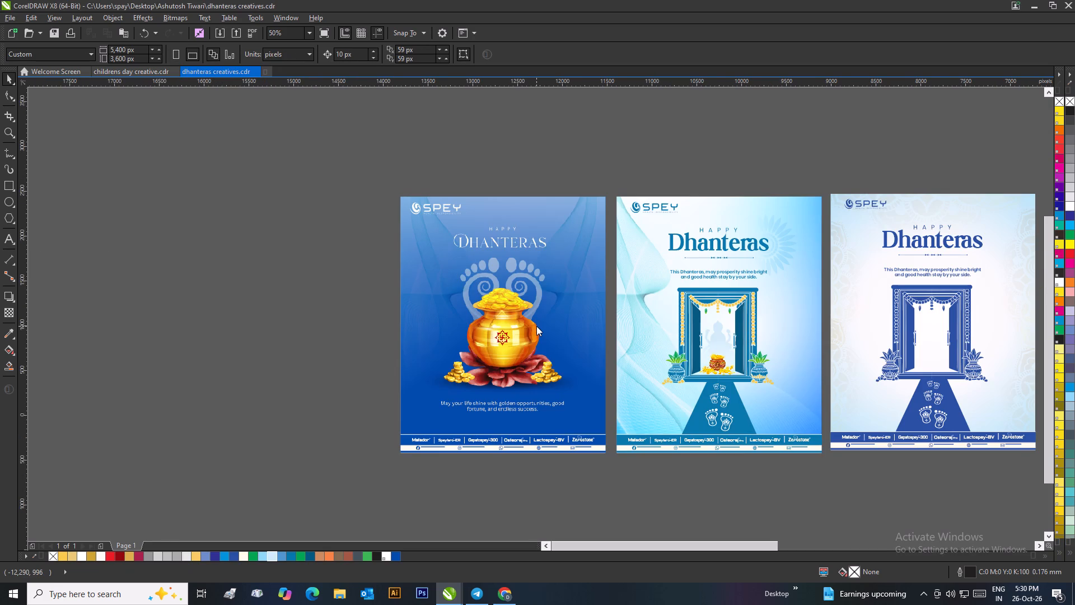
Compare the Dhanteras posters and inspect the light-blue poster's doorway, coin pot, footprints path and footer.
scroll(512, 284, "down", 1)
scroll(536, 325, "up", 2)
scroll(534, 317, "down", 1)
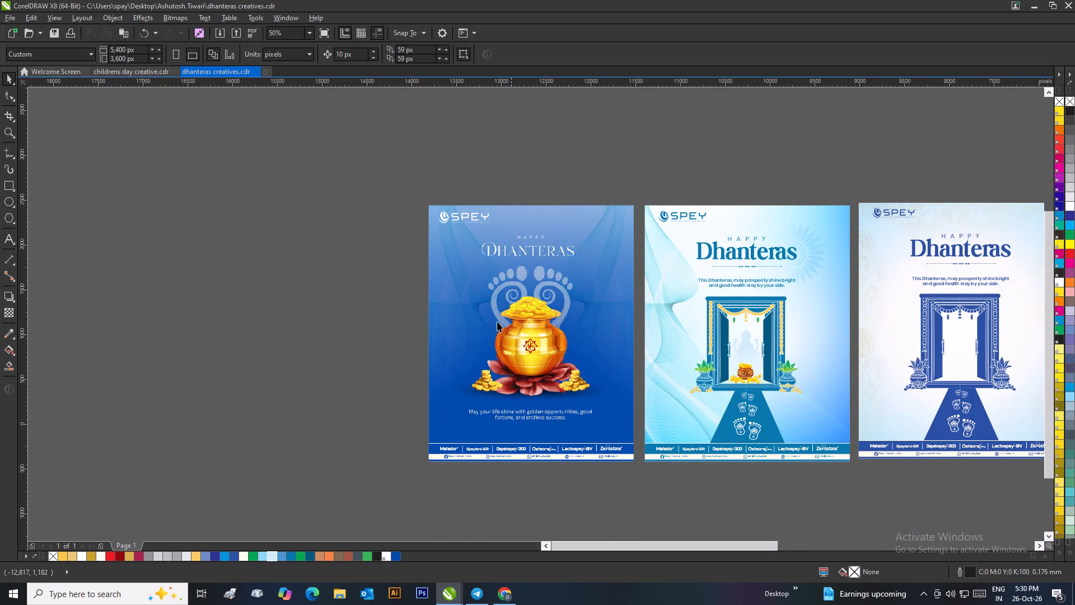
left_click(380, 306)
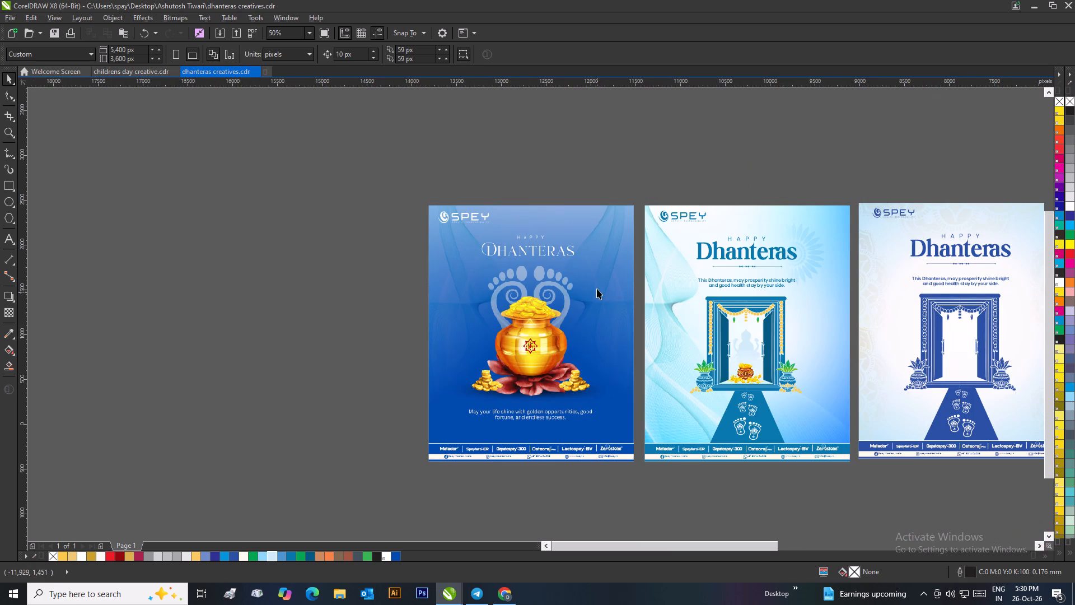
left_click(599, 275)
right_click(599, 275)
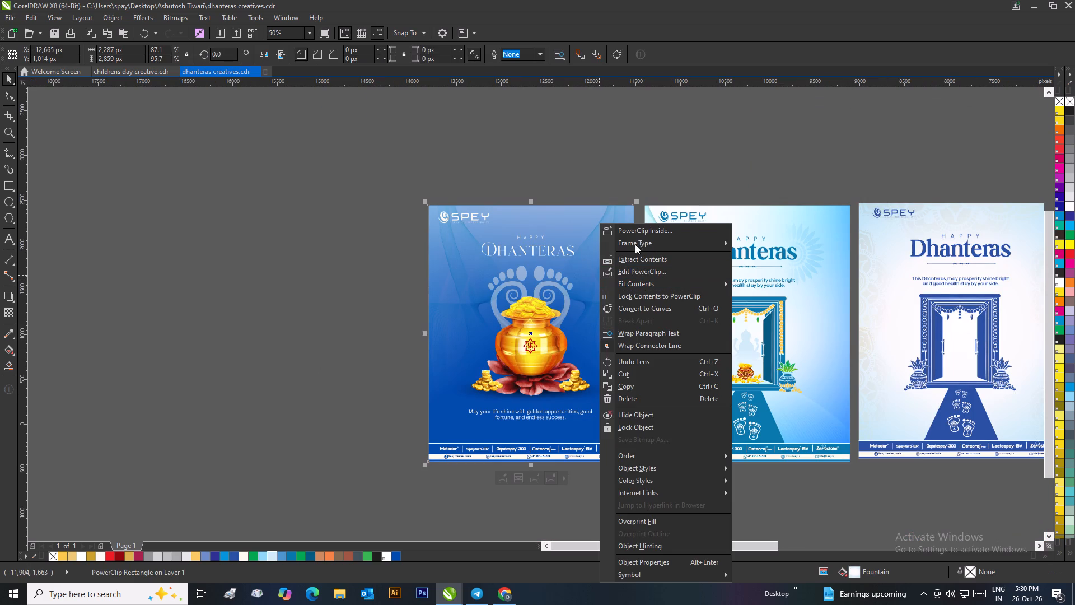
double_click(293, 288)
scroll(380, 290, "down", 1)
scroll(849, 354, "up", 1)
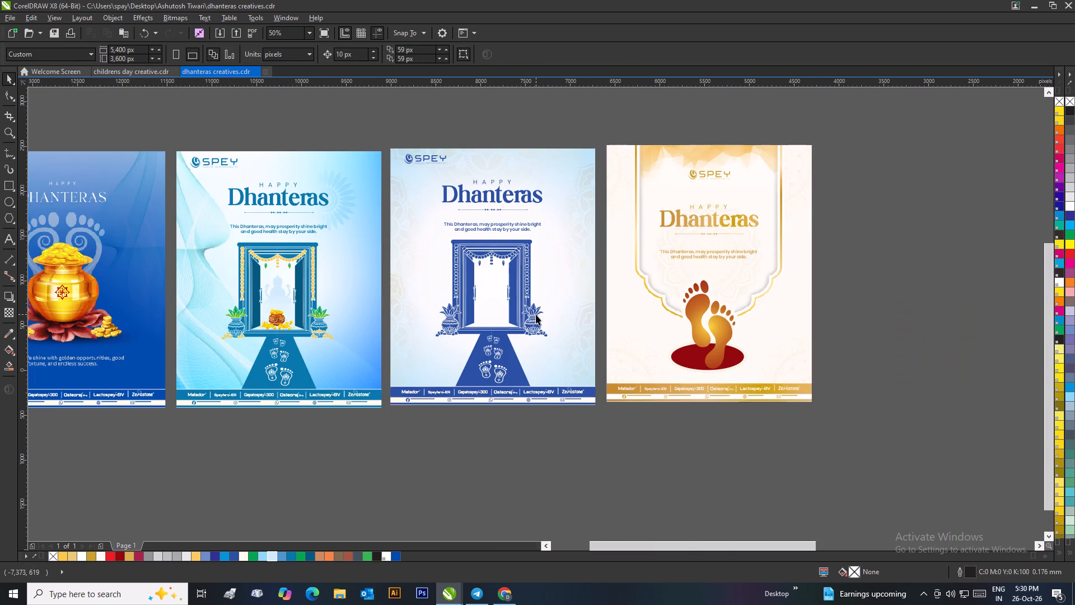
scroll(296, 291, "up", 1)
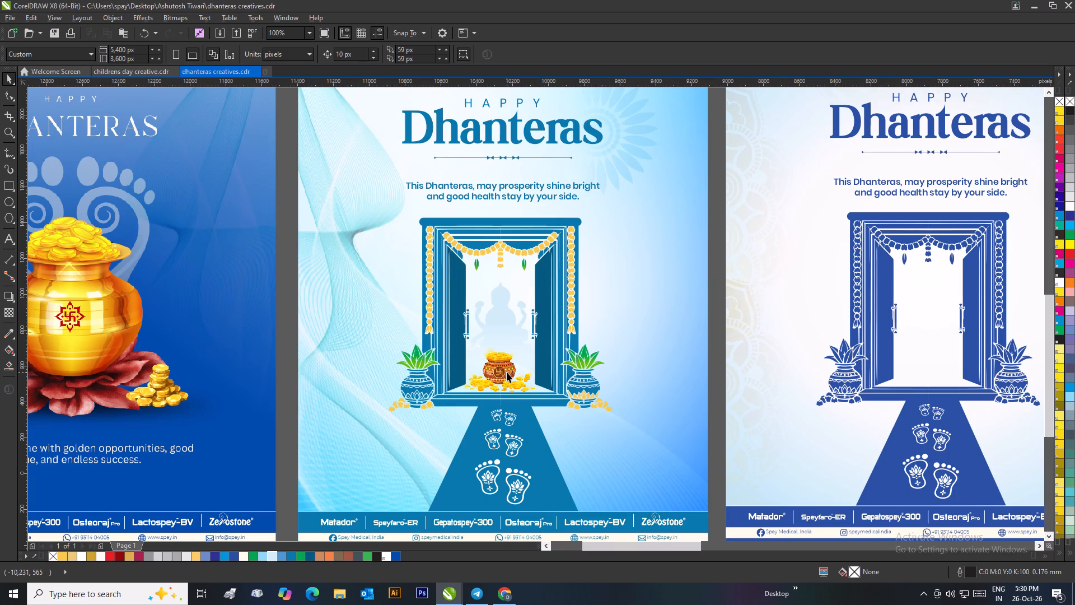
scroll(507, 372, "down", 3)
scroll(545, 347, "up", 2)
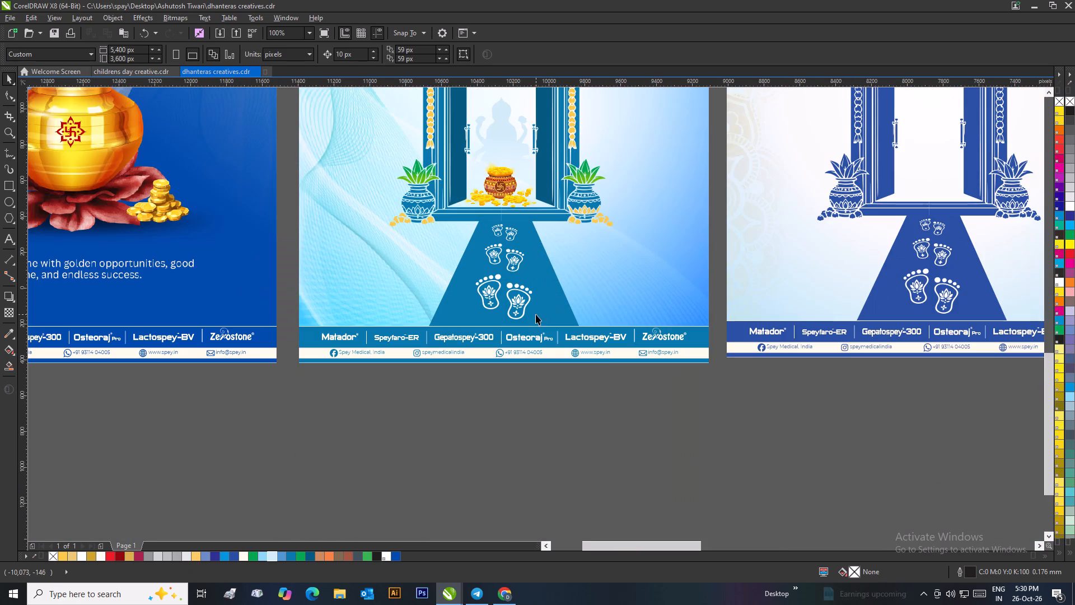
scroll(531, 305, "down", 3)
scroll(554, 304, "up", 1)
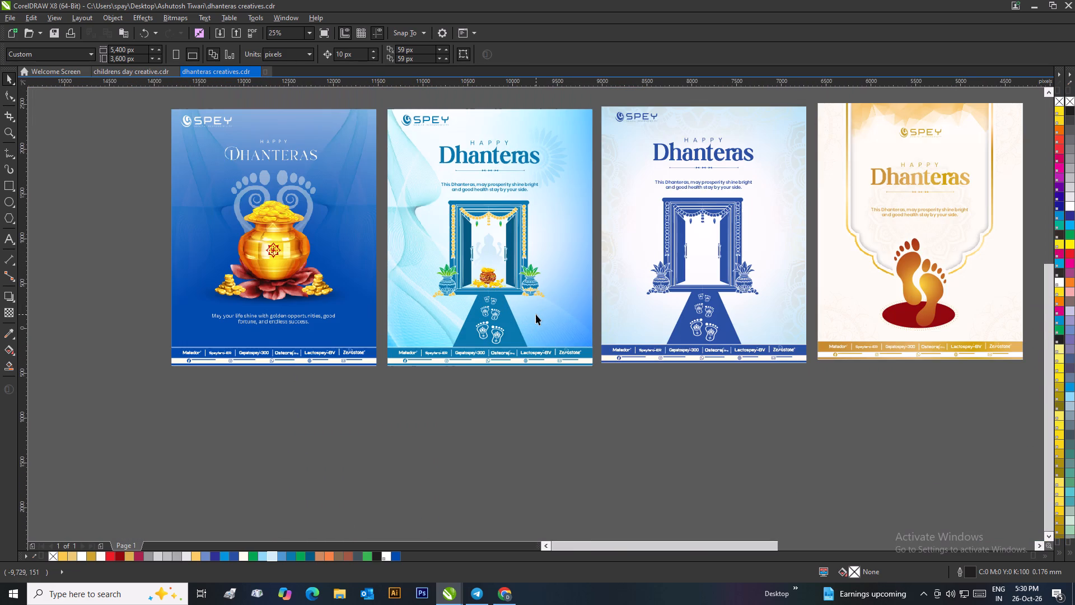
Shorten the linear transparency on the light-blue poster's floral motif to about 178.6 degrees, with start transparency at 100 and end at 0.
left_click(562, 149)
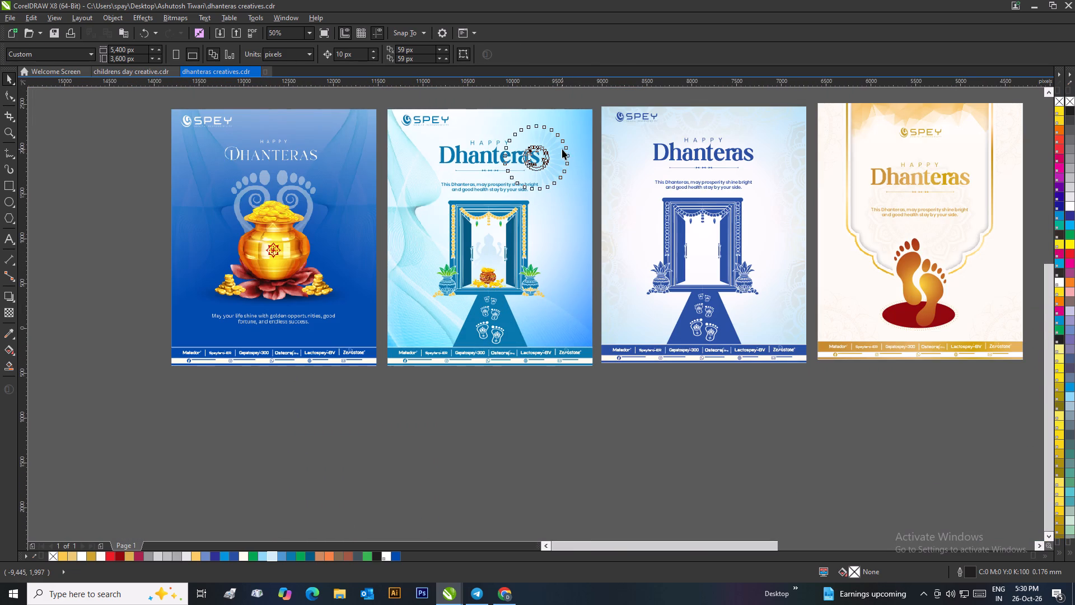
left_click(15, 310)
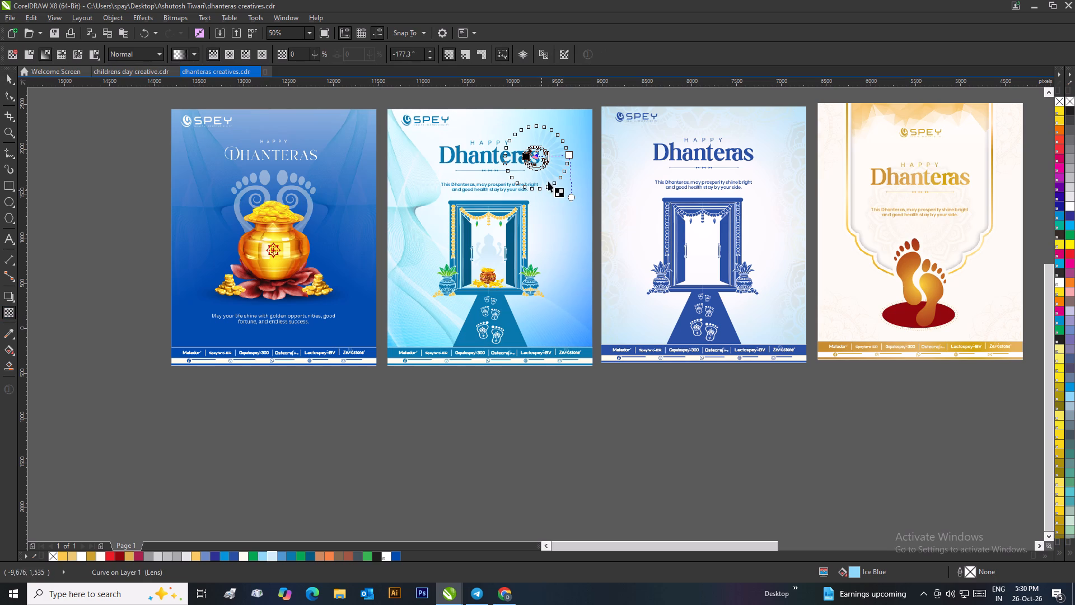
left_click(570, 157)
left_click(561, 171)
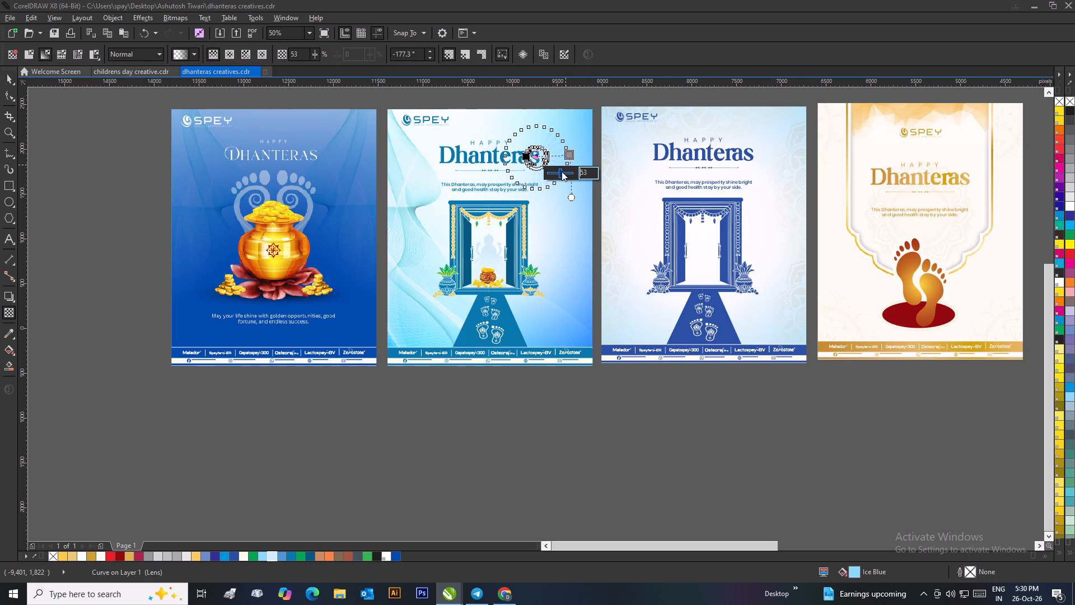
left_click_drag(562, 171, 531, 173)
scroll(556, 160, "up", 3)
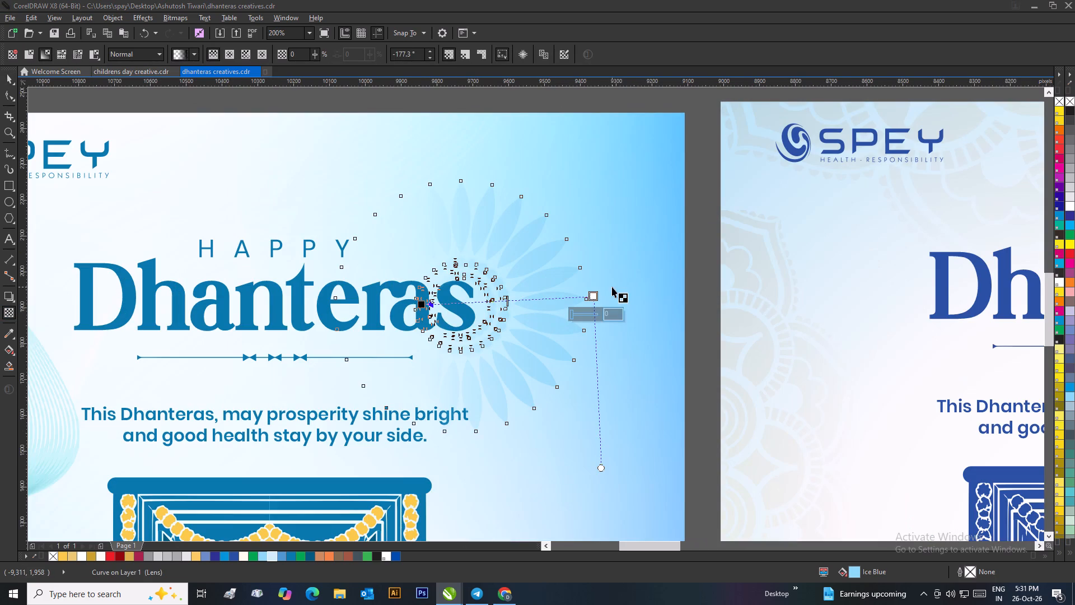
left_click(594, 297)
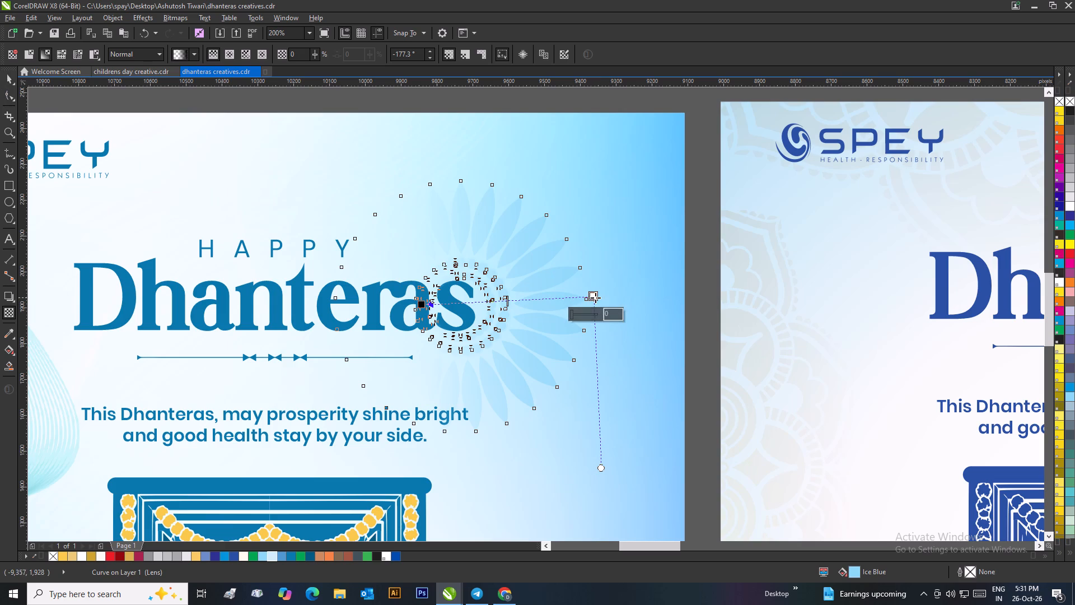
left_click_drag(595, 297, 506, 302)
left_click_drag(506, 302, 474, 306)
left_click(420, 305)
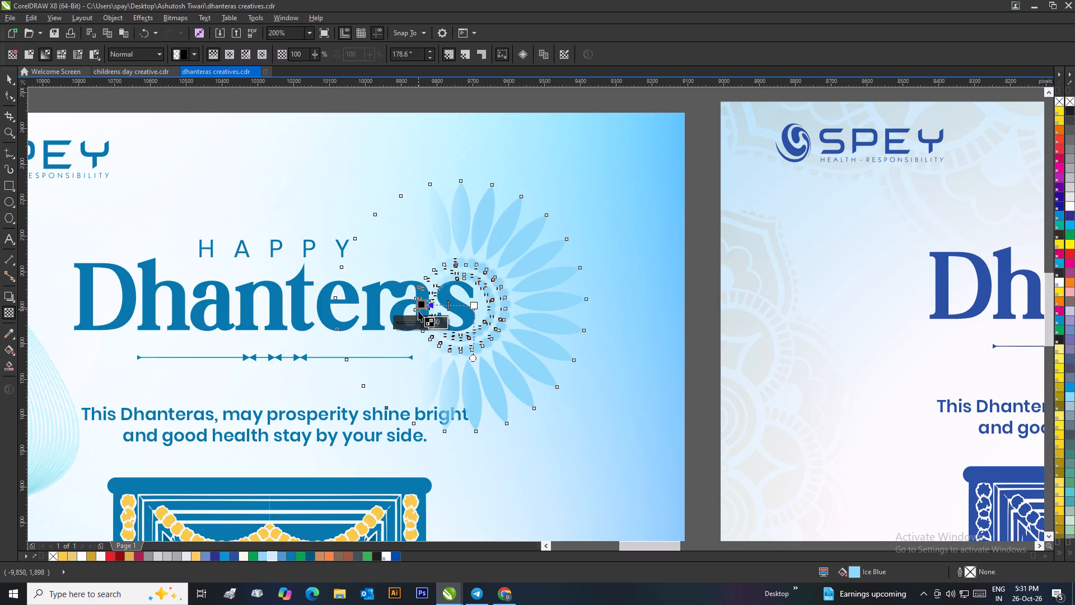
left_click(411, 322)
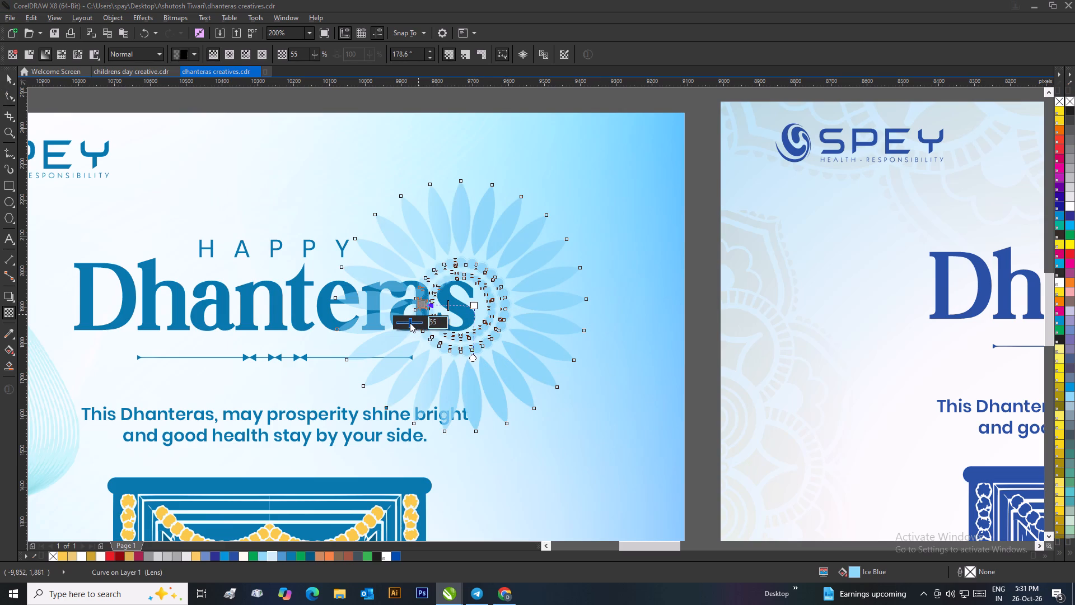
left_click_drag(410, 323, 429, 325)
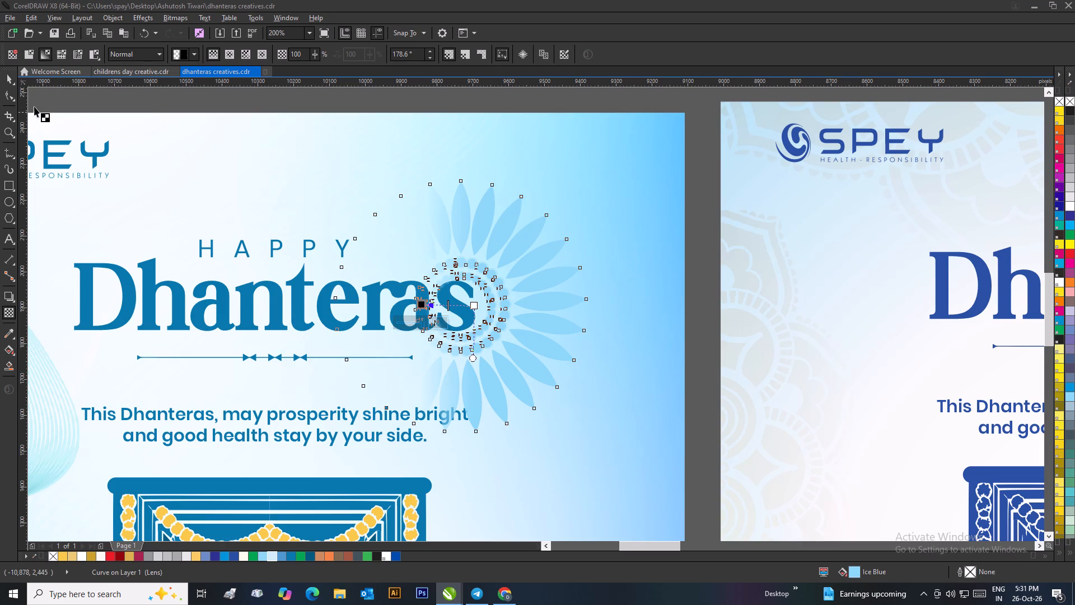
left_click(12, 81)
Recolour the floral motif beside the light-blue poster's Dhanteras heading, trying red and settling on gold #FACA61.
left_click(1067, 254)
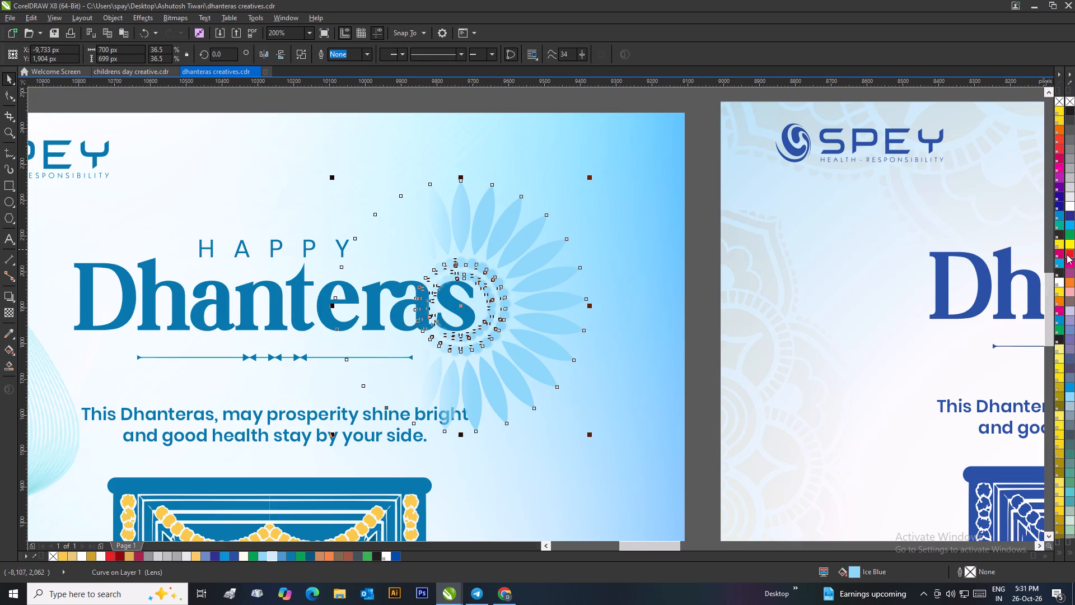
left_click(321, 555)
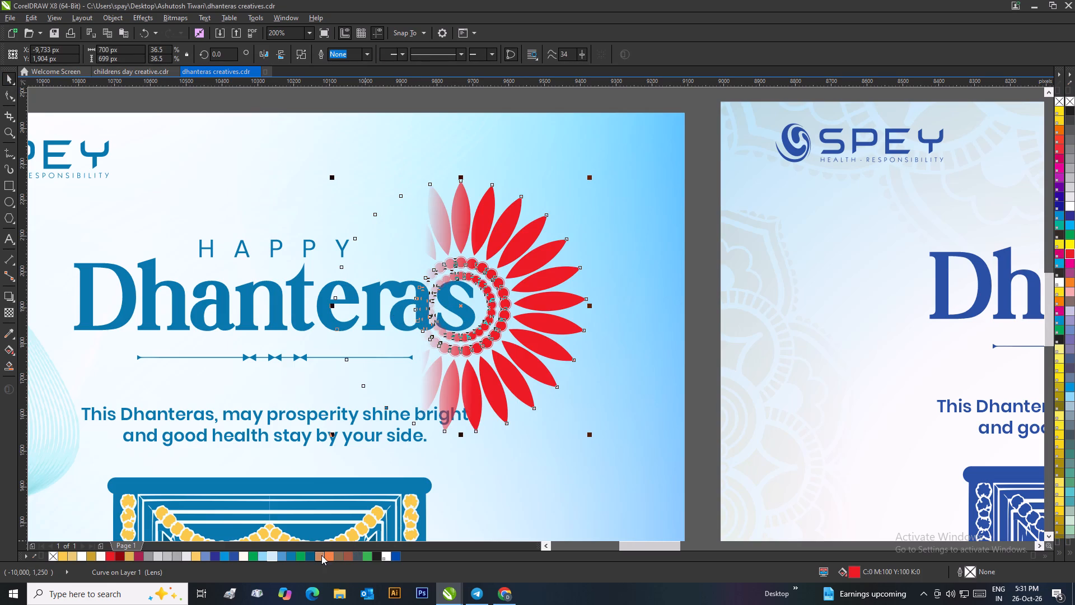
left_click(199, 557)
scroll(561, 388, "down", 2)
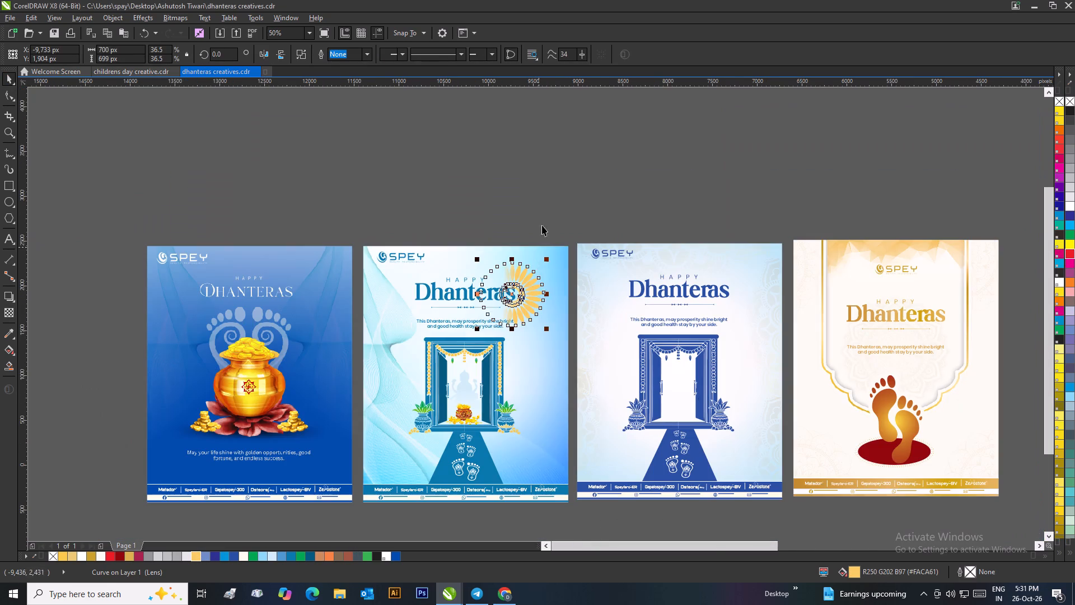
left_click(556, 187)
Apply a linear fountain fill to the gold floral motif, running from its upper petals down to its lower petals.
scroll(526, 310, "up", 1)
left_click(548, 280)
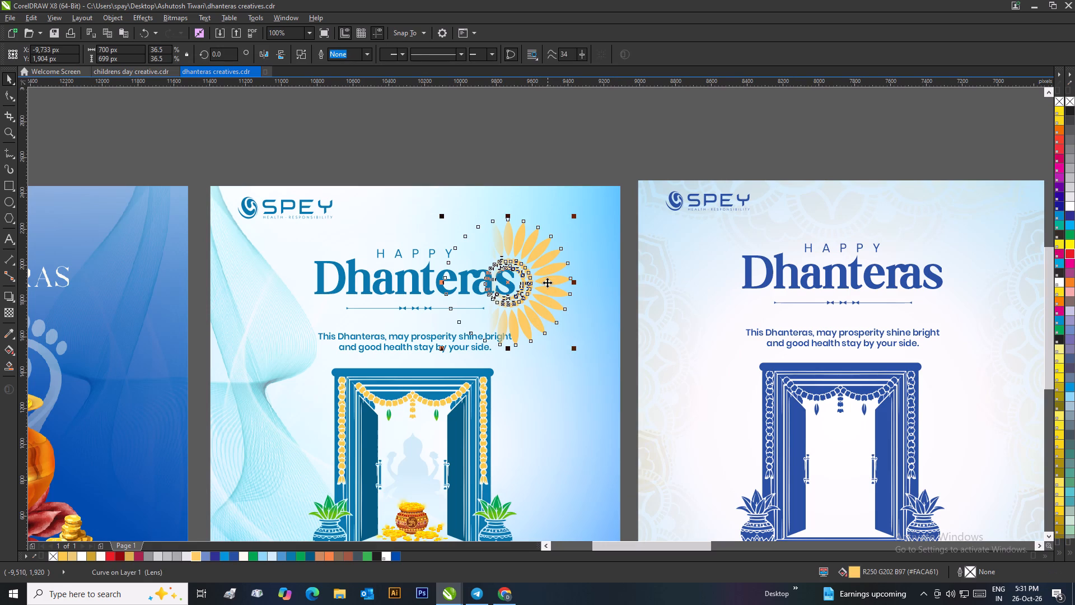
key("g")
left_click_drag(532, 233, 530, 334)
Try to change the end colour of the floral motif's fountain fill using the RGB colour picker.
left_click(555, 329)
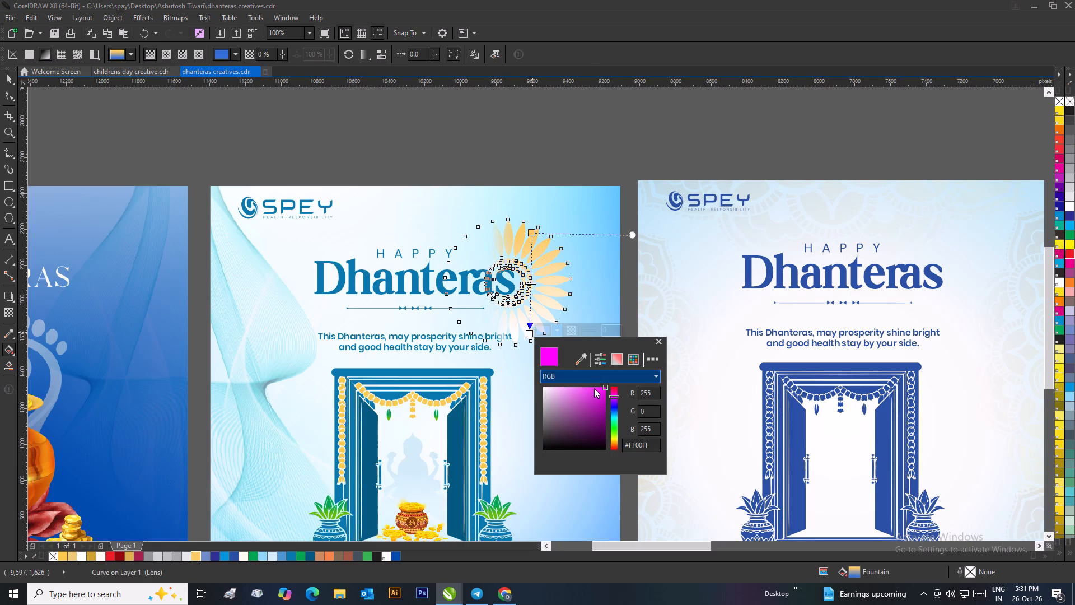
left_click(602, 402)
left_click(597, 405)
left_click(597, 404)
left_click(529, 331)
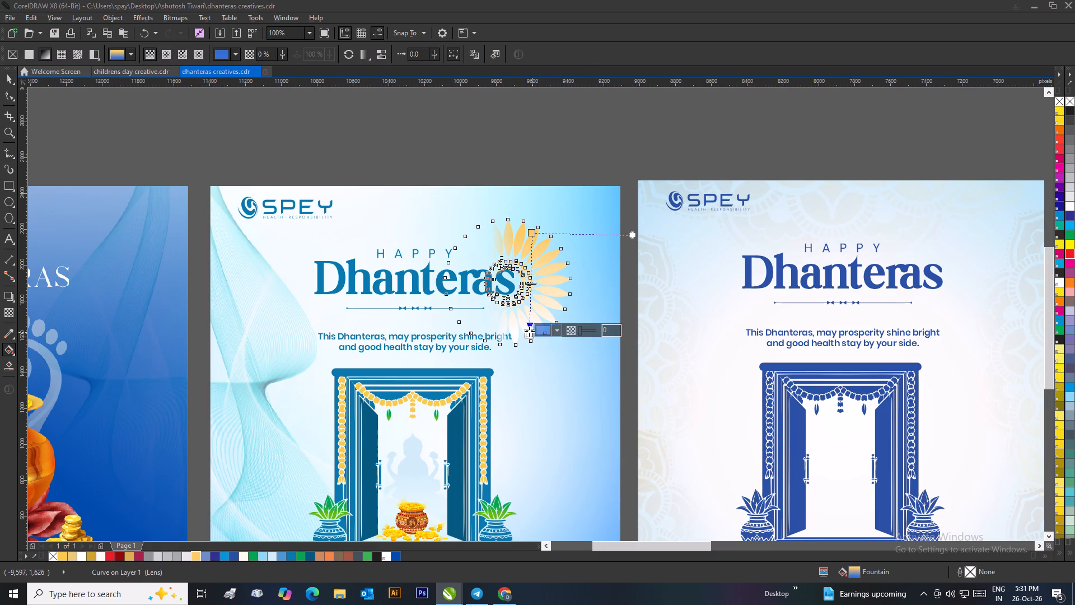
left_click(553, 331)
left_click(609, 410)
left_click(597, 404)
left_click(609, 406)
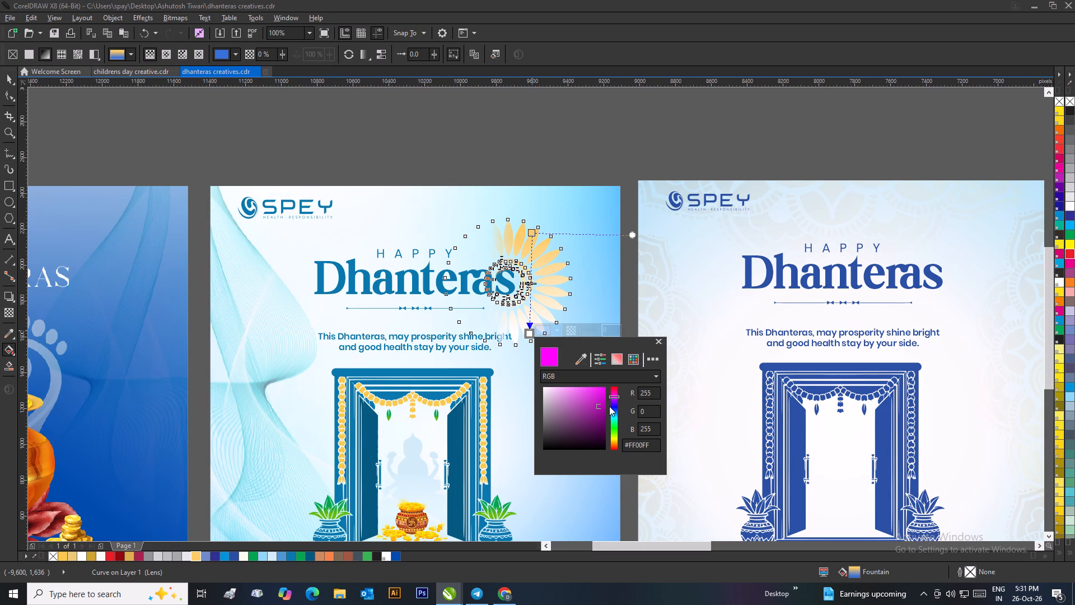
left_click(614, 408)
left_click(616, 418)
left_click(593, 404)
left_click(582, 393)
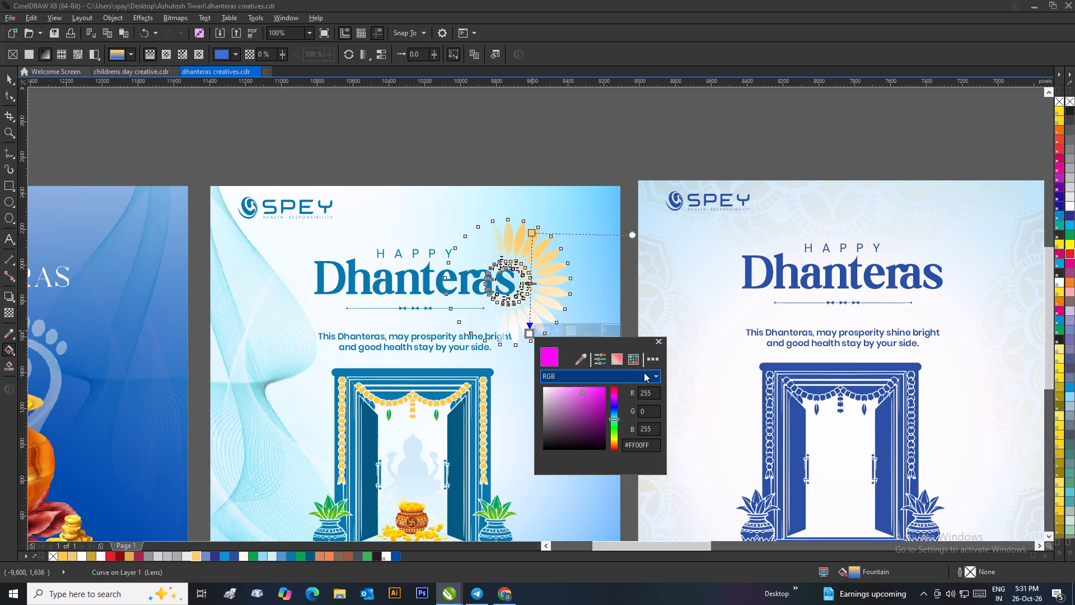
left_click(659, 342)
Add an off-white intermediate colour node to the floral motif's fountain fill and move it to the 50% position.
triple_click(529, 335)
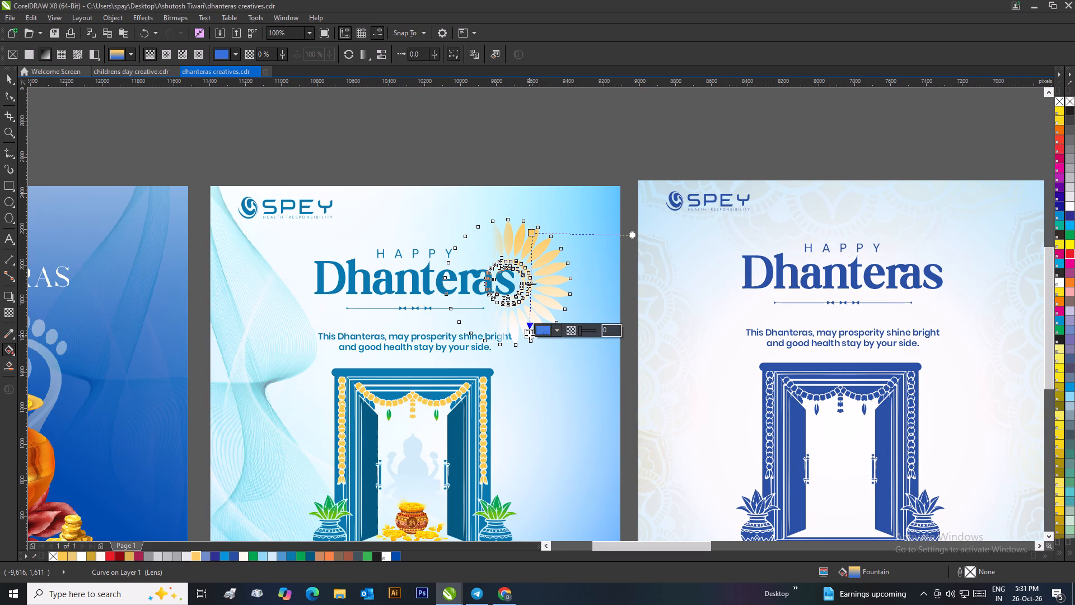
double_click(530, 315)
left_click(530, 329)
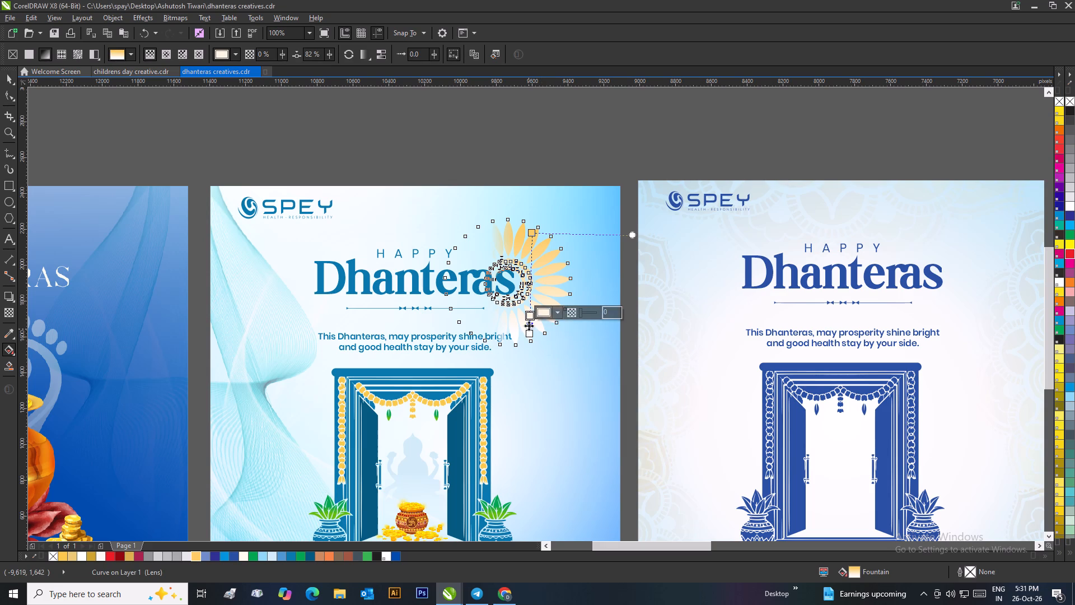
left_click_drag(530, 315, 539, 284)
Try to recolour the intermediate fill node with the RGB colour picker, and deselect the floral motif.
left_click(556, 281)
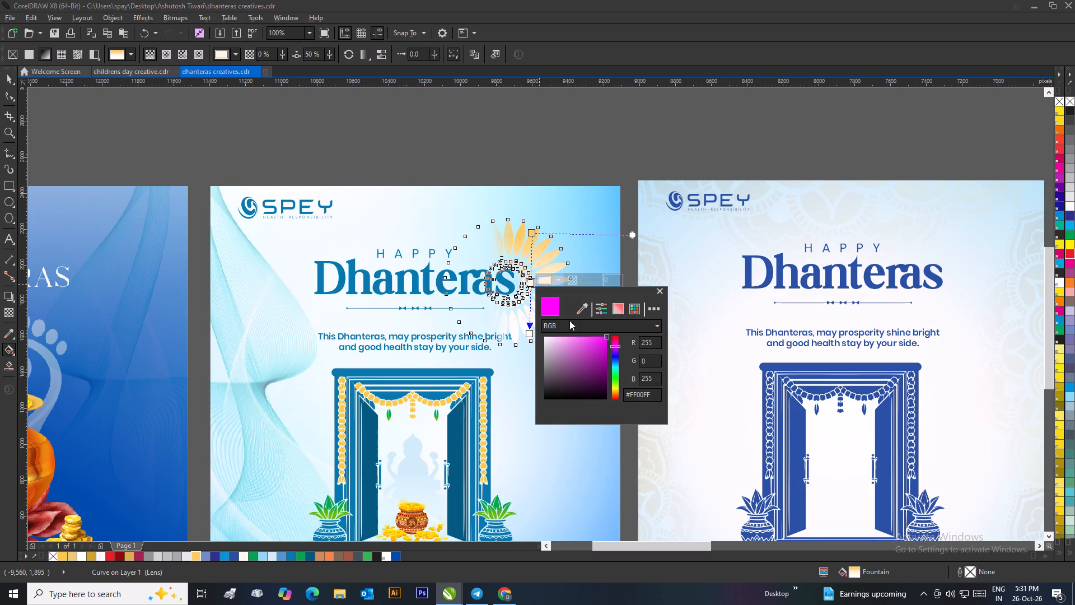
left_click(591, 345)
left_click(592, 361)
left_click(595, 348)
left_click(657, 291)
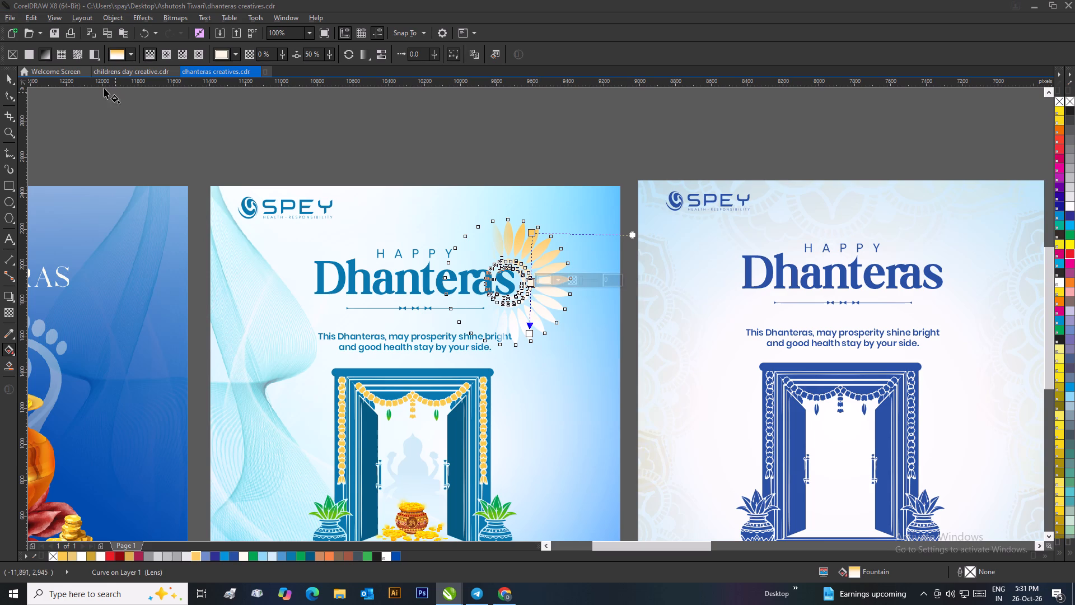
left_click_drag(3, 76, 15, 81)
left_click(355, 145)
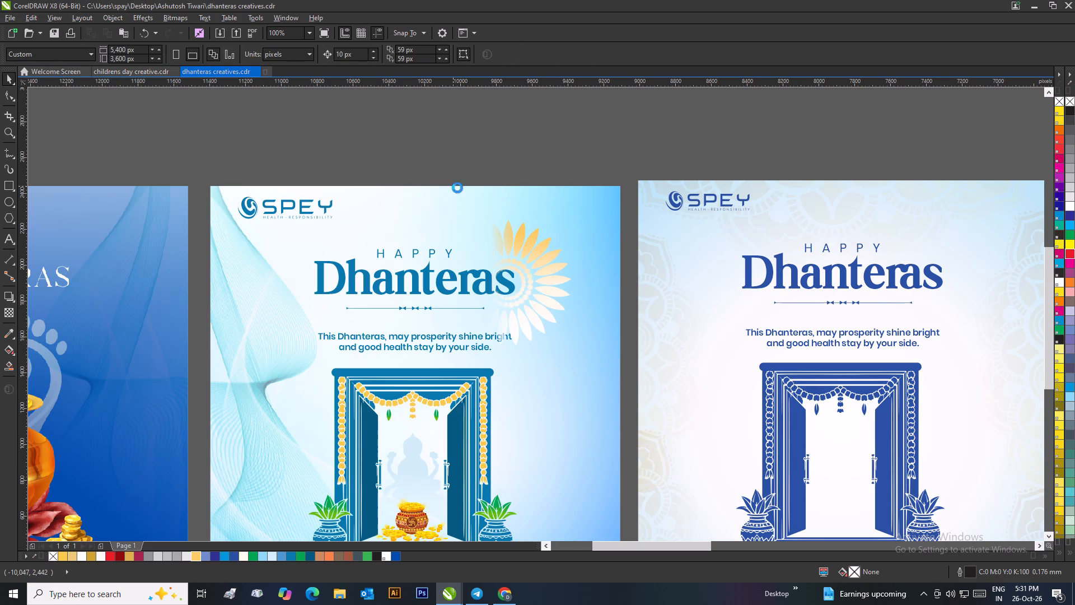
Undo the floral motif's gradient and recolouring, back to its Ice Blue fill.
key("ctrl+z")
key("ctrl+z")
key("ctrl+z")
key("ctrl+z")
key("ctrl+z")
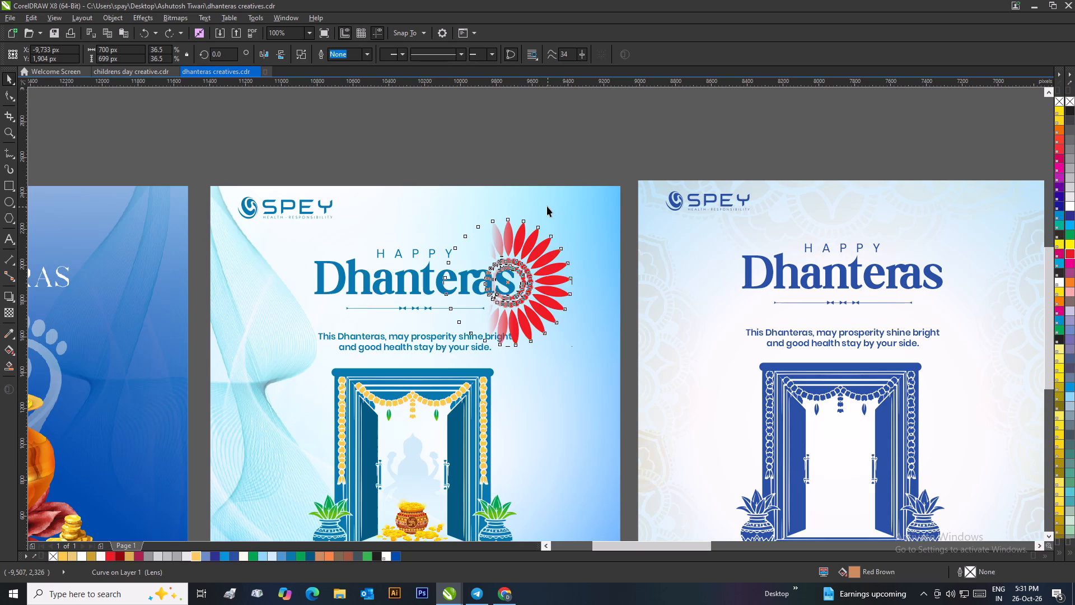
key("ctrl+z")
left_click(549, 166)
Scale the Ice Blue floral motif down proportionally to about 363 × 362 px.
scroll(549, 183, "down", 1)
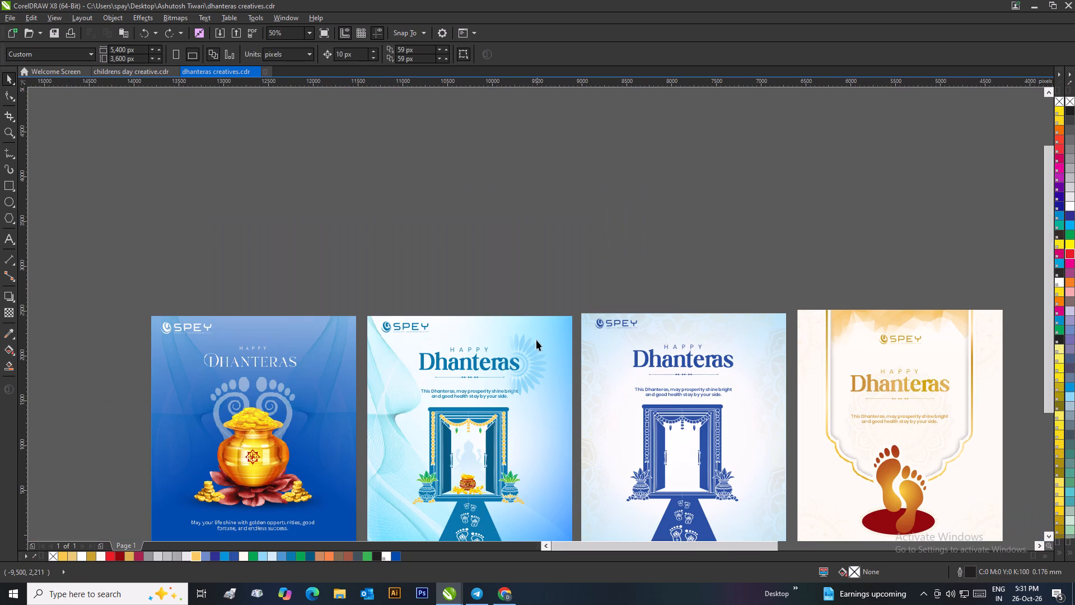
scroll(517, 393, "up", 1)
left_click(569, 274)
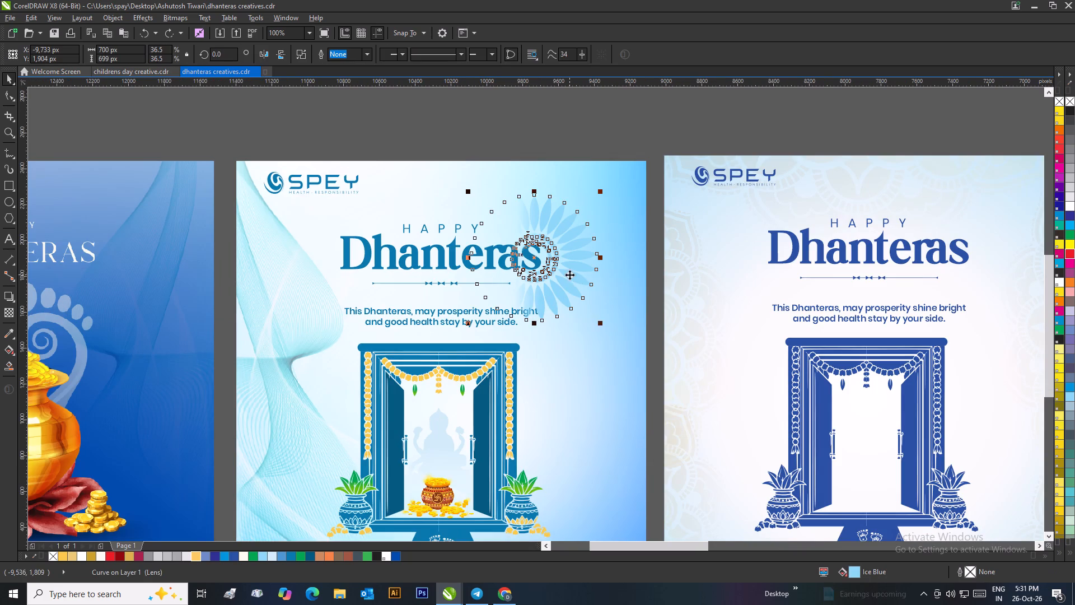
left_click_drag(602, 327, 541, 343)
left_click_drag(502, 232, 512, 239)
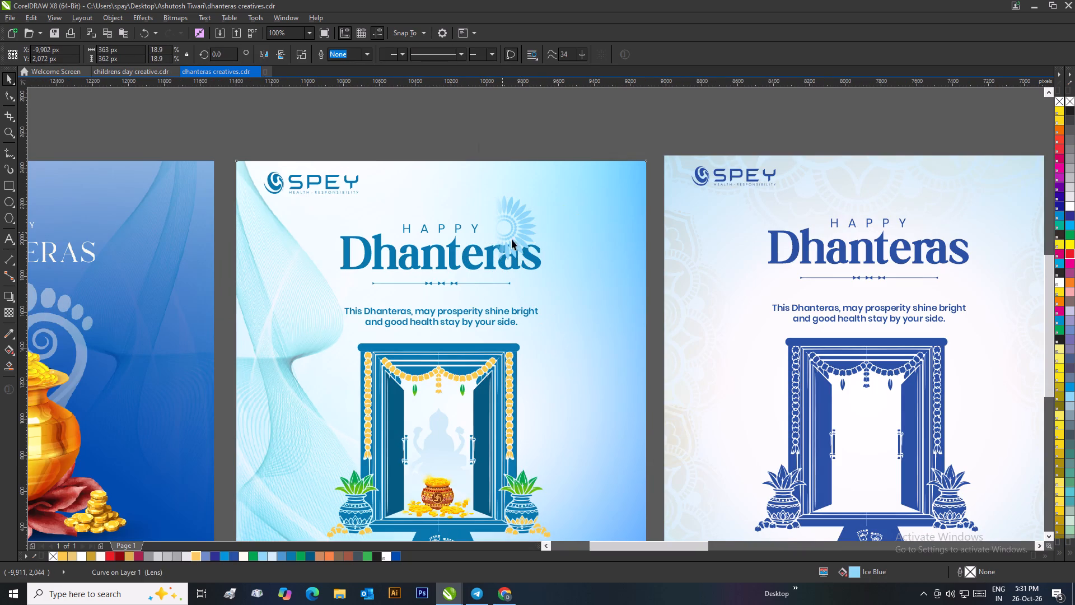
left_click_drag(512, 239, 524, 257)
key("ctrl+z")
left_click(535, 139)
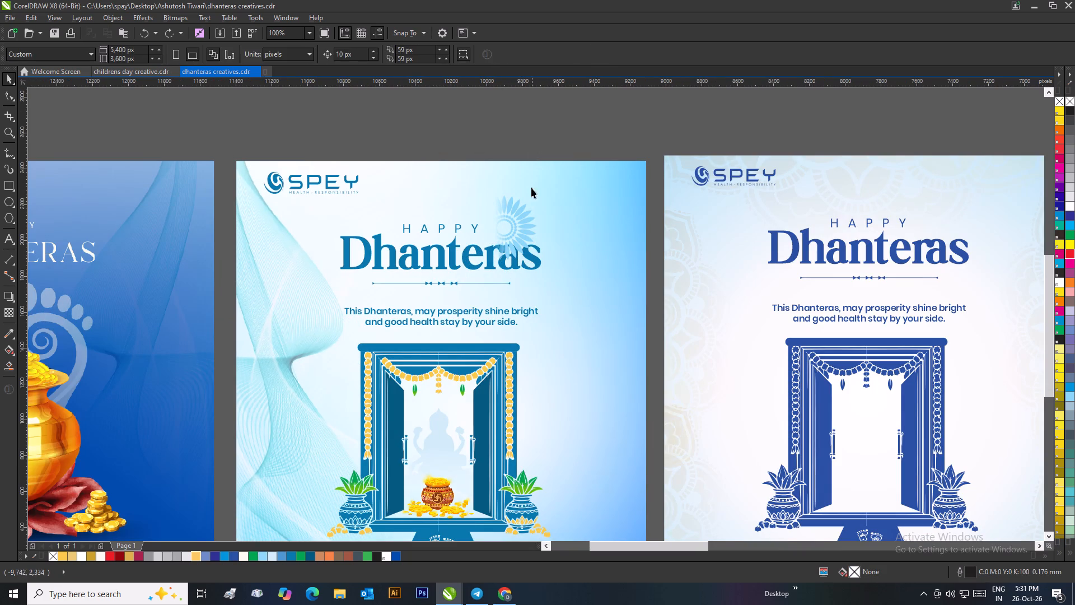
Place the small floral motif against the final "s" of the Dhanteras heading, at about X -9,622 px, Y 1,898 px.
left_click_drag(520, 209, 559, 237)
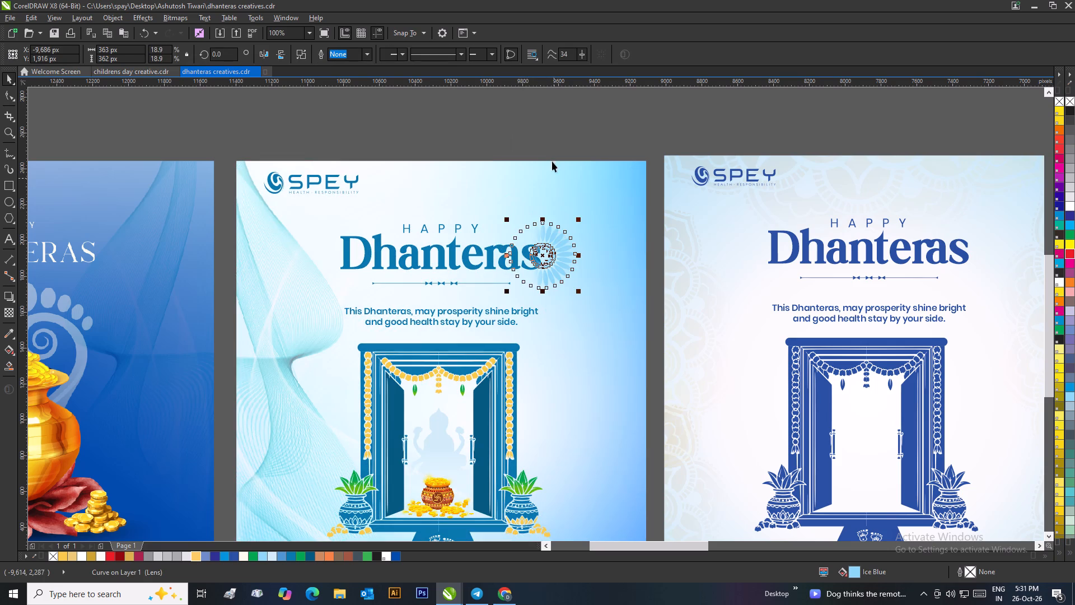
left_click(550, 140)
scroll(548, 259, "up", 2)
left_click_drag(545, 314, 579, 314)
left_click_drag(579, 314, 578, 314)
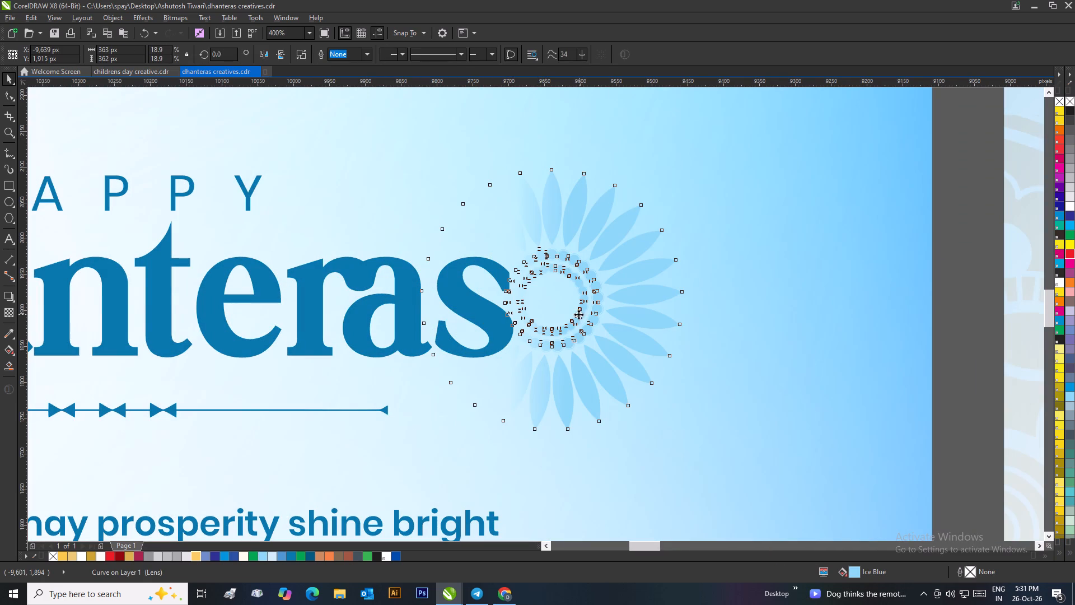
left_click_drag(578, 314, 591, 327)
scroll(589, 328, "down", 3)
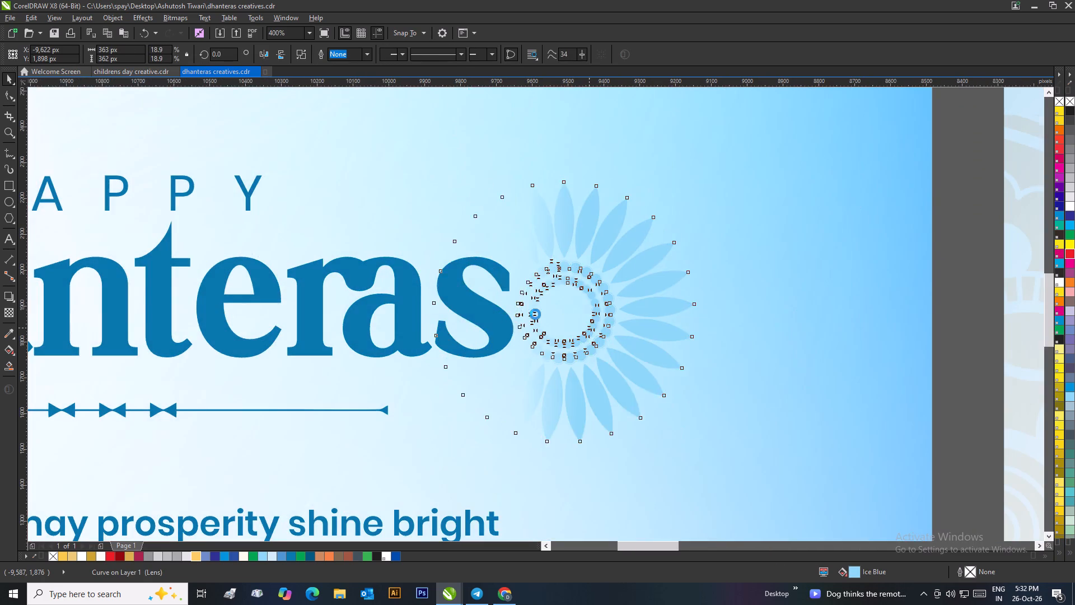
left_click(529, 200)
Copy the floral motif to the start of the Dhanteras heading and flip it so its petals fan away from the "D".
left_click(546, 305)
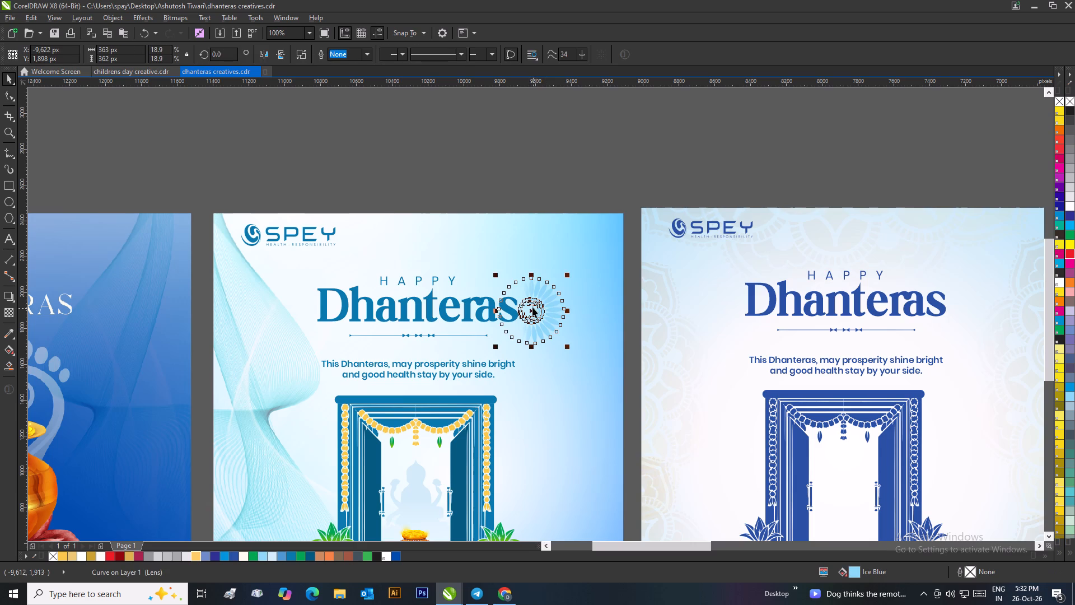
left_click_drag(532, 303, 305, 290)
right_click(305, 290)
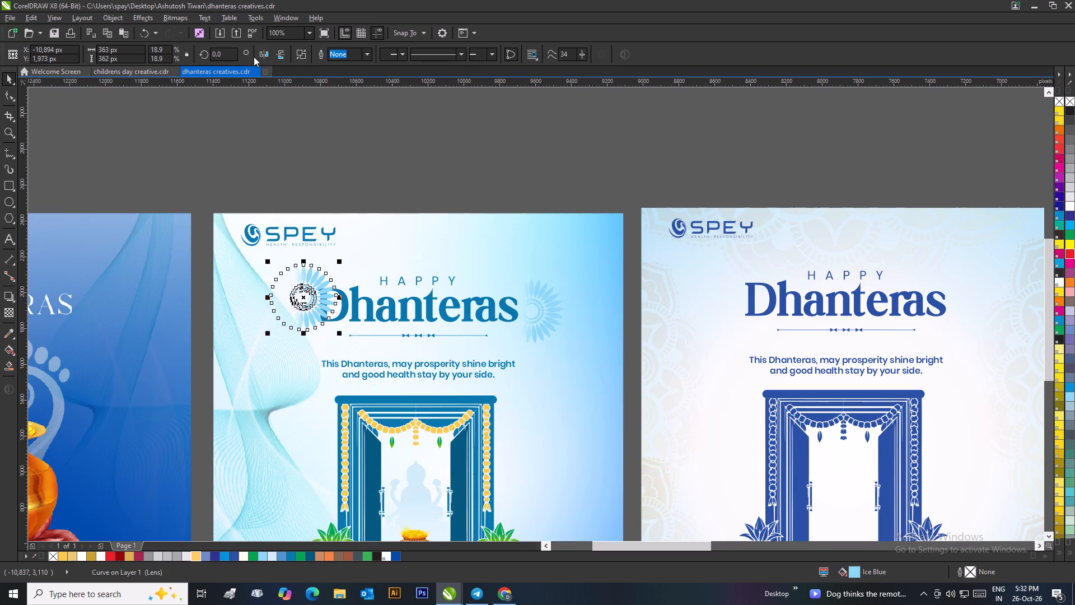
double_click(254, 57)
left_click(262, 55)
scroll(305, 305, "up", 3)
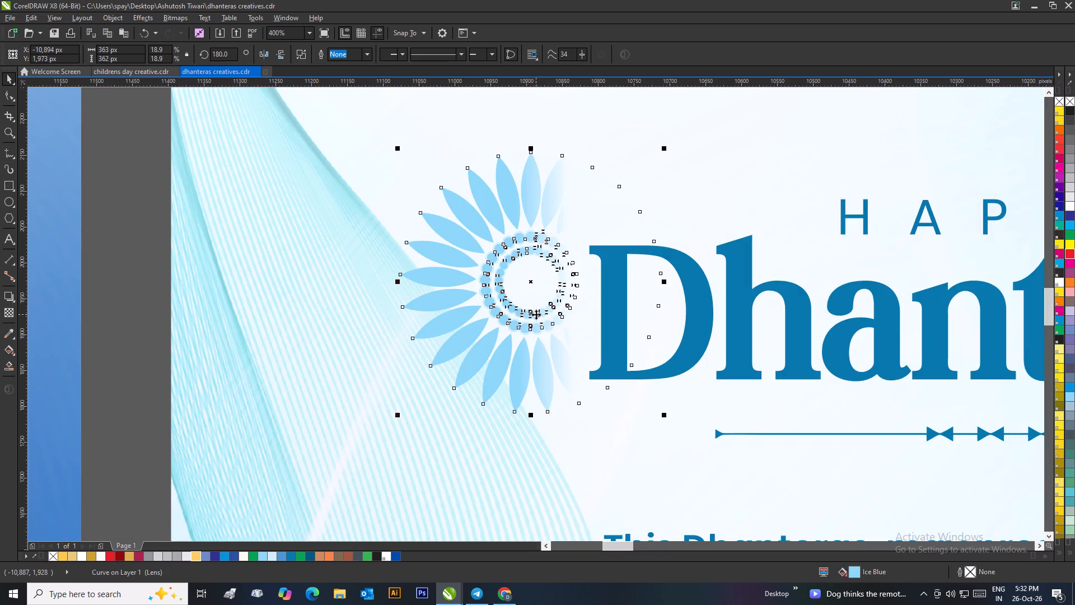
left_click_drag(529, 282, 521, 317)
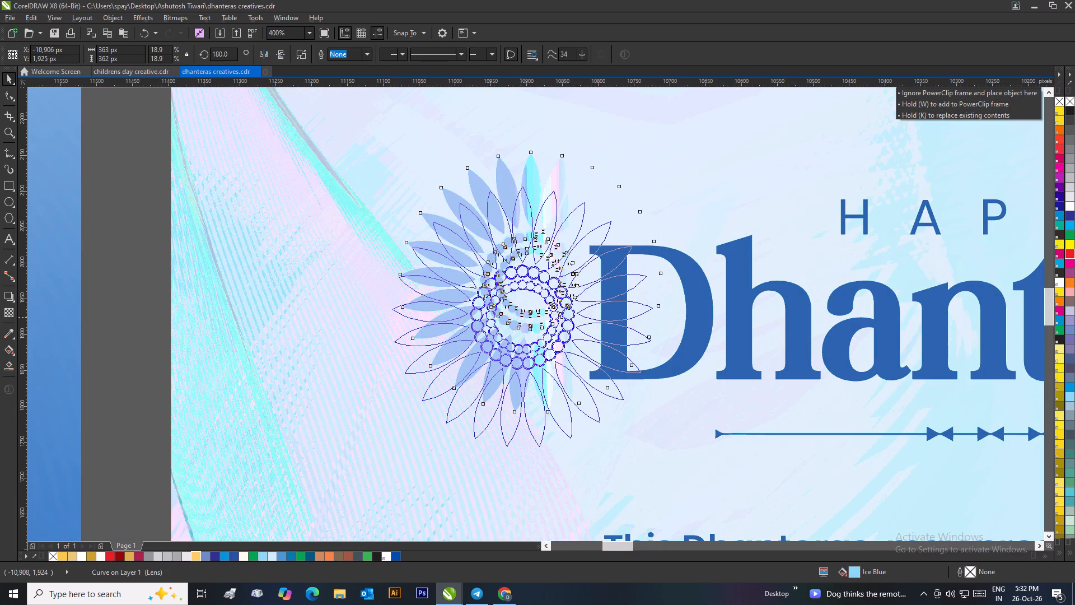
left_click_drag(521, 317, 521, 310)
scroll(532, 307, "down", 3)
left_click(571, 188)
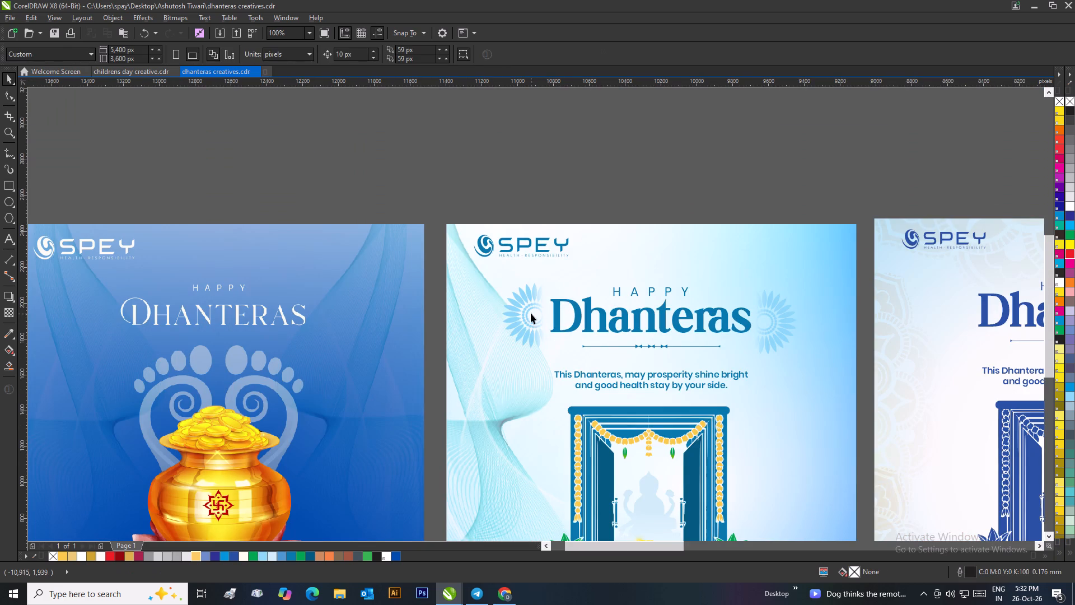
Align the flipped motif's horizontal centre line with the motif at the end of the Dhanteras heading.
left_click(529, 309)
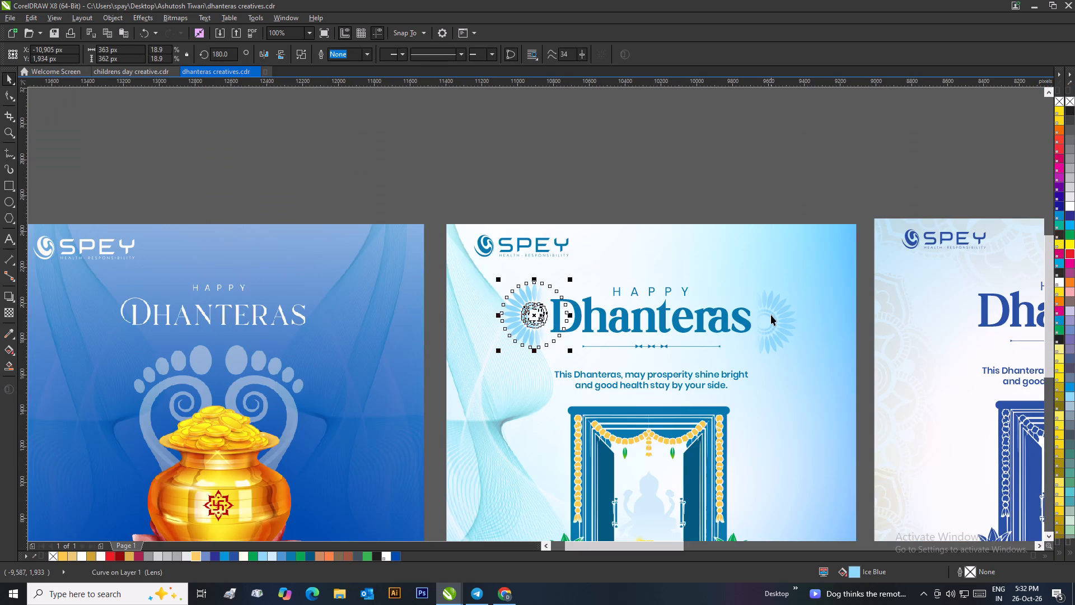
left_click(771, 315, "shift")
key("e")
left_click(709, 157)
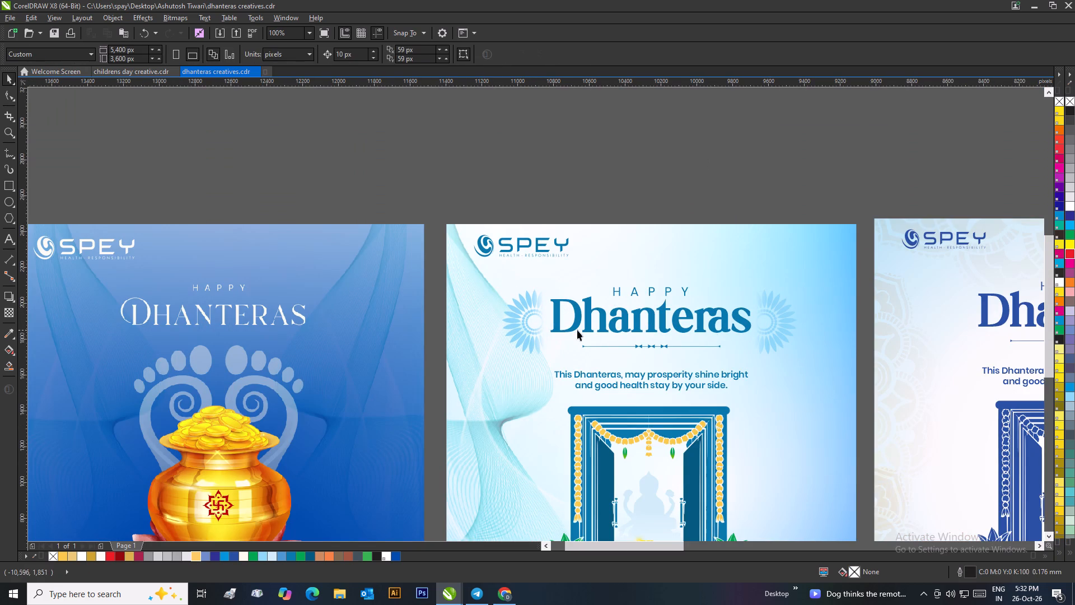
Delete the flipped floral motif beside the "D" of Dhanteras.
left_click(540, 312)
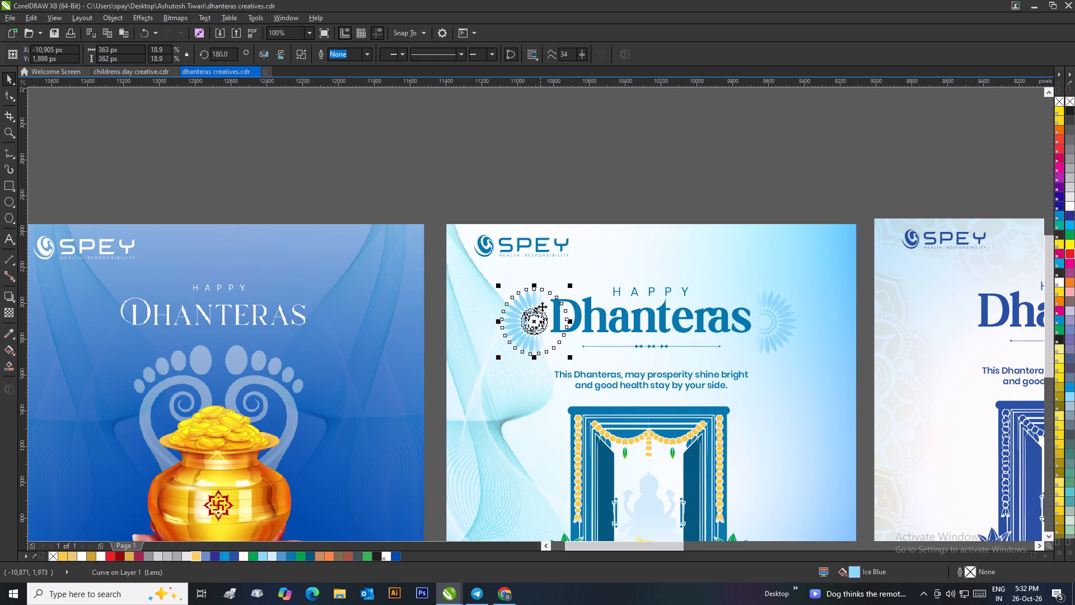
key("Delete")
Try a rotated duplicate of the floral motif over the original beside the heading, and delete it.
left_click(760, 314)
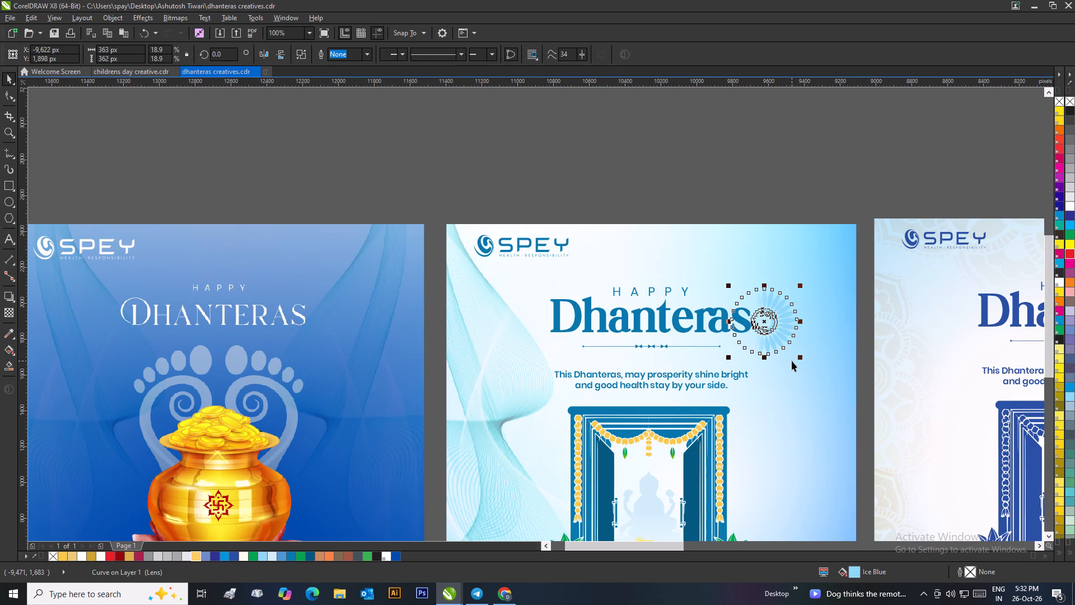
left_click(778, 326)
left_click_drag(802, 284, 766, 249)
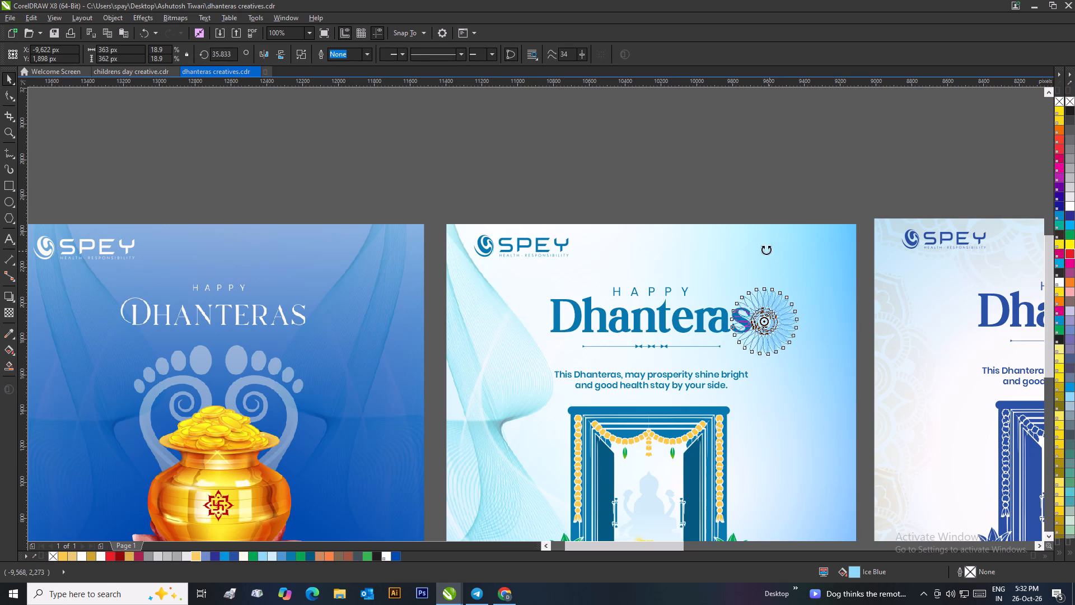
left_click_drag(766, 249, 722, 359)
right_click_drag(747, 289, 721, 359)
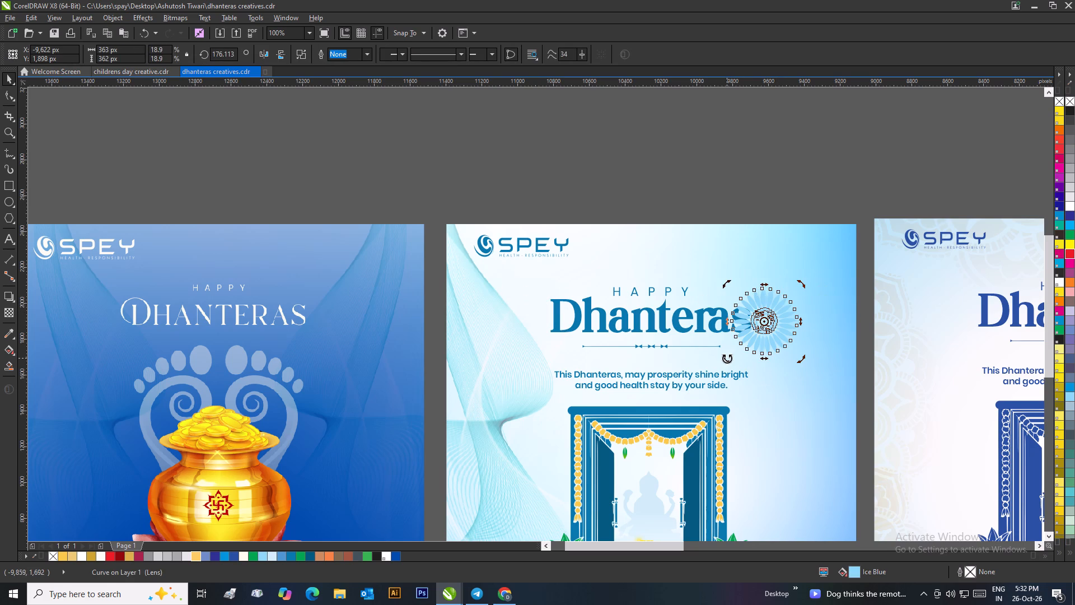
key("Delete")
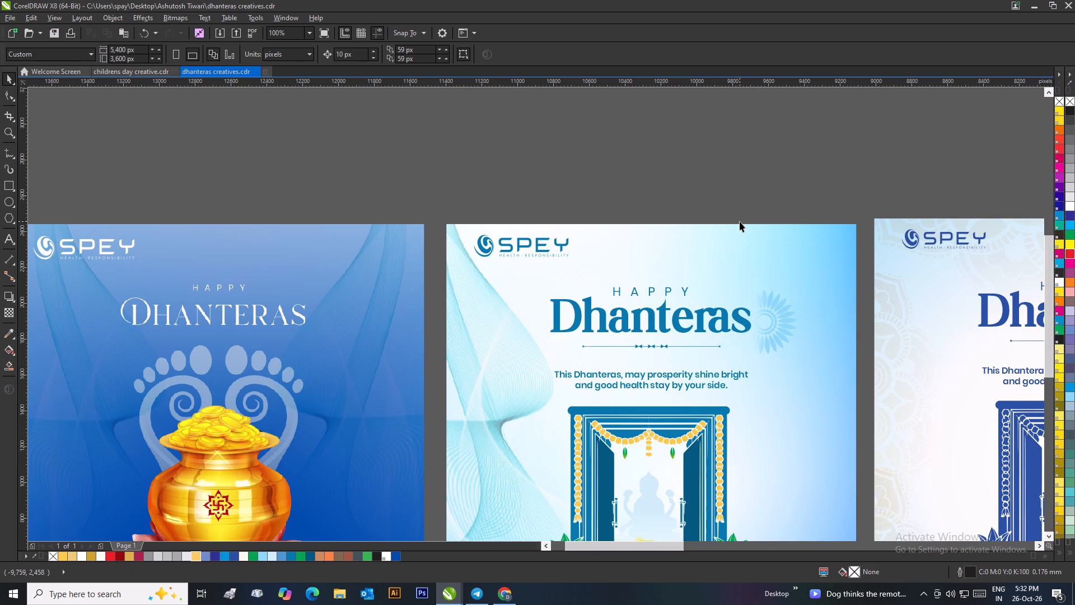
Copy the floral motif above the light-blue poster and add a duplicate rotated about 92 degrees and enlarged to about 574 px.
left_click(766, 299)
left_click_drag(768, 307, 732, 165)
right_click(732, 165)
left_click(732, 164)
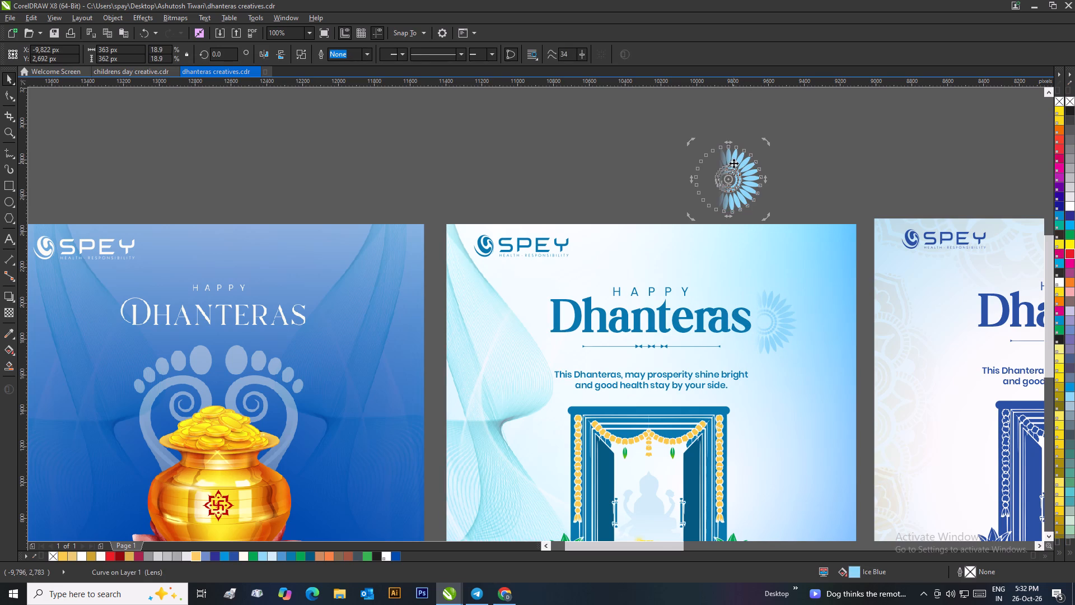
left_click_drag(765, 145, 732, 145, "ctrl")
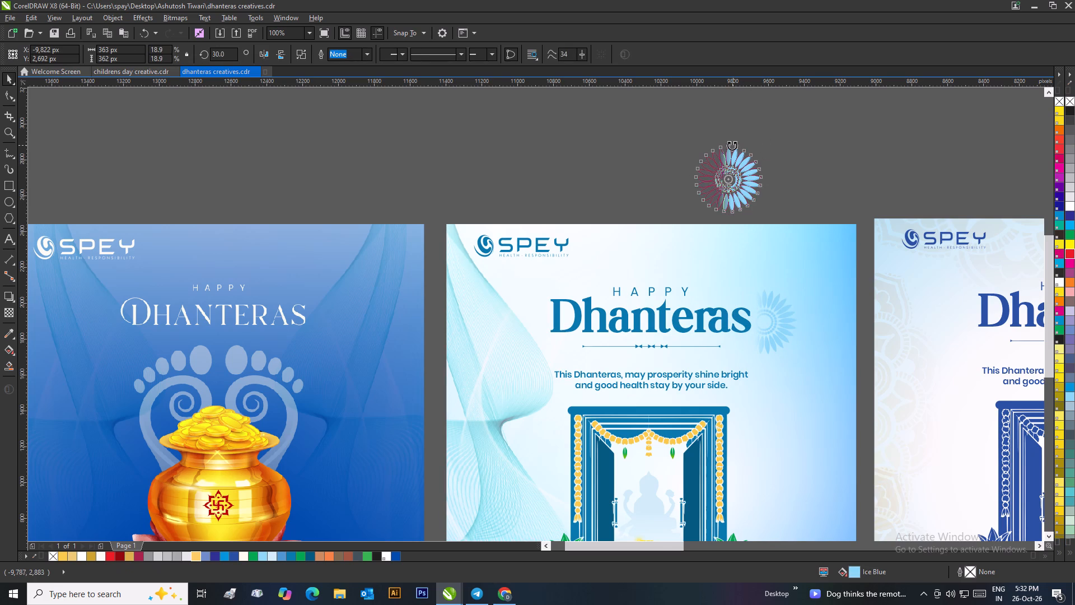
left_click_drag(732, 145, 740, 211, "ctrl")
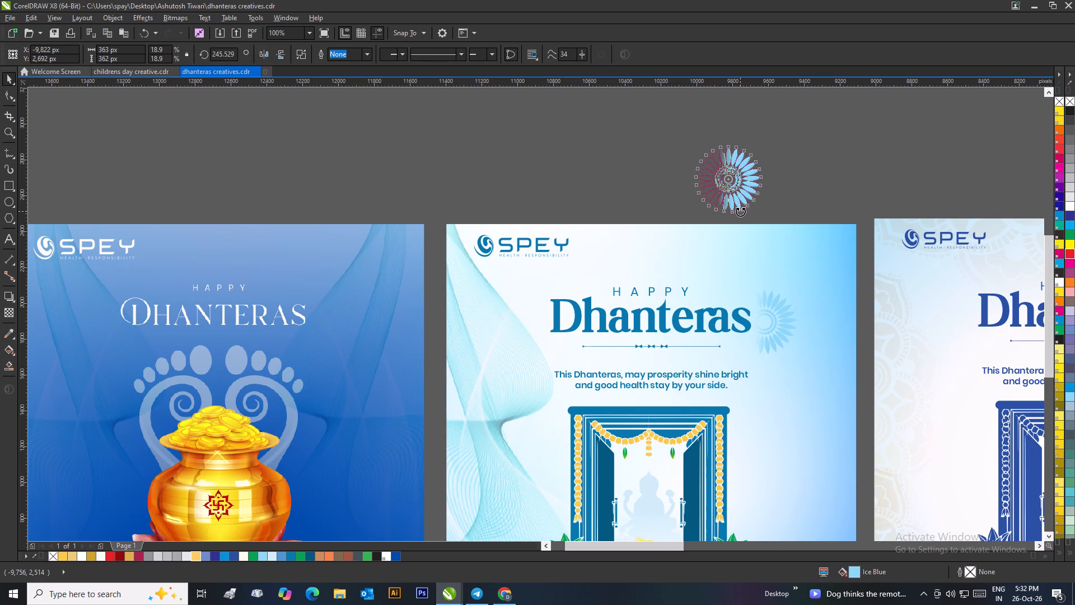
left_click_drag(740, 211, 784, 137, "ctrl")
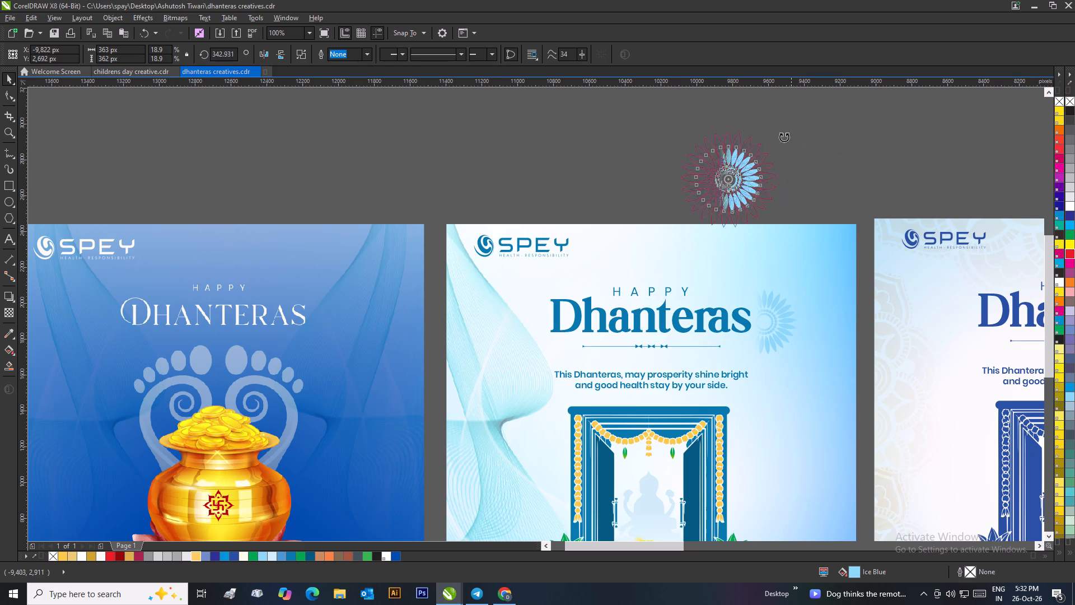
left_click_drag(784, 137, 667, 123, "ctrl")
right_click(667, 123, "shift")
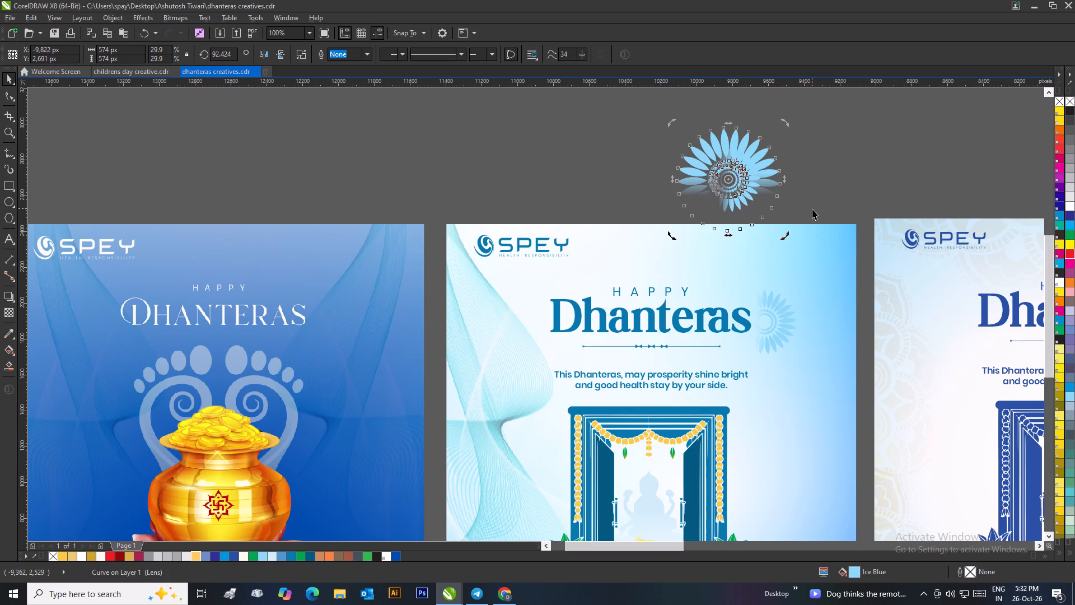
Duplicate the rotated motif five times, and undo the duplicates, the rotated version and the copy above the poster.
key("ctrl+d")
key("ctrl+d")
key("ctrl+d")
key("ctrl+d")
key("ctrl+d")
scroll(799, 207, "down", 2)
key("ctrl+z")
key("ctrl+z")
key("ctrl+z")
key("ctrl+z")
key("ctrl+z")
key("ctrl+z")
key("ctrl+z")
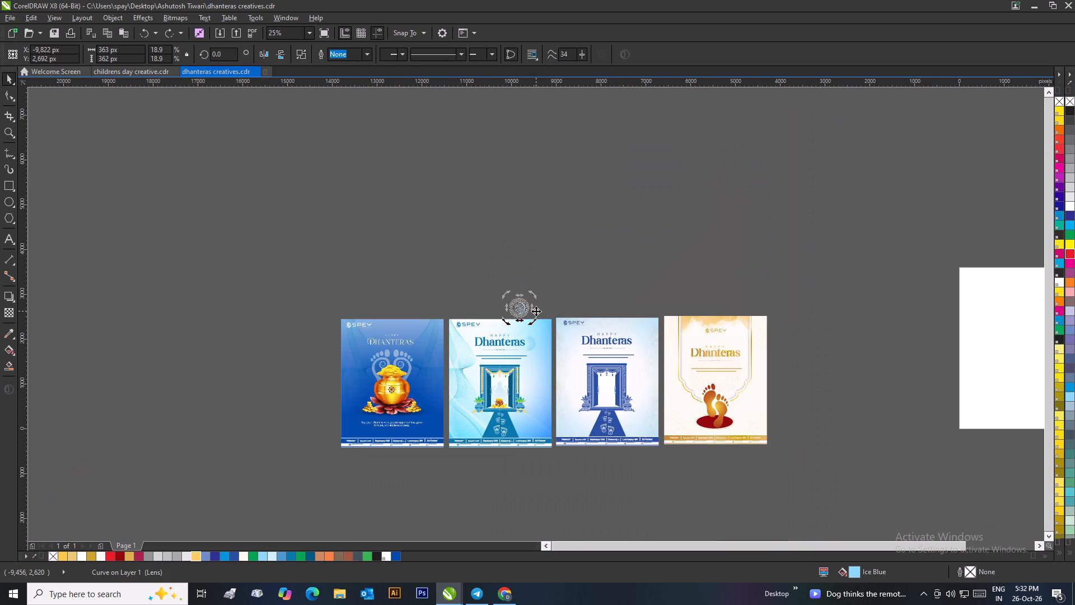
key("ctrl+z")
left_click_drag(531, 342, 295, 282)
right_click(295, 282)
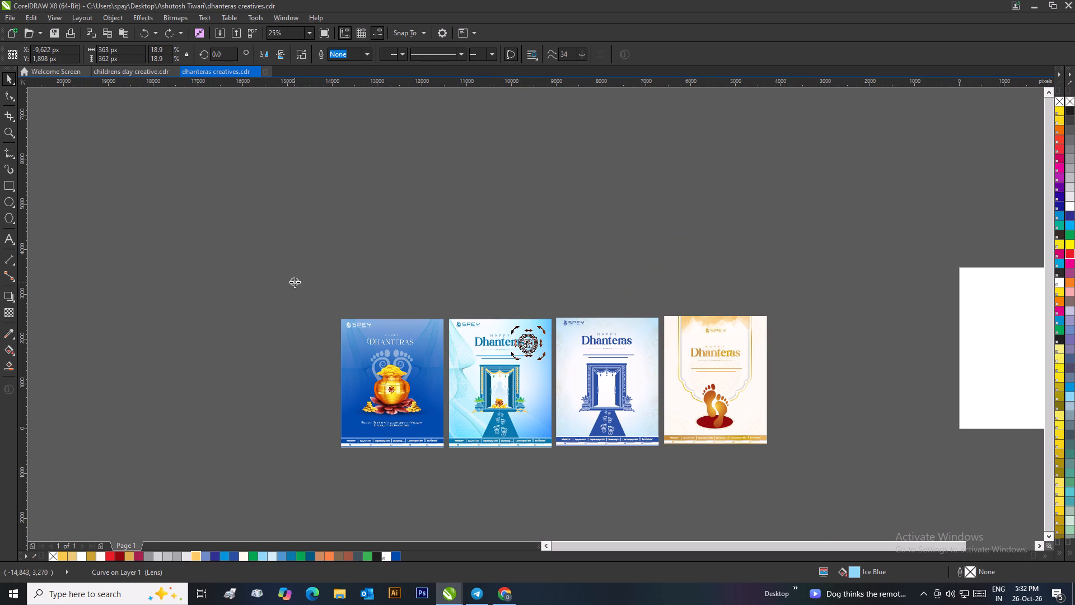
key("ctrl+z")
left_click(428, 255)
Copy the heading's floral motif to the empty workspace beside the dark-blue poster, at about X -17,522 px, Y 2,561 px.
left_click(534, 345)
left_click_drag(528, 344, 174, 314)
right_click(174, 314)
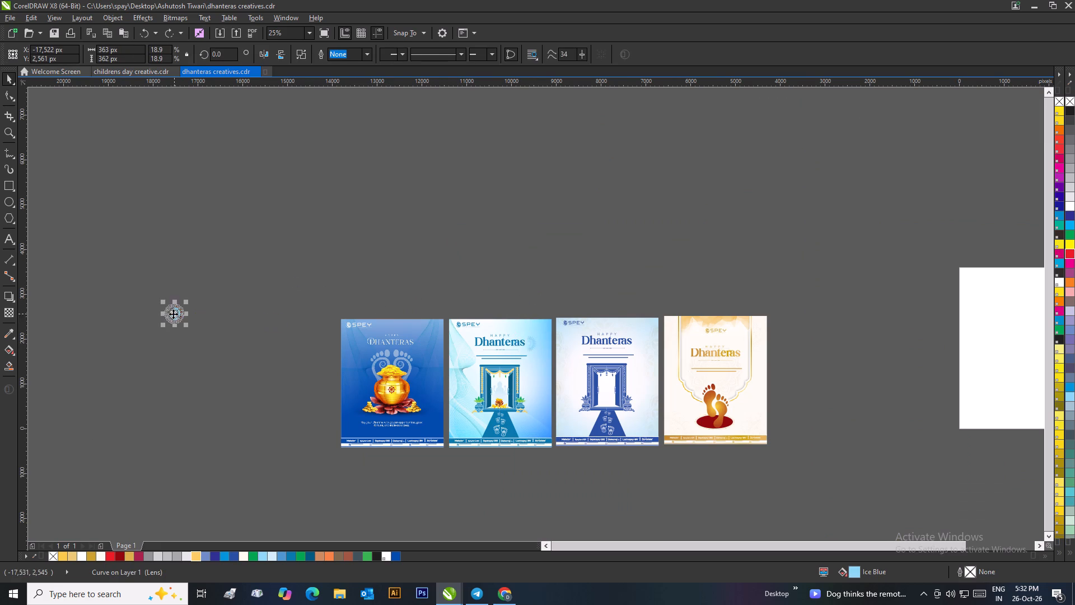
Redirect the copied motif's linear transparency diagonally from beyond its upper-left petals to below its lower-right petals, so all petals show.
scroll(165, 315, "up", 4)
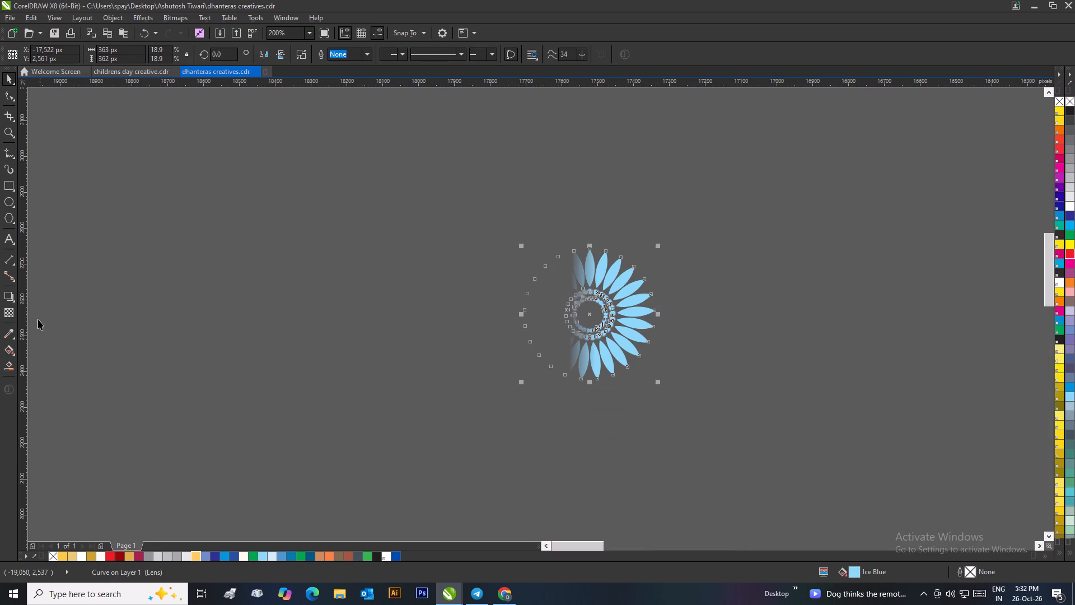
left_click(4, 314)
left_click_drag(362, 425, 571, 527)
left_click_drag(566, 457, 637, 501)
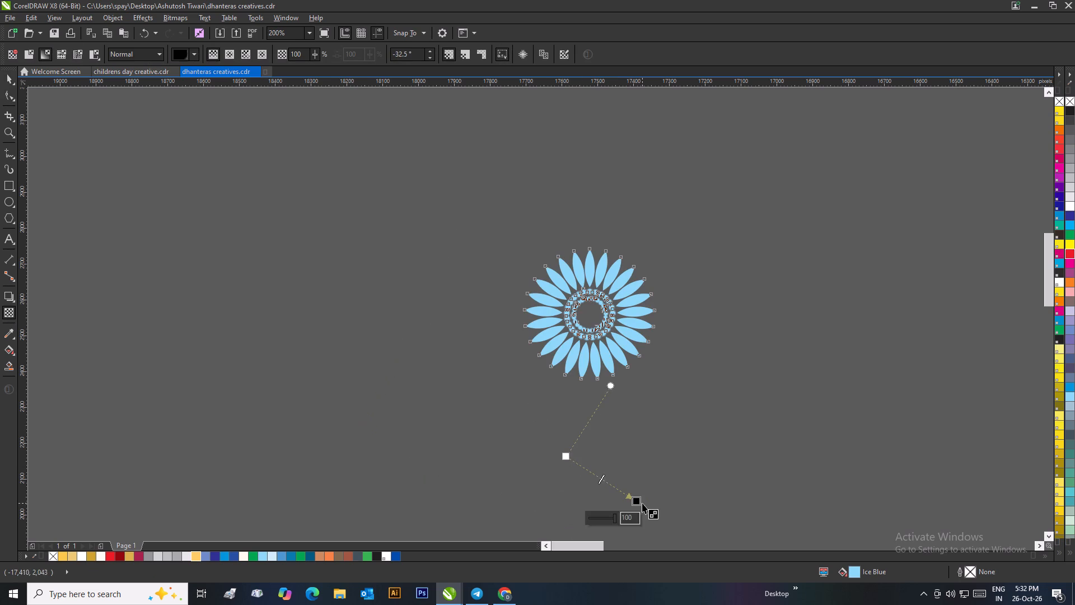
left_click_drag(502, 384, 646, 496)
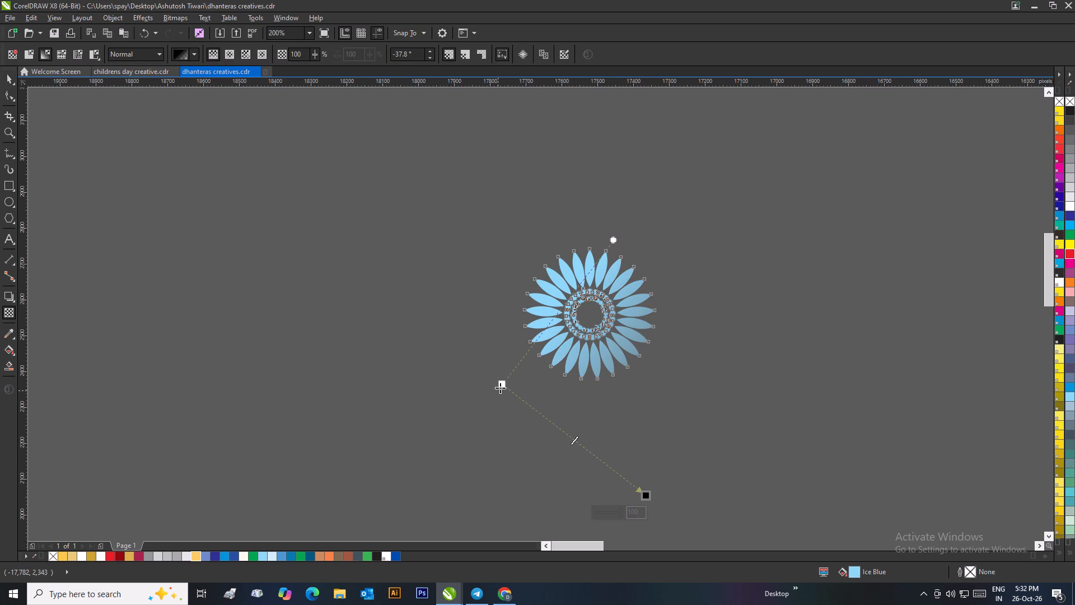
left_click_drag(502, 385, 451, 263)
left_click(10, 78)
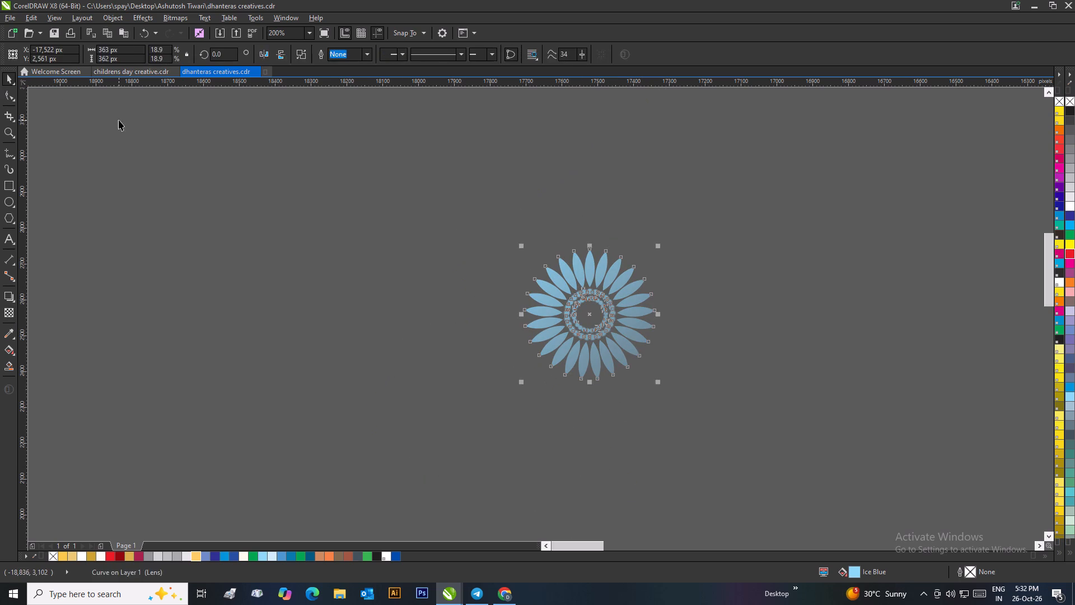
left_click(119, 120)
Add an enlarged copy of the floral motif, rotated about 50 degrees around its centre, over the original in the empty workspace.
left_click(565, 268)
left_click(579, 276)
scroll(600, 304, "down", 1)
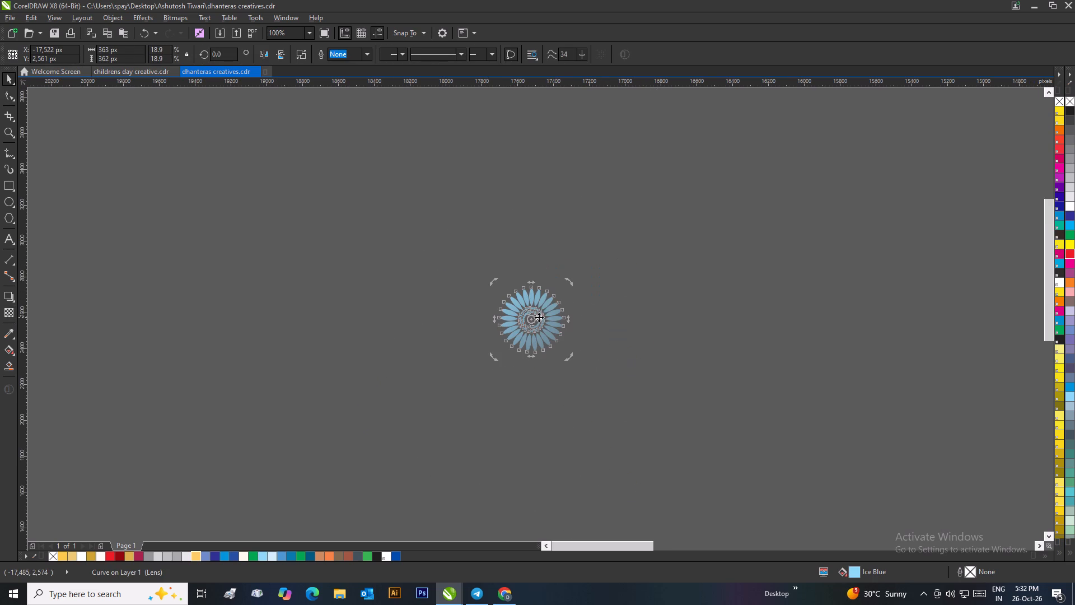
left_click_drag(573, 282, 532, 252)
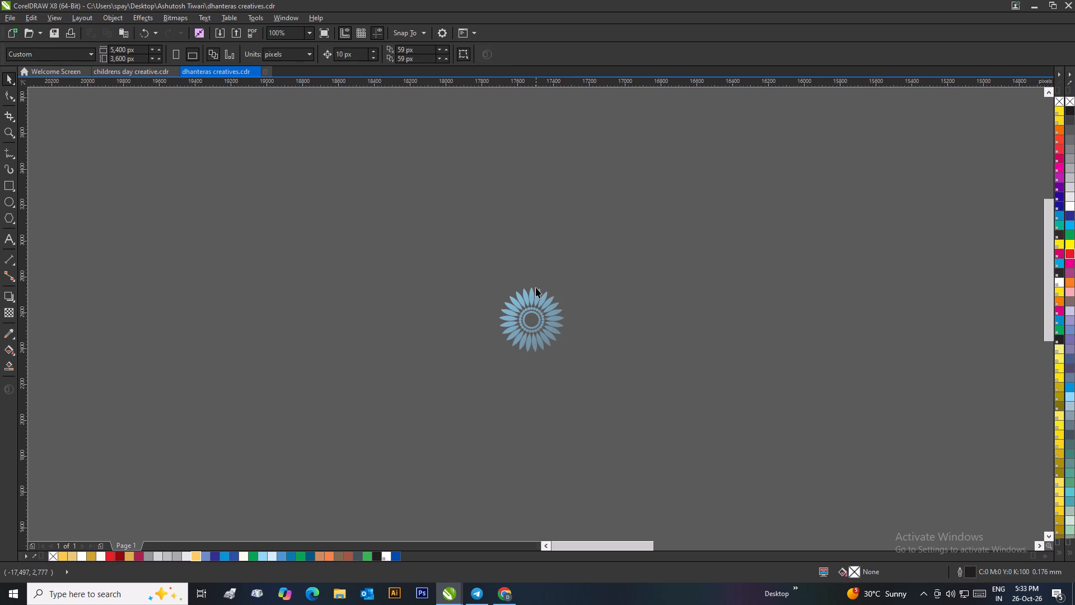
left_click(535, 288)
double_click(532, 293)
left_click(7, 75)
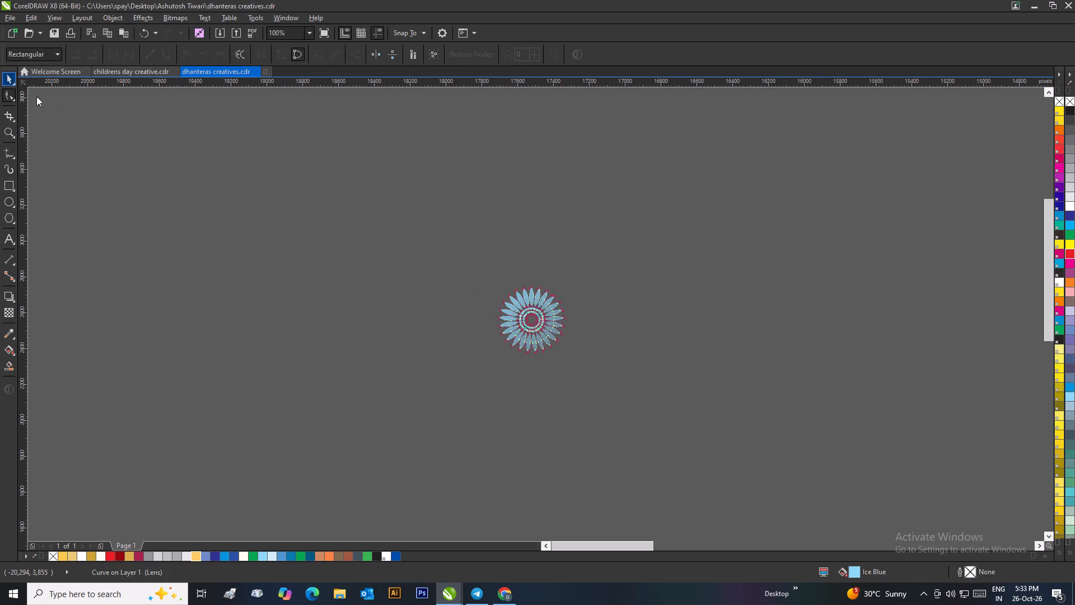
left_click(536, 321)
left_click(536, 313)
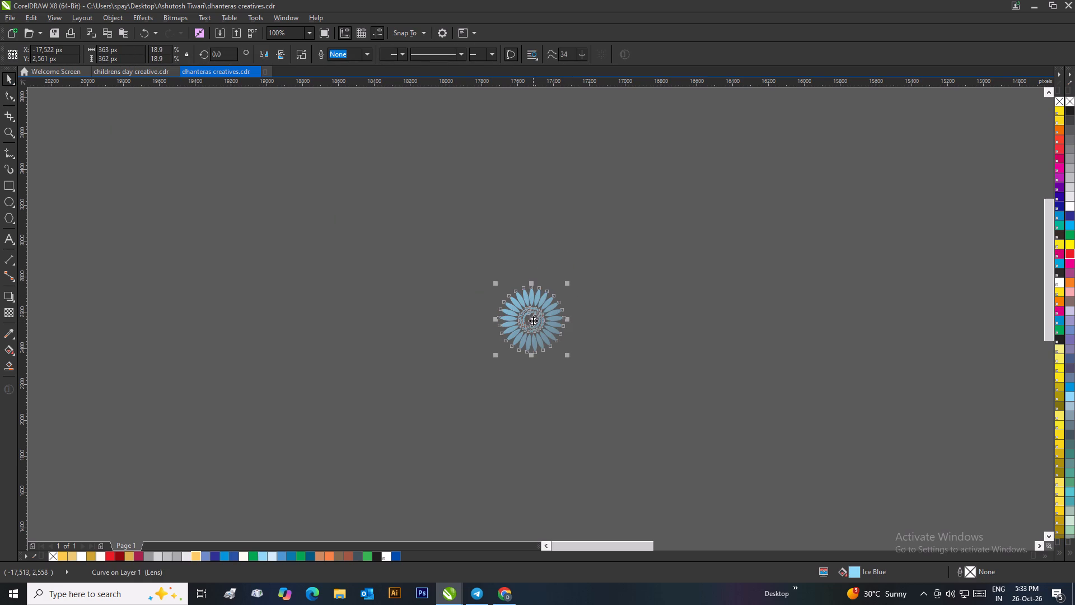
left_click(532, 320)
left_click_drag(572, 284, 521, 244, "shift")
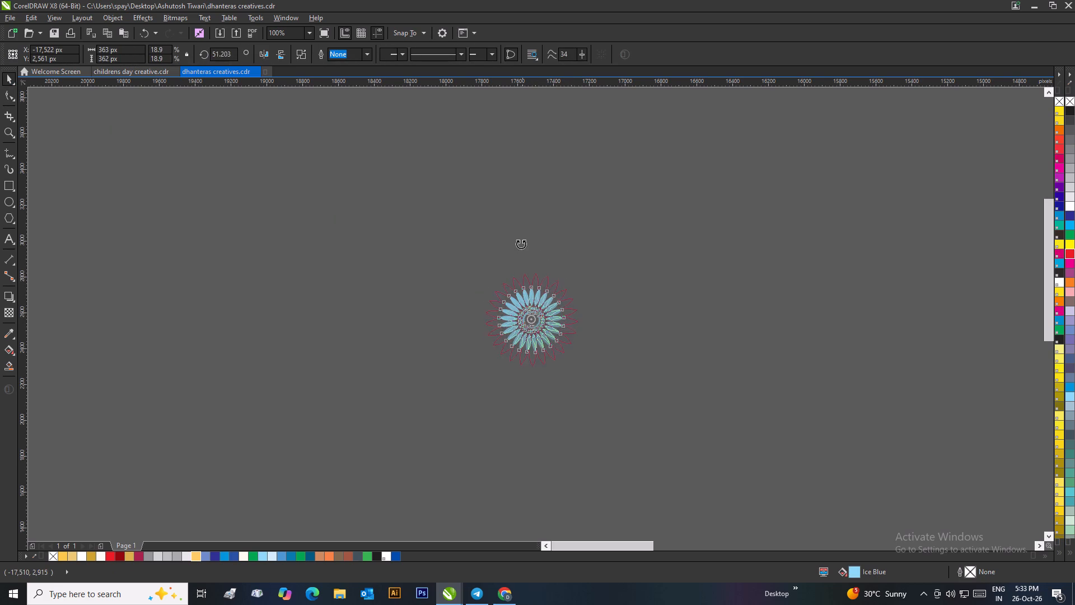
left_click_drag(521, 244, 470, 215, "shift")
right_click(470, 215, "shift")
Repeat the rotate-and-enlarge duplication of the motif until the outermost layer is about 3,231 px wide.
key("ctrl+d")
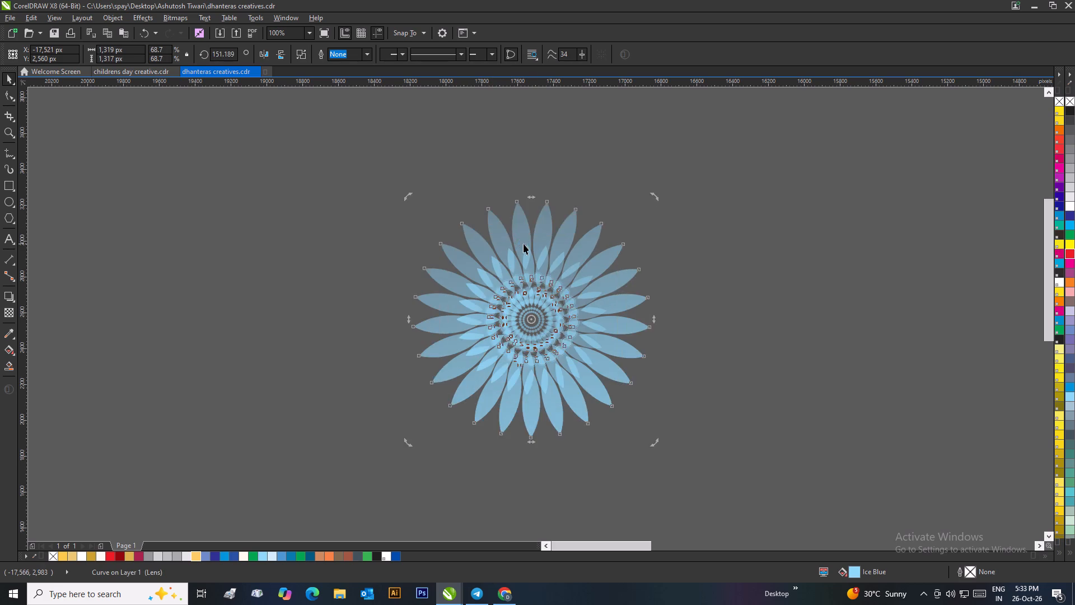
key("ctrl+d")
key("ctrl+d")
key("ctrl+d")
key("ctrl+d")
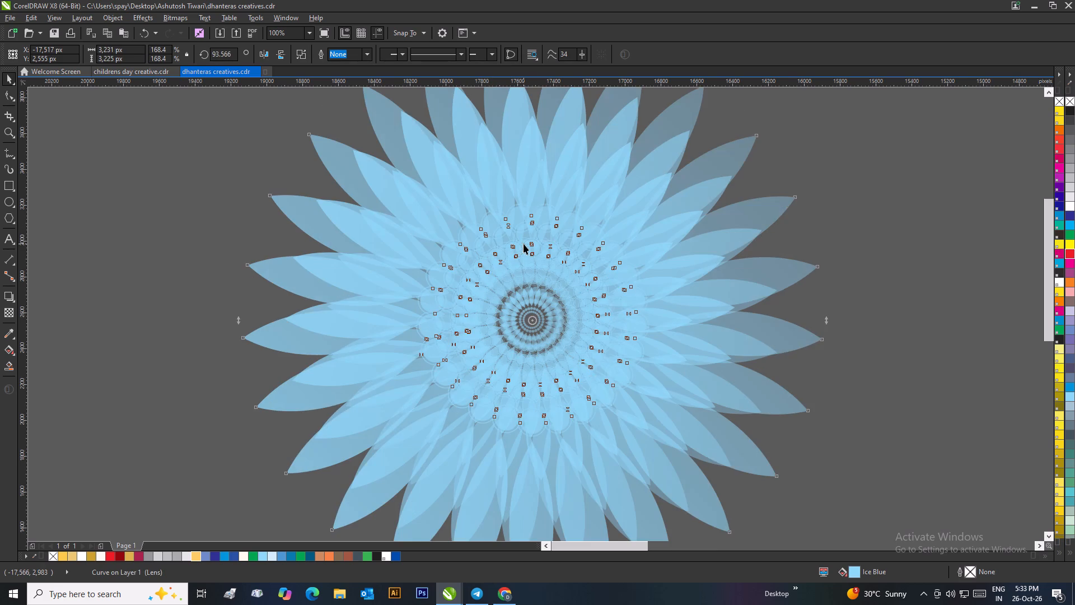
Examine the layered floral mandala's centre and overlapping petals up close, and its overall look beside the posters.
scroll(524, 244, "down", 1)
left_click(721, 351)
scroll(707, 356, "down", 1)
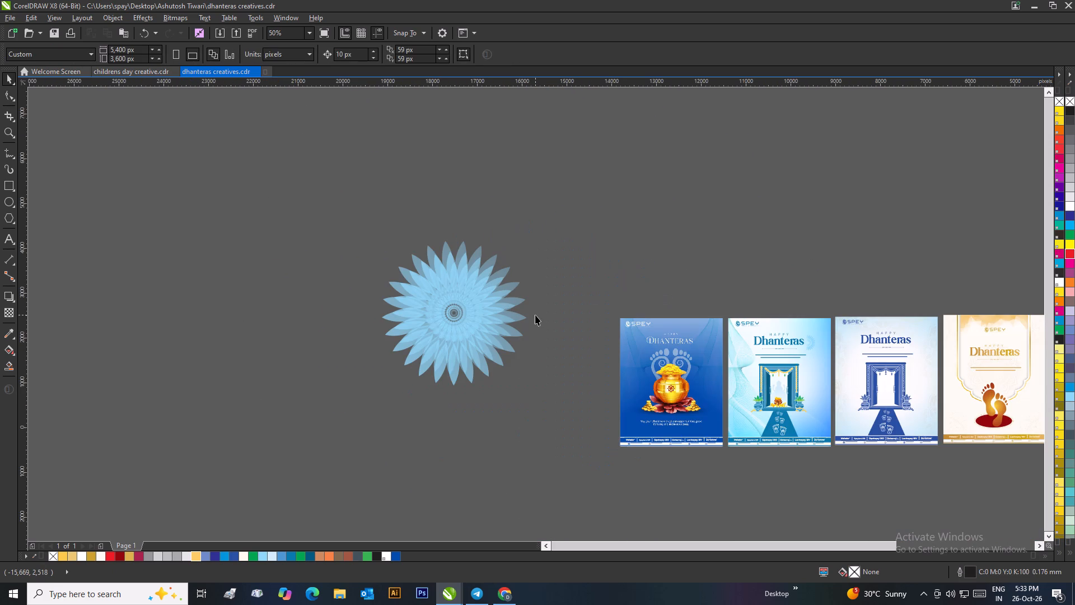
scroll(482, 332, "up", 3)
scroll(414, 251, "up", 3)
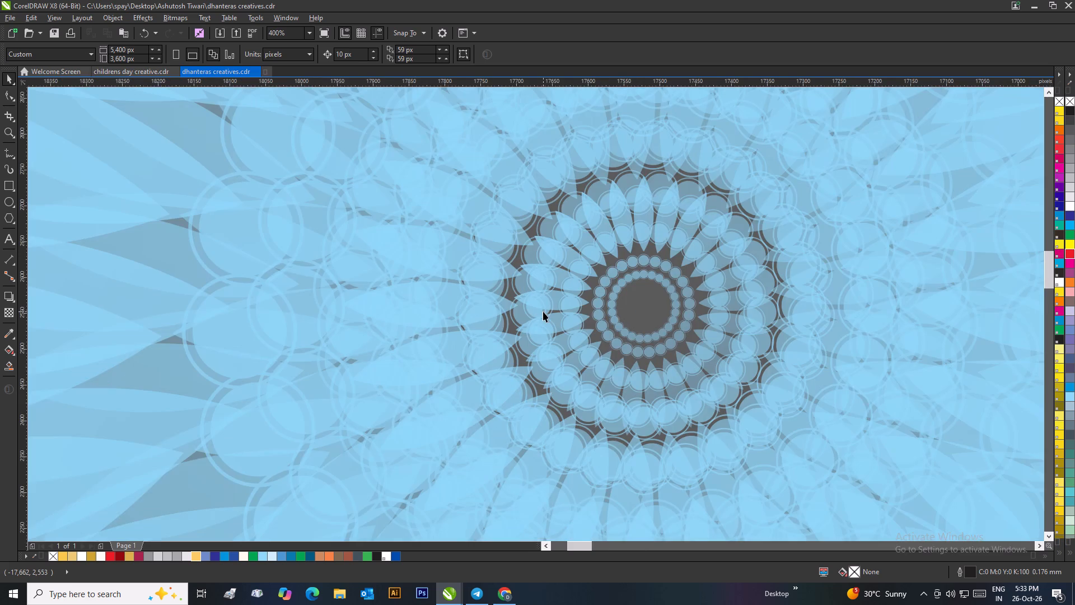
scroll(543, 311, "up", 3)
scroll(536, 314, "down", 12)
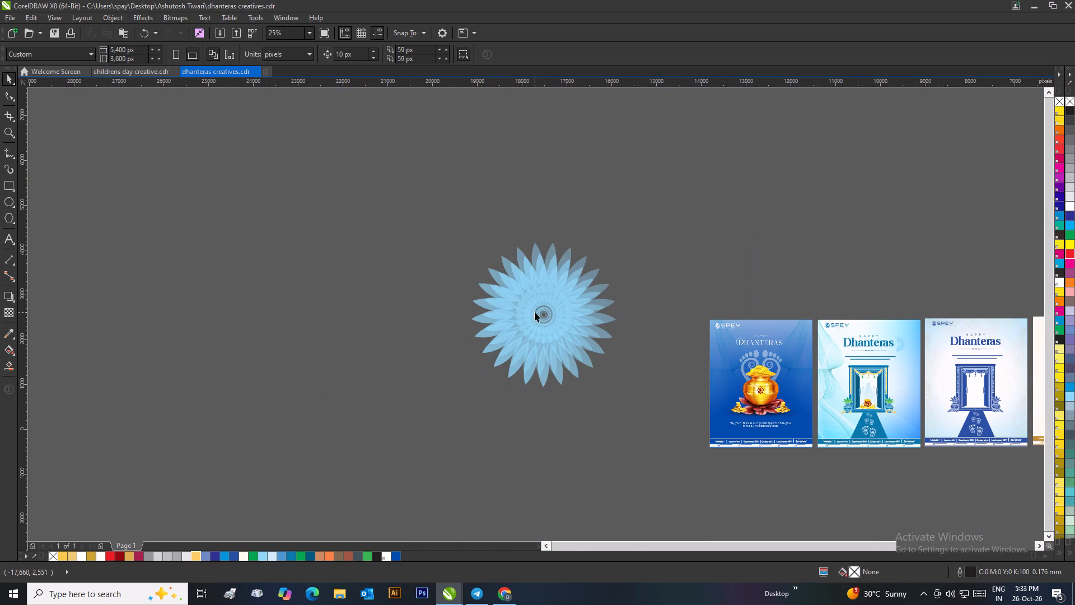
Delete the whole layered floral mandala, including the original motif copy, from the empty workspace beside the dark-blue poster.
left_click_drag(435, 227, 655, 470)
key("Delete")
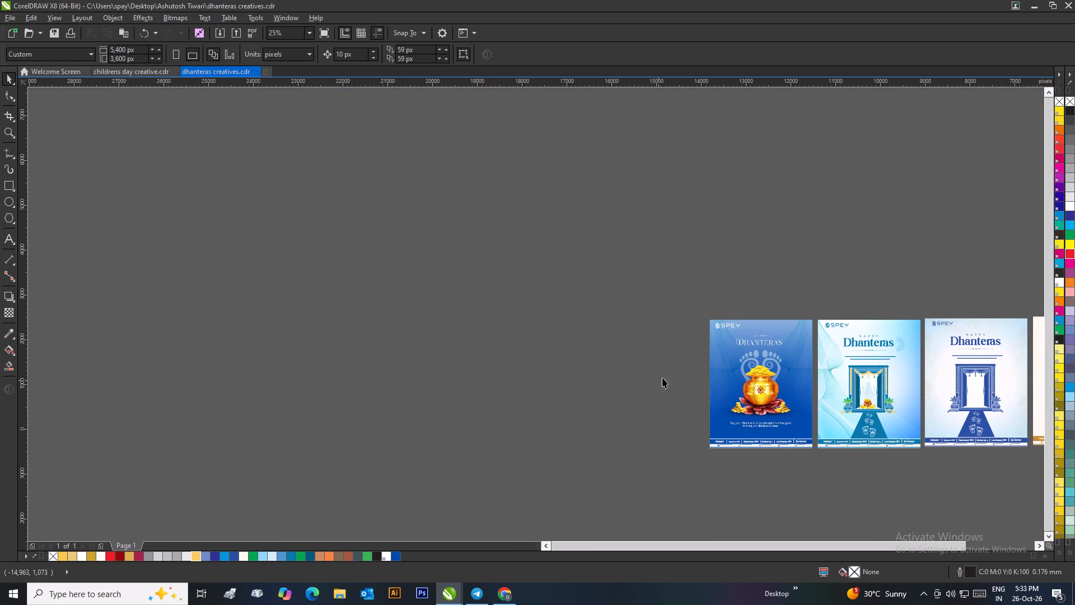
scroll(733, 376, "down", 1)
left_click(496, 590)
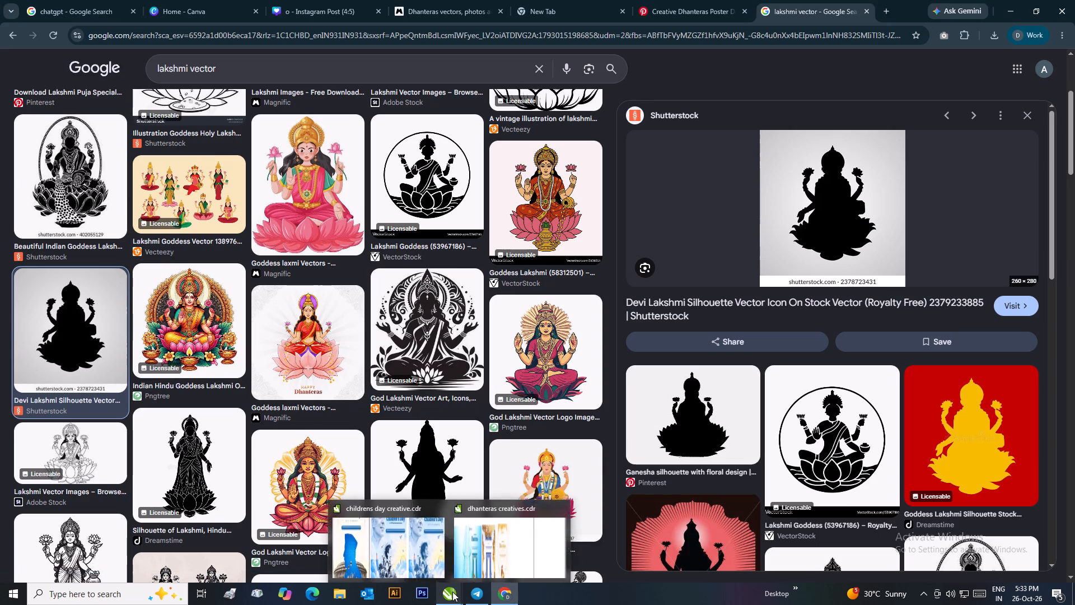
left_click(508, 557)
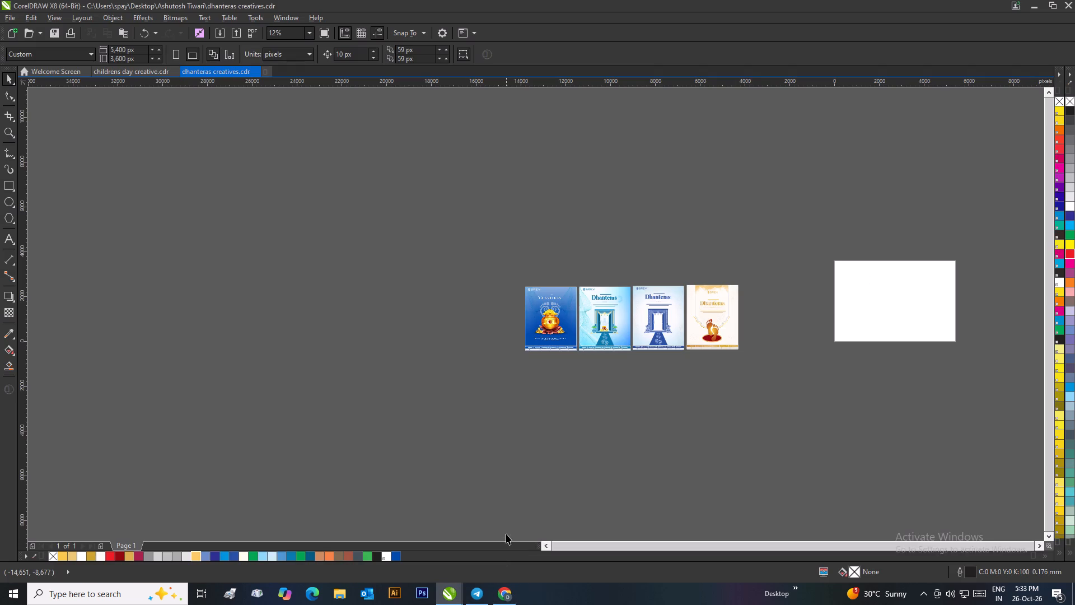
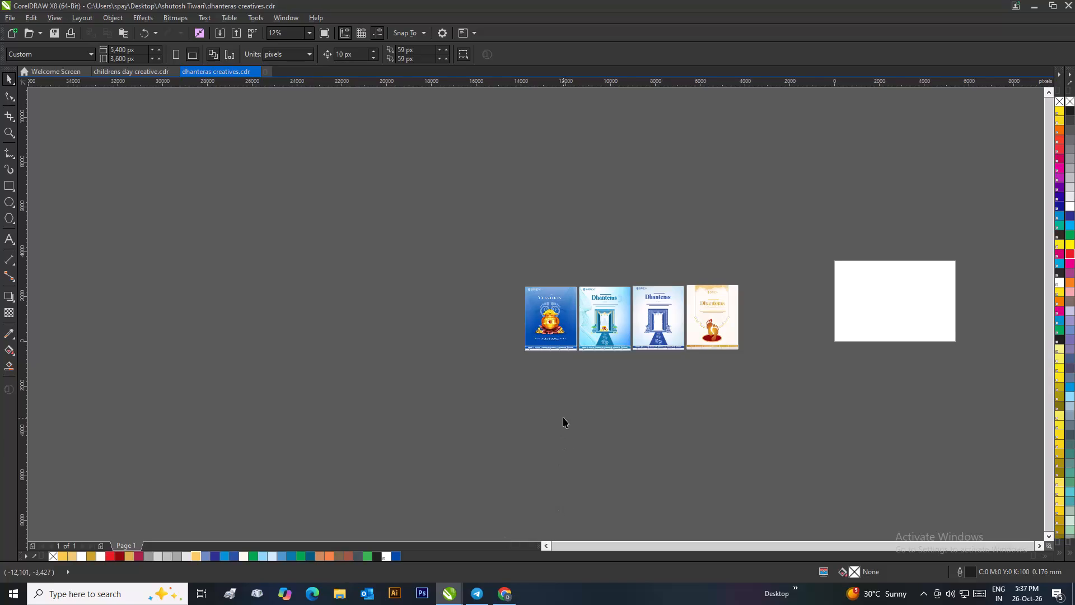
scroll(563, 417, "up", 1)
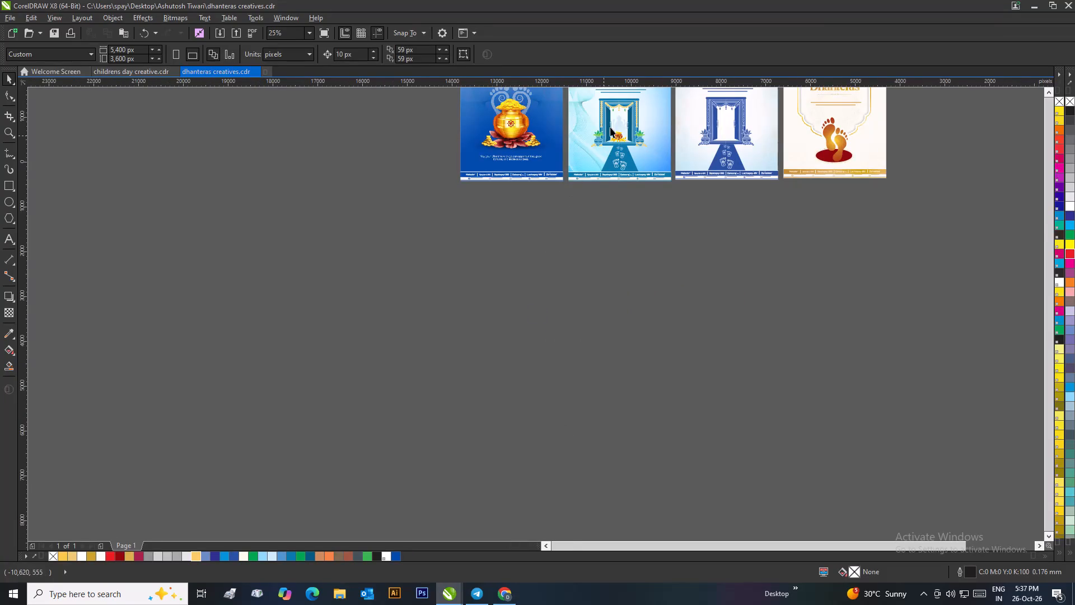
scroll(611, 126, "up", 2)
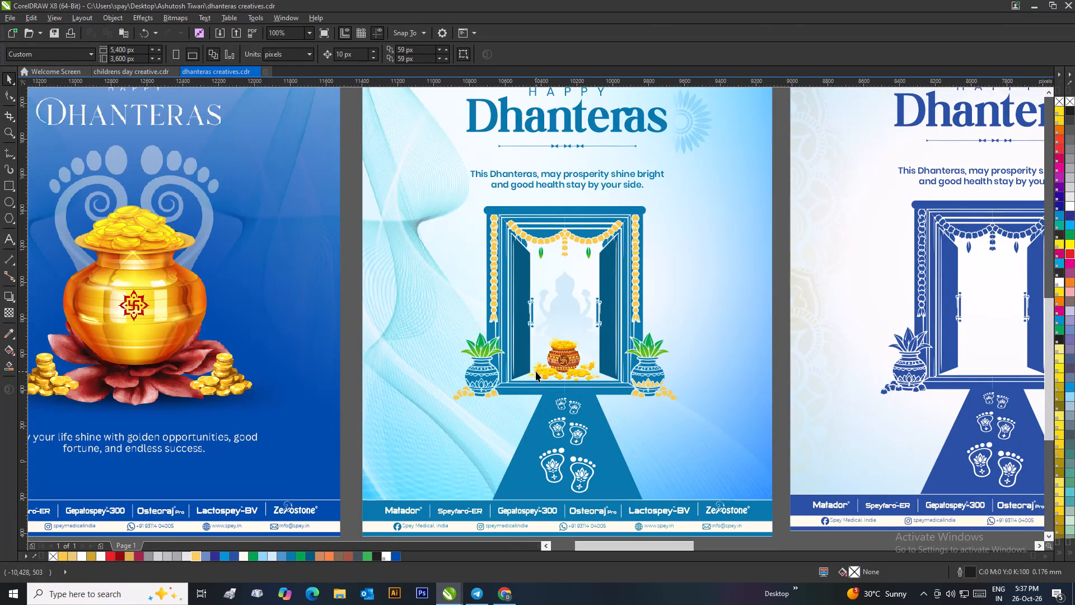
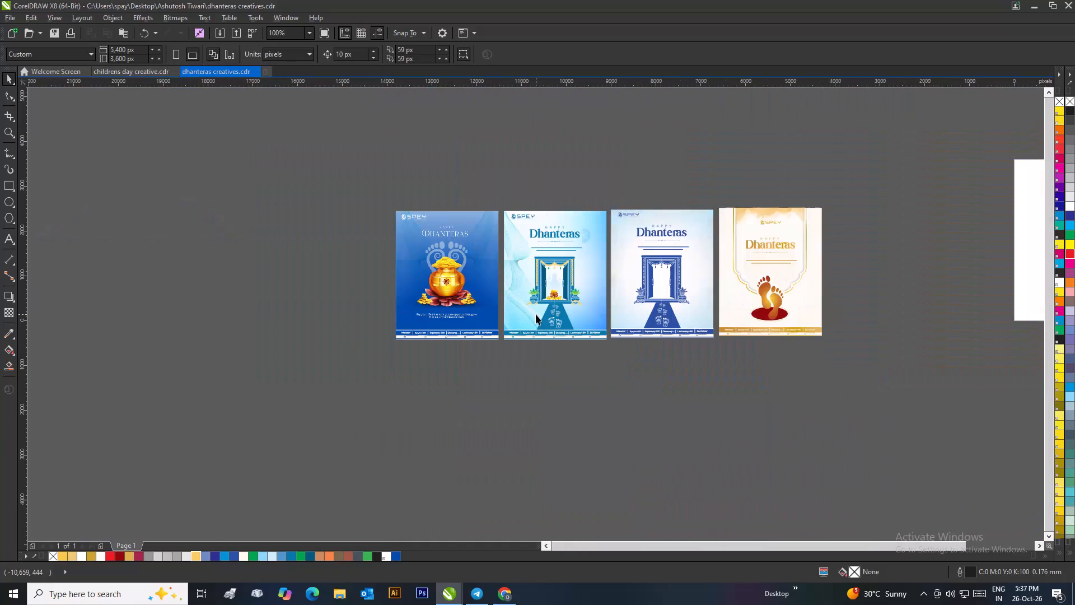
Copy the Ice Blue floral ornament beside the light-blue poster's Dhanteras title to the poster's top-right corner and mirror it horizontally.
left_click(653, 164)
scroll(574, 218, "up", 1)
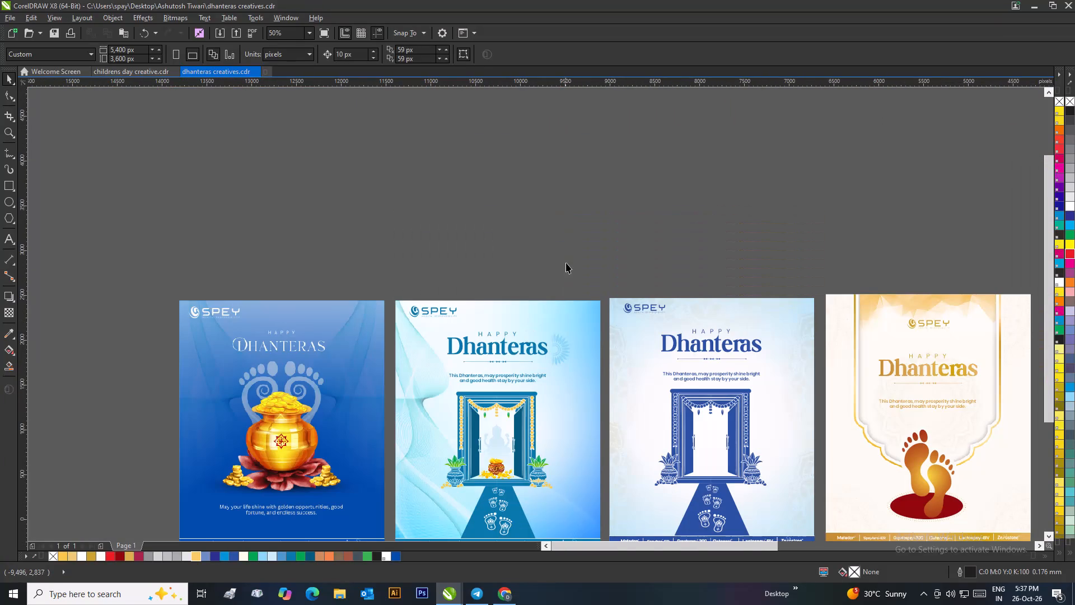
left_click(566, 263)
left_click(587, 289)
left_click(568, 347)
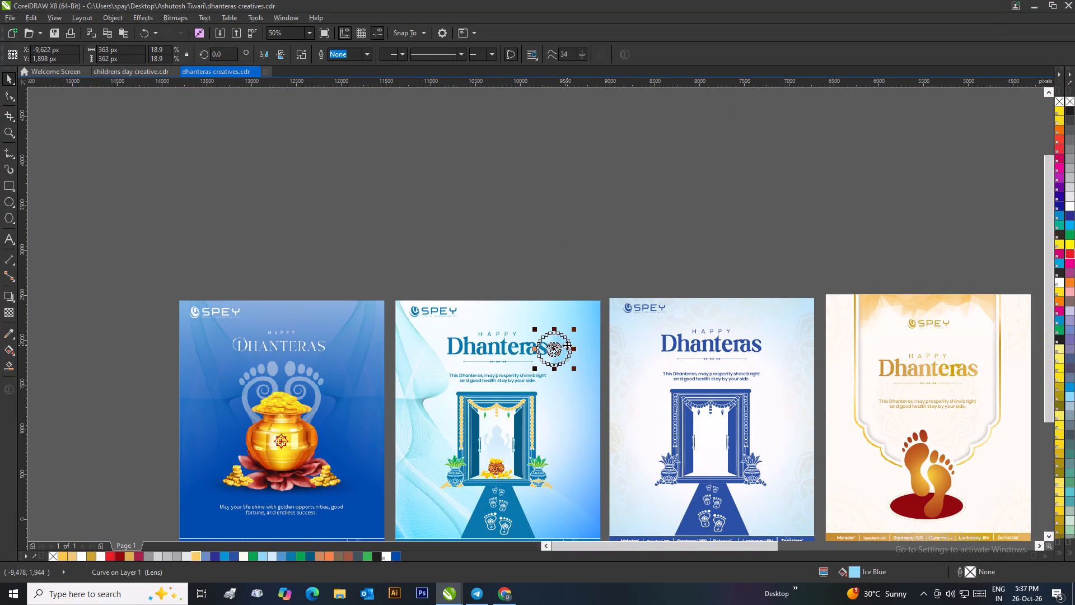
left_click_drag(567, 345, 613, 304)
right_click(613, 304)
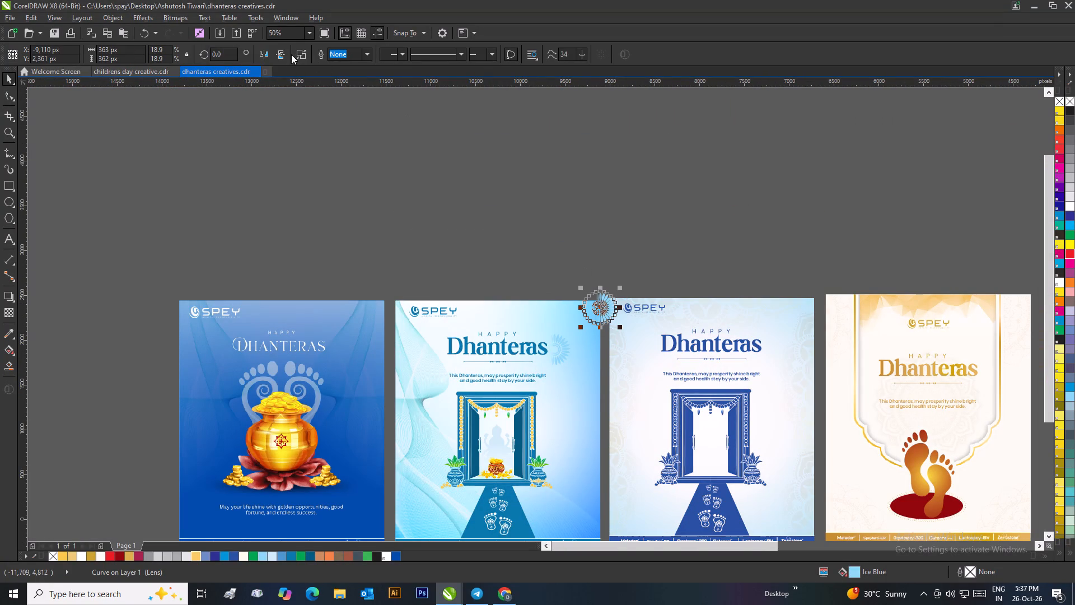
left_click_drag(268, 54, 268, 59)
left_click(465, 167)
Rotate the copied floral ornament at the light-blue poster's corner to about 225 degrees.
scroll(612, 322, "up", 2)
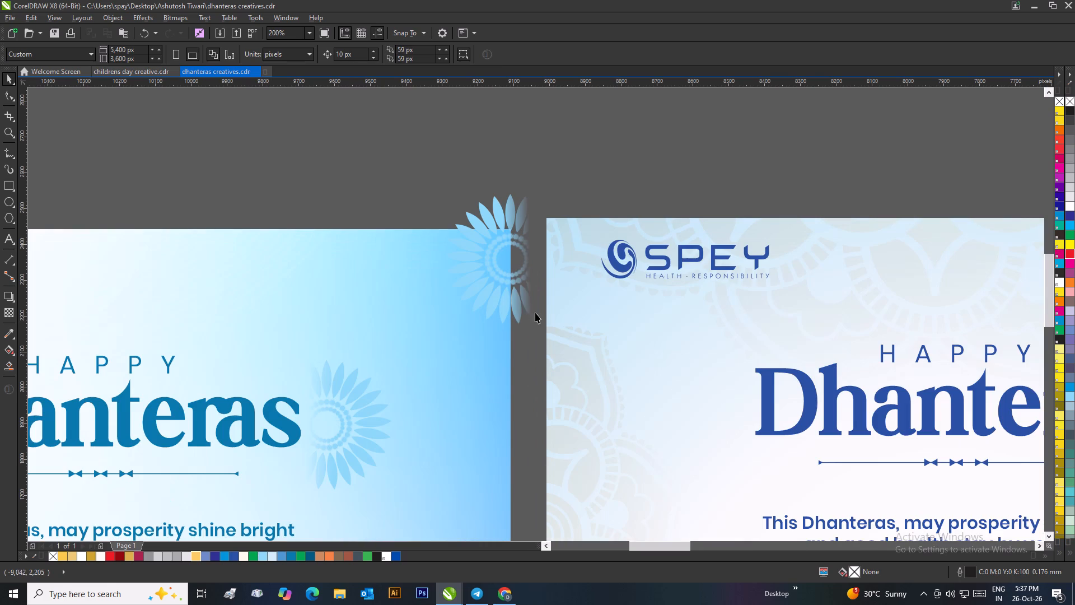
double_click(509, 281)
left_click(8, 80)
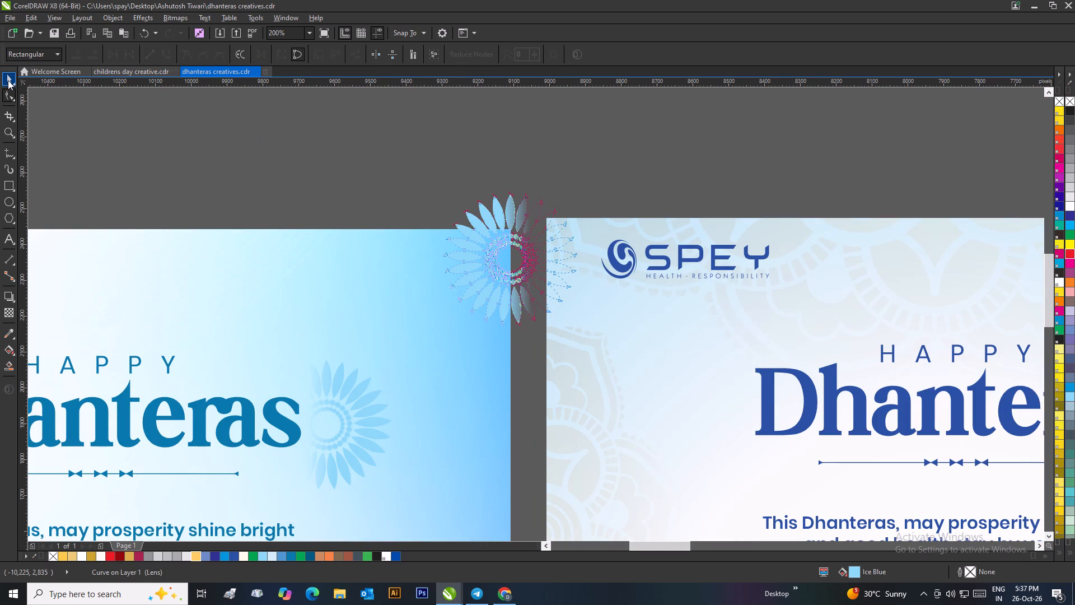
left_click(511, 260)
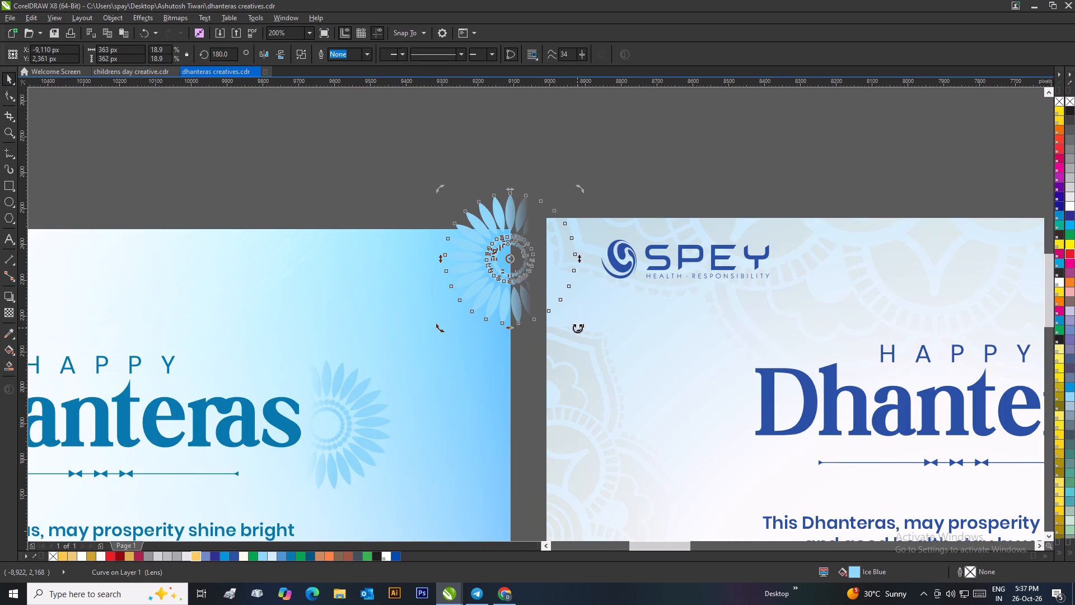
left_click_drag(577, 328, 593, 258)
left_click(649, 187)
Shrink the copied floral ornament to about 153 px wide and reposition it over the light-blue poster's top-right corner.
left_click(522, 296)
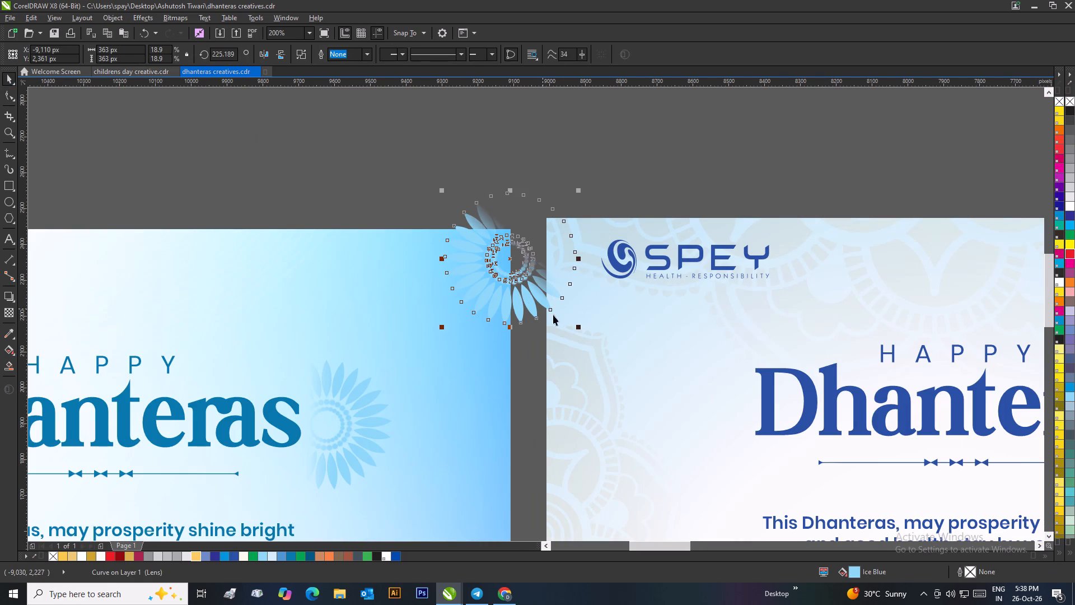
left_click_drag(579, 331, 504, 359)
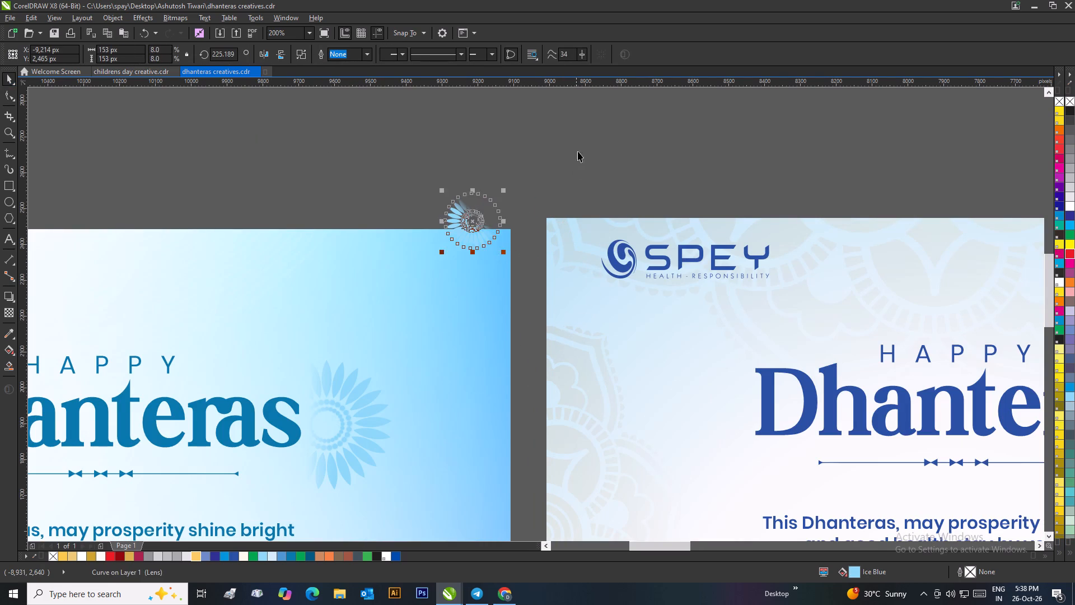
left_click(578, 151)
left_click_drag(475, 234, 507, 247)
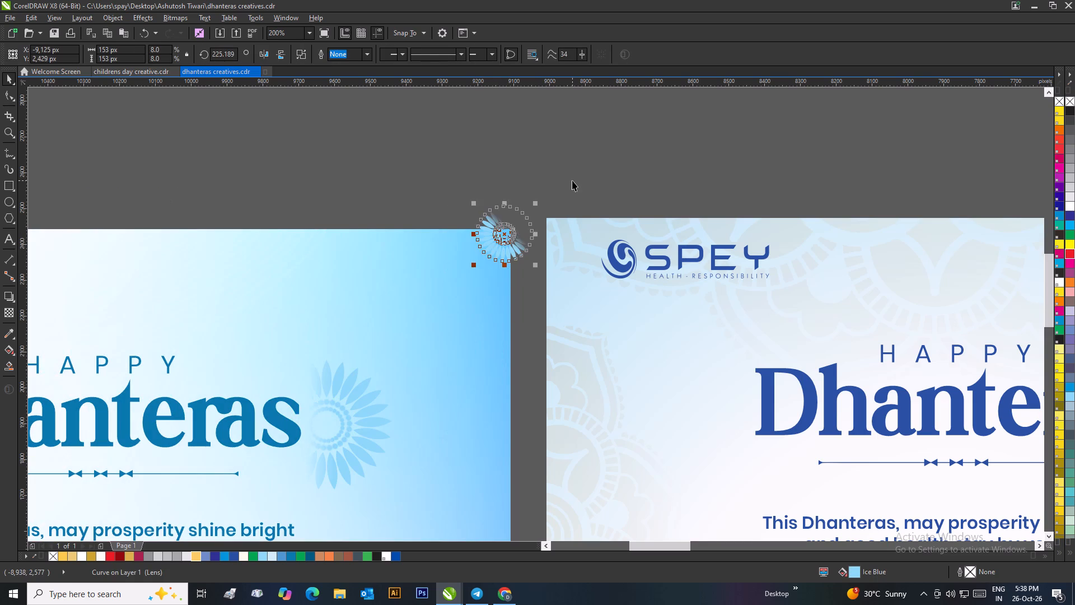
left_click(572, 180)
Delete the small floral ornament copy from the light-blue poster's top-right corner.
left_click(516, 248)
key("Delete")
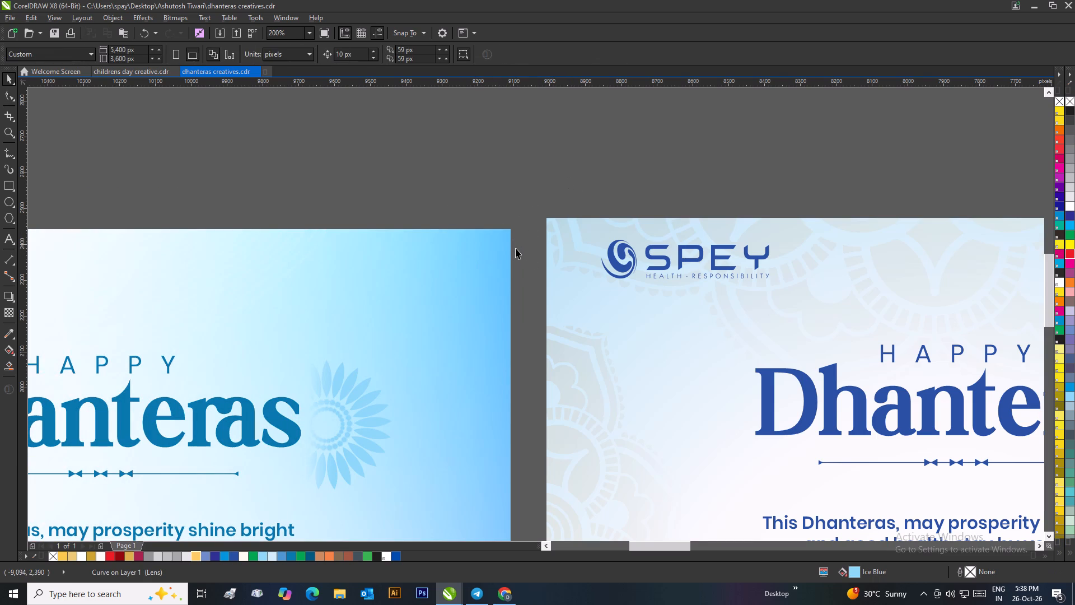
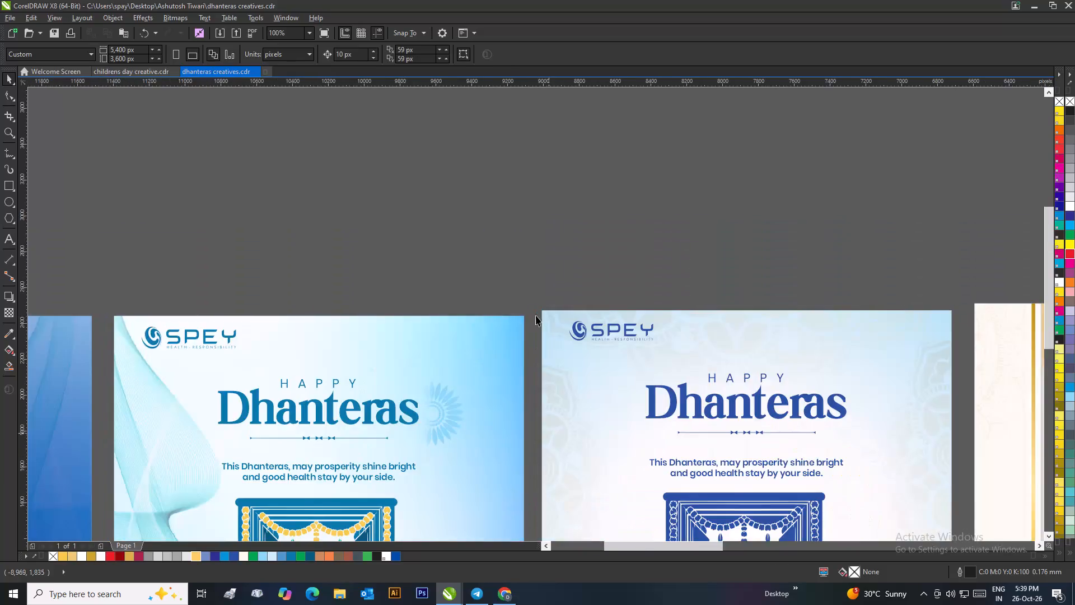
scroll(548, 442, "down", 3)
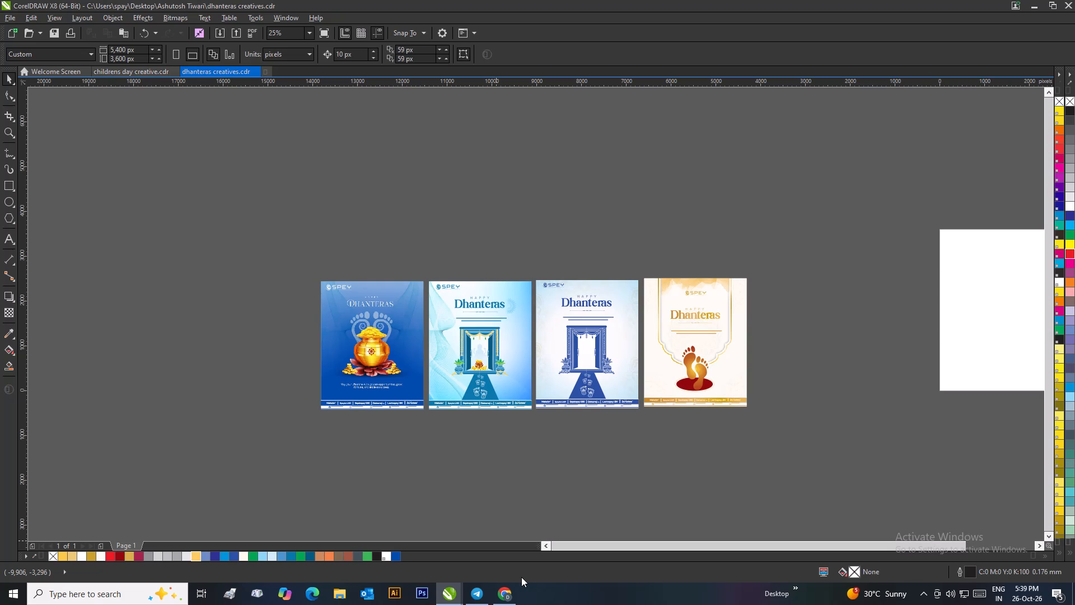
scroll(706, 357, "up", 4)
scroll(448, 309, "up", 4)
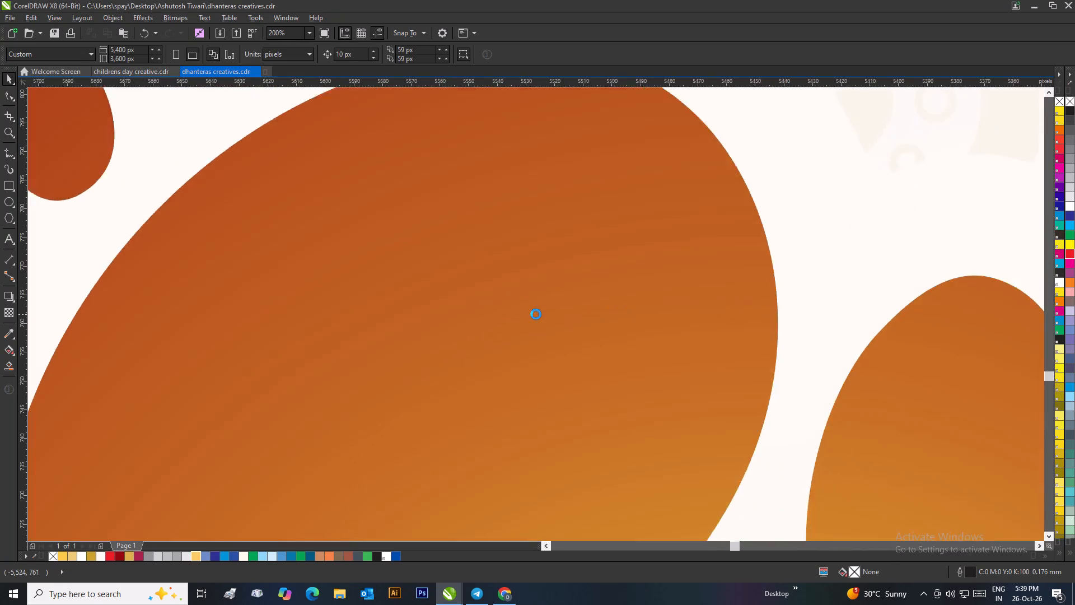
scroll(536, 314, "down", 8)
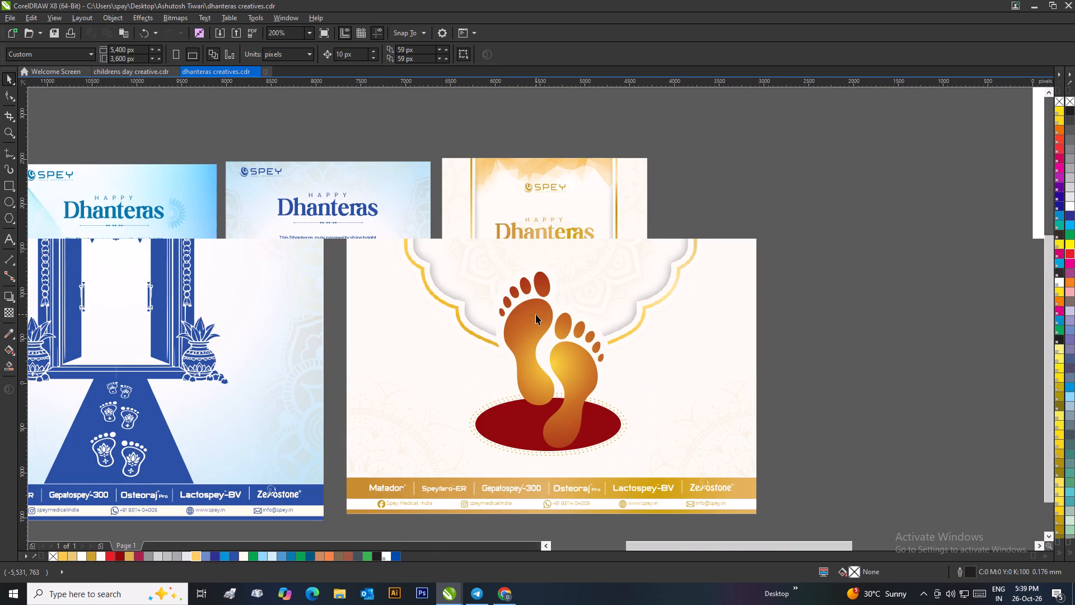
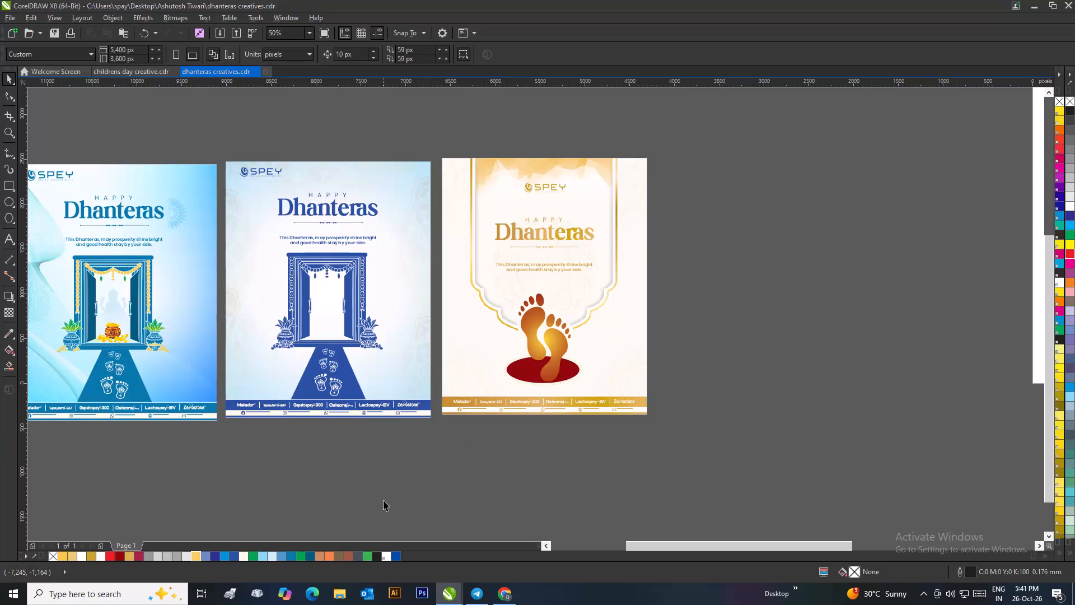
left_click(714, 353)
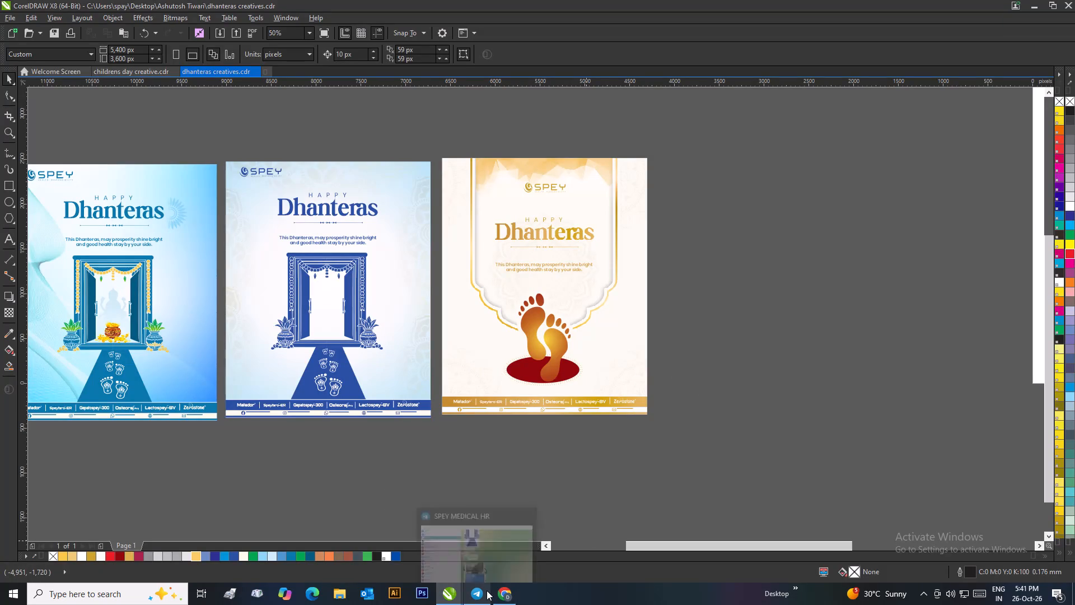
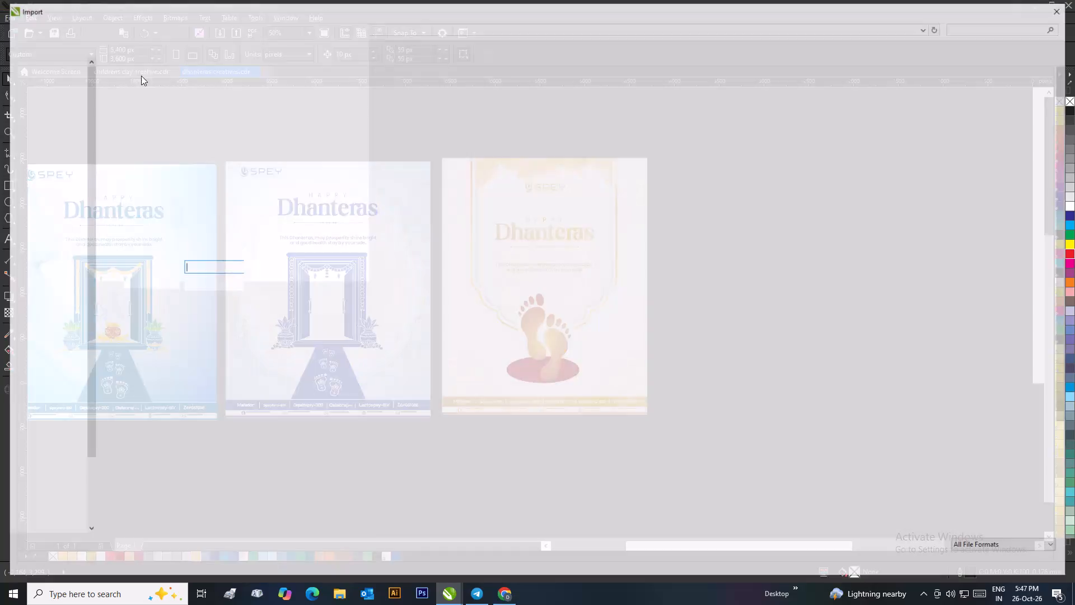
Import the recently used coin-pot and toran artwork file_00000000fbd88211a372f038fa46619f.png beside the posters.
scroll(50, 85, "up", 3)
left_click(48, 73)
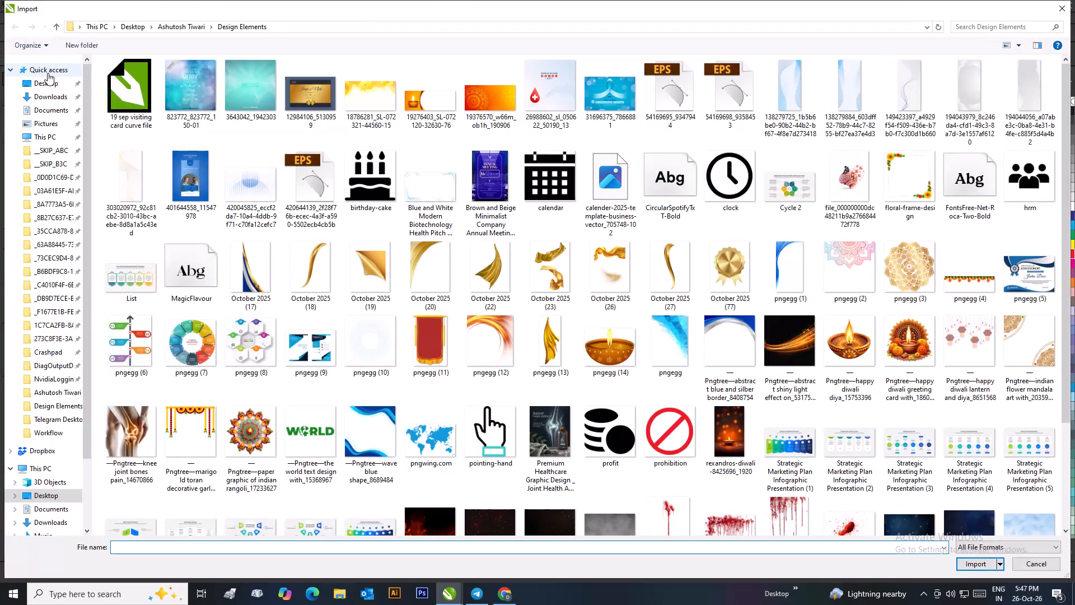
left_click(169, 254)
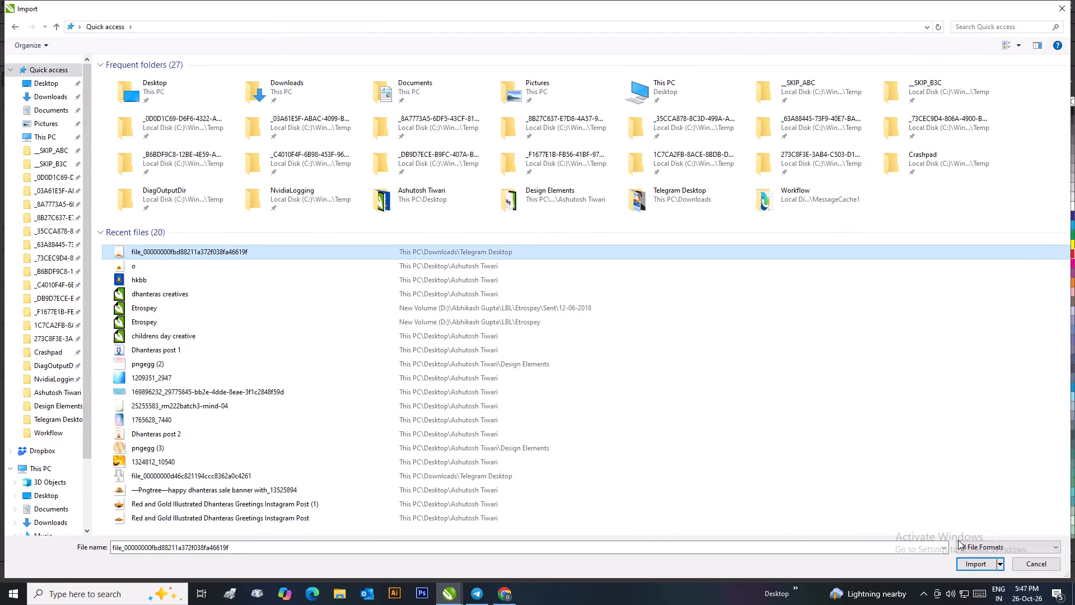
left_click(973, 562)
left_click(676, 222)
Scale the imported coin-pot artwork down to about 1,386 px wide and place it above the row of posters.
scroll(697, 226, "down", 2)
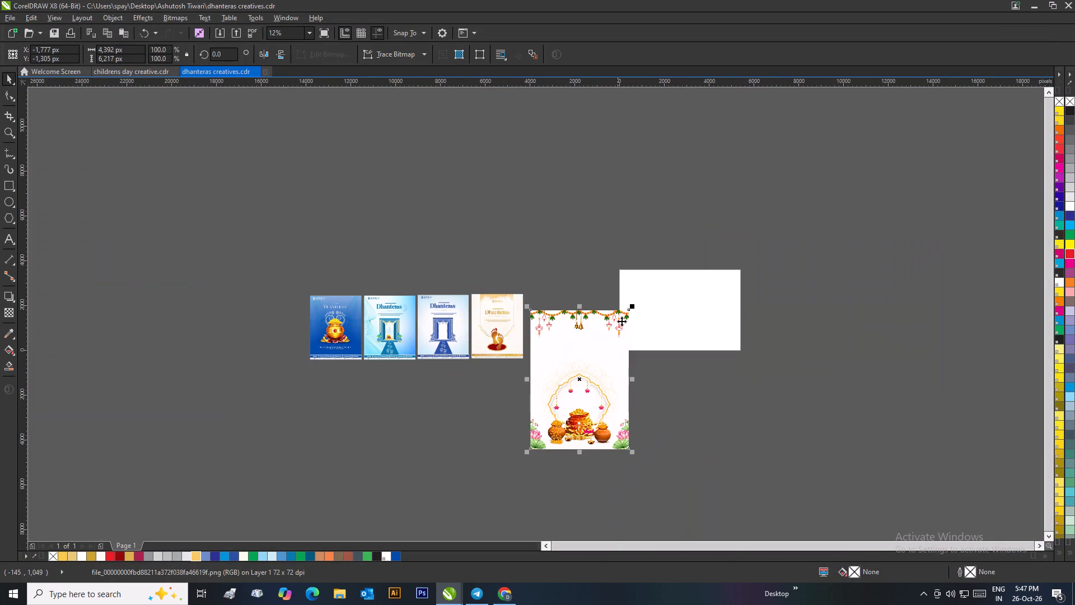
left_click_drag(631, 306, 572, 402)
left_click_drag(548, 425, 545, 316)
scroll(547, 315, "up", 4)
left_click_drag(529, 312, 468, 295)
scroll(450, 299, "down", 3)
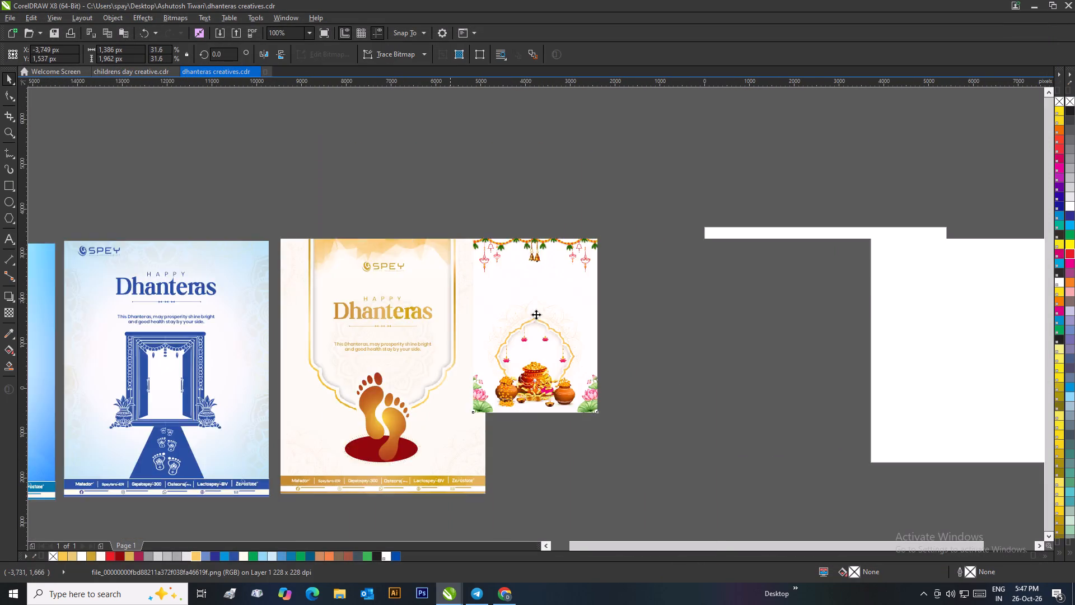
left_click_drag(540, 314, 344, 197)
Duplicate the gold footprints poster alongside the original and align the two posters' top edges.
left_click(450, 295)
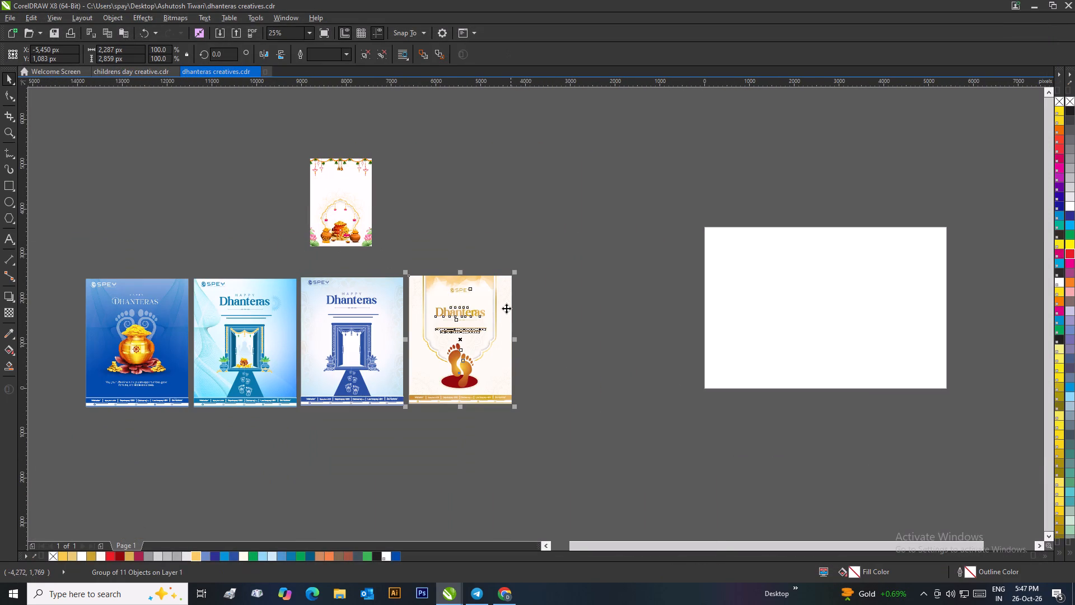
left_click_drag(502, 308, 610, 309)
right_click(610, 309)
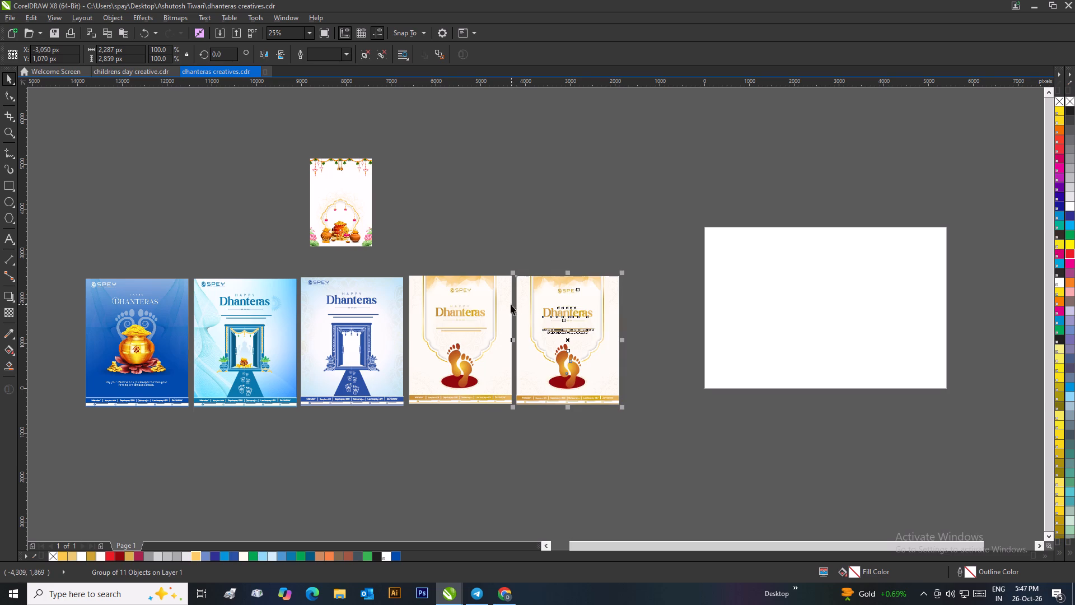
left_click(504, 303, "shift")
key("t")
left_click(589, 243)
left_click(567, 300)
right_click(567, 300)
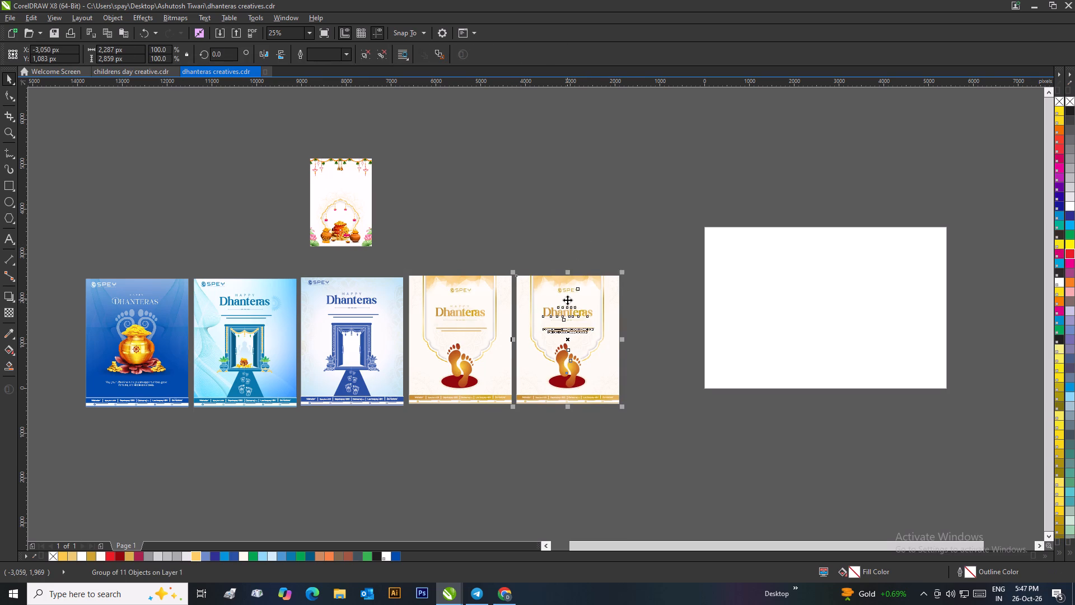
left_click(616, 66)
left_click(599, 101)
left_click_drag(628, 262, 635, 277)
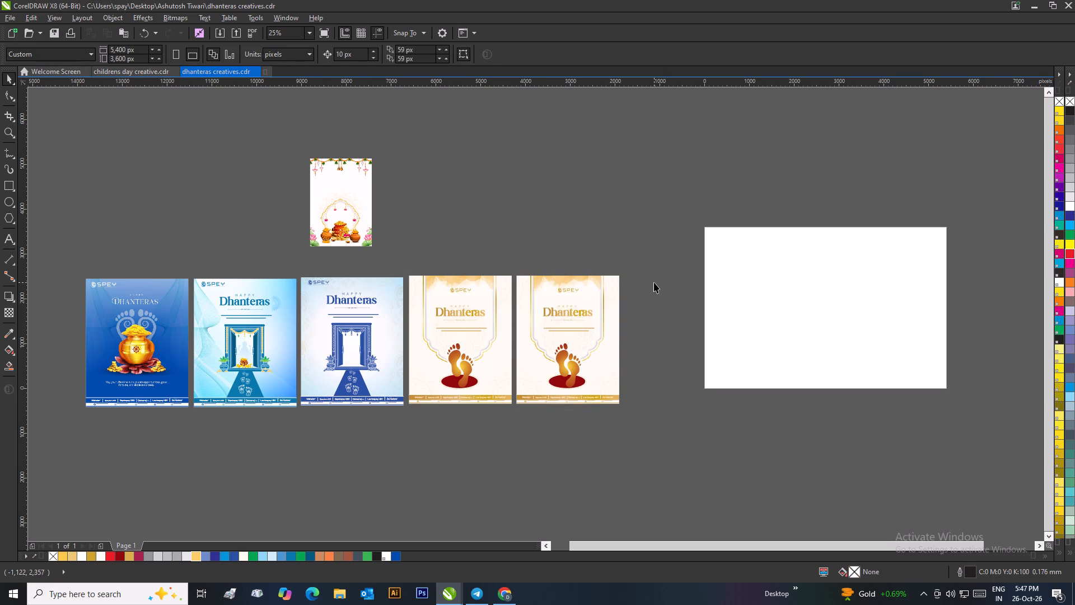
Delete the Dhanteras heading, greeting text and footprints artwork from the last cream poster.
left_click_drag(654, 282, 643, 299)
left_click_drag(641, 306, 528, 414)
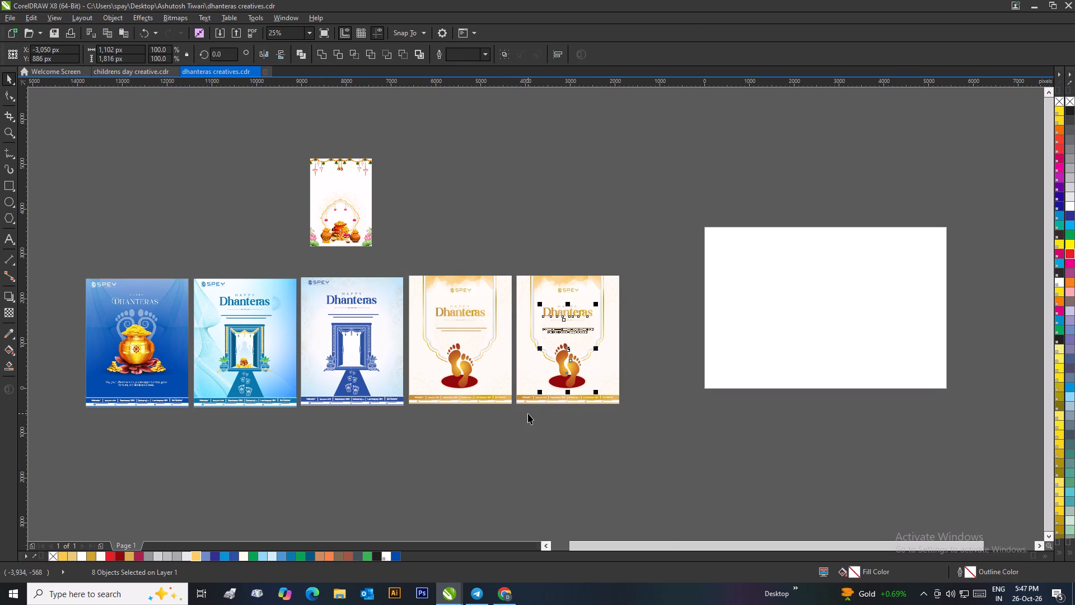
key("Delete")
right_click(538, 353)
left_click(438, 196)
PowerClip the festive coin-pot image inside the last cream poster's frame.
left_click(324, 195)
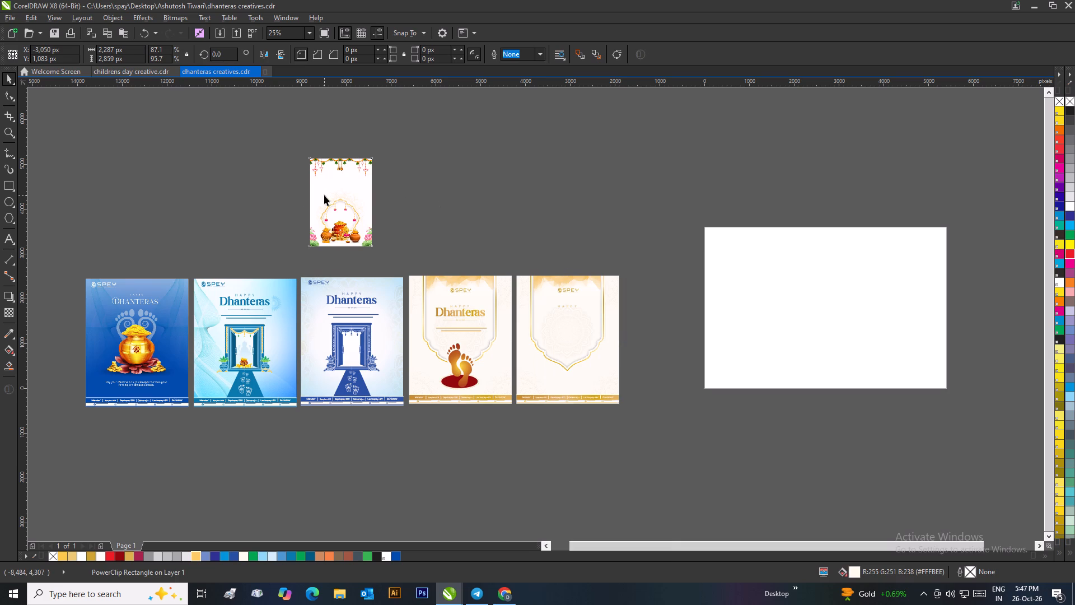
right_click(324, 195)
left_click(377, 199)
left_click(555, 321)
Open the last poster's PowerClip contents for editing and delete its old ornamental arch and cream background.
right_click(555, 321)
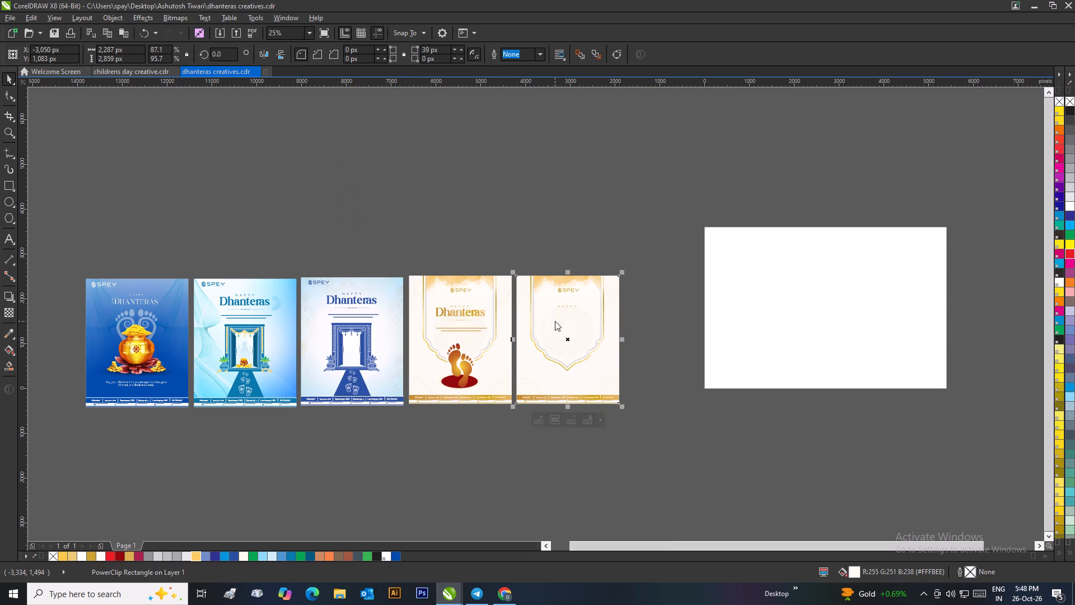
left_click(591, 276)
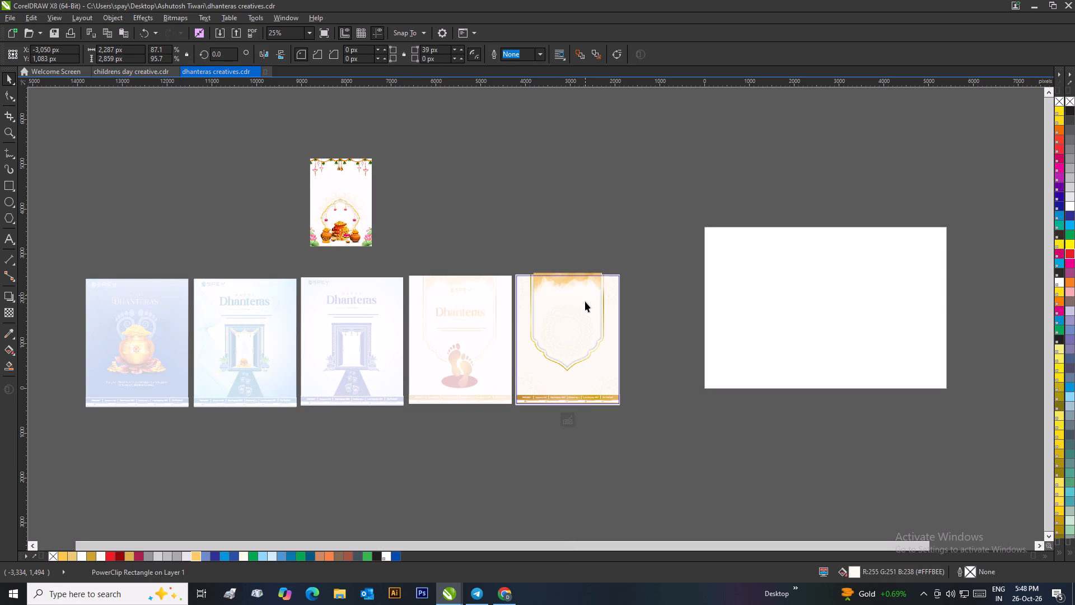
left_click(585, 302)
key("Delete")
left_click(586, 310)
key("Delete")
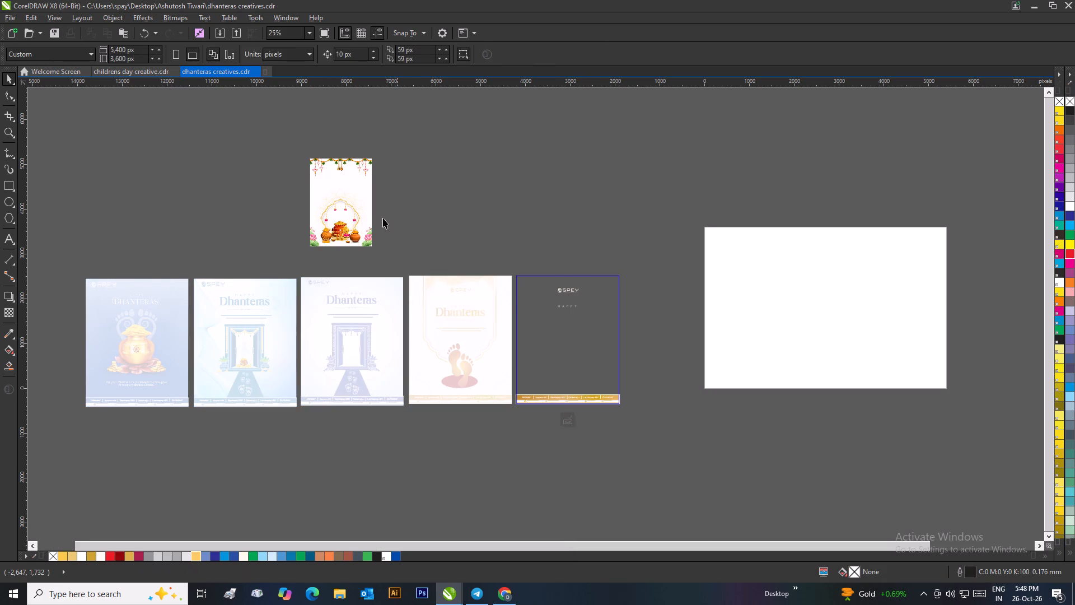
Move the festive coin-pot image onto the PowerClip frame, with its top-left corner just outside the frame's top-left corner.
left_click_drag(363, 216, 582, 333)
scroll(546, 295, "up", 3)
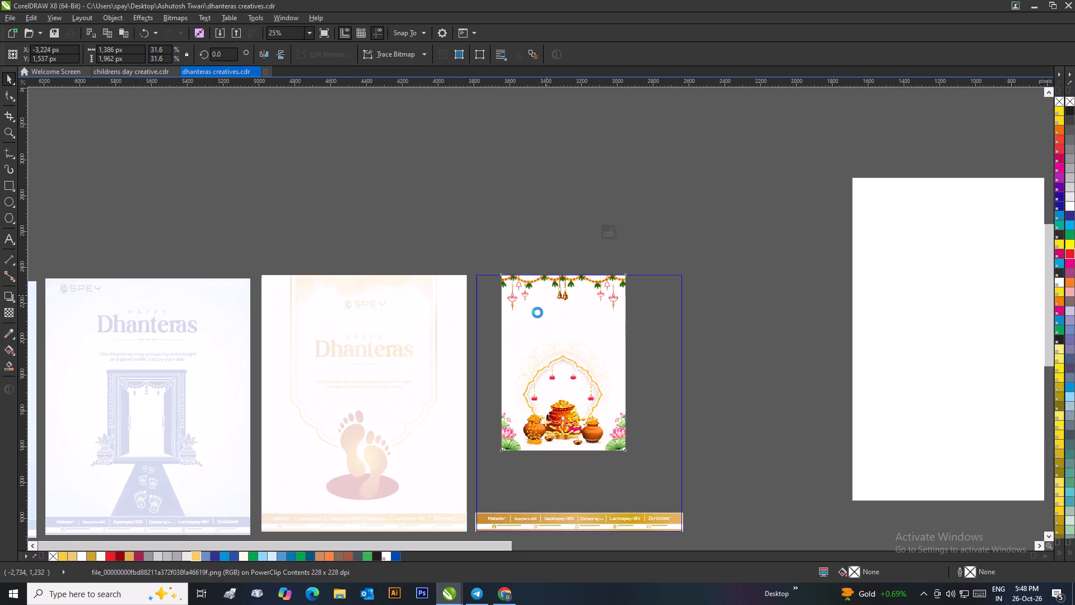
left_click_drag(537, 310, 473, 289)
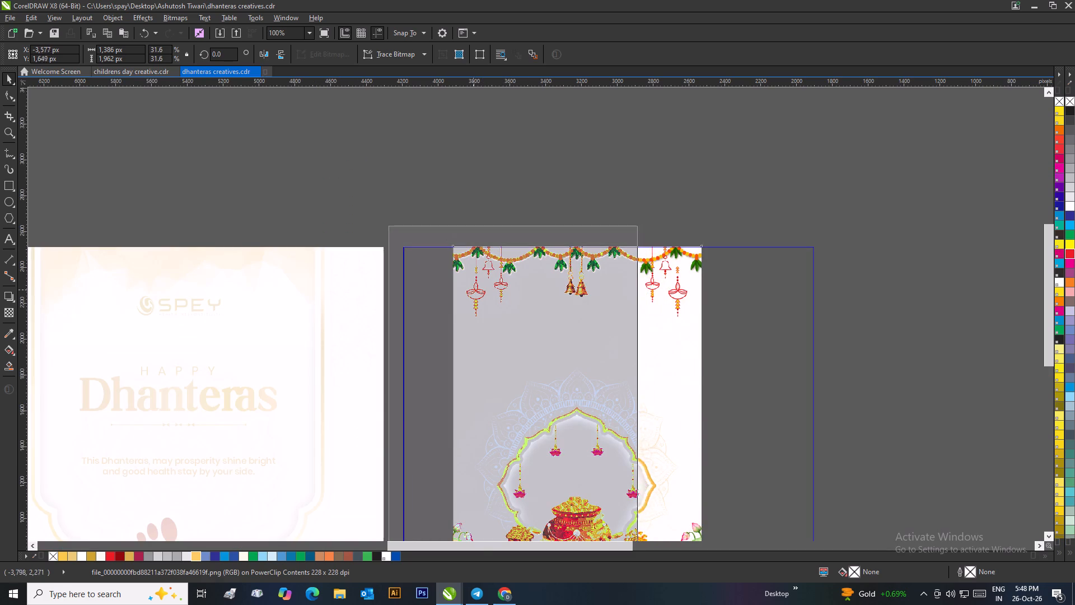
left_click_drag(473, 289, 471, 283)
left_click_drag(469, 297, 473, 306)
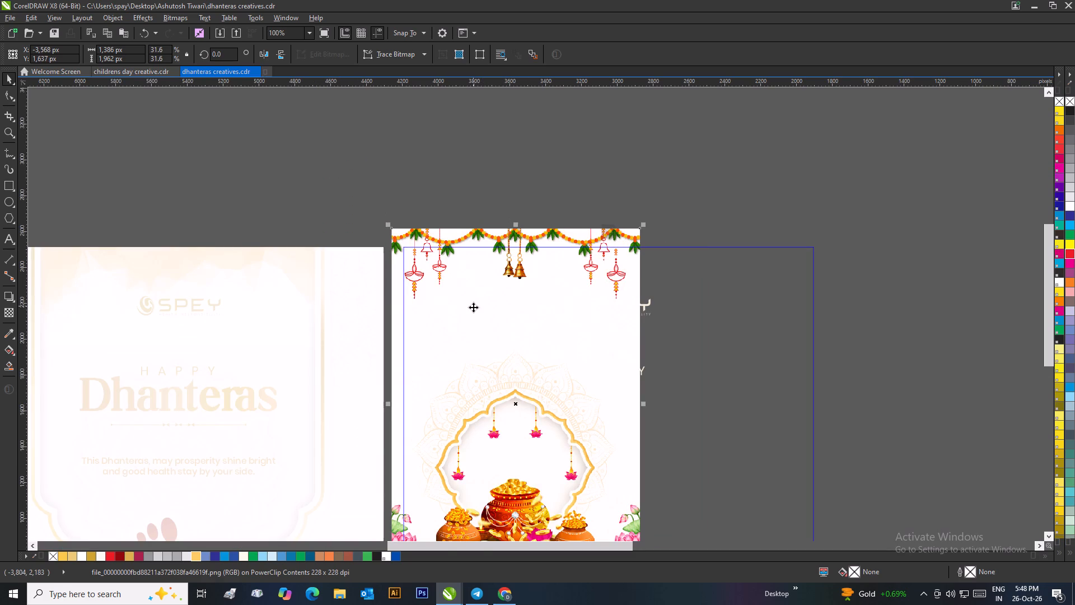
left_click_drag(473, 307, 474, 314)
Scale the festive image proportionally to about 2,326 by 3,292 px so it spans the frame's width.
scroll(474, 313, "down", 1)
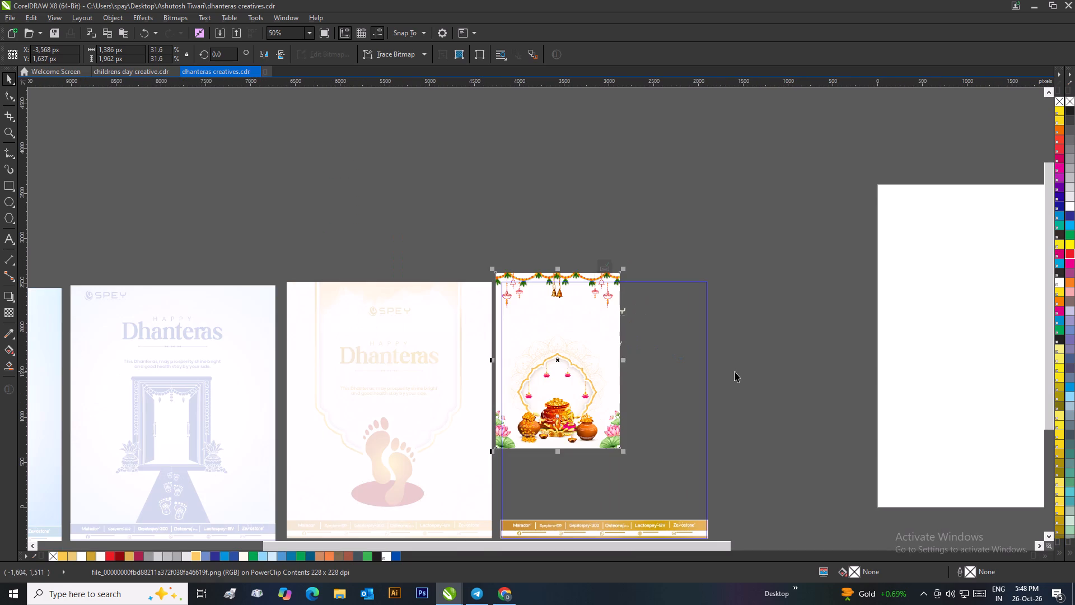
left_click(735, 372)
left_click(609, 411)
left_click_drag(623, 450, 646, 490)
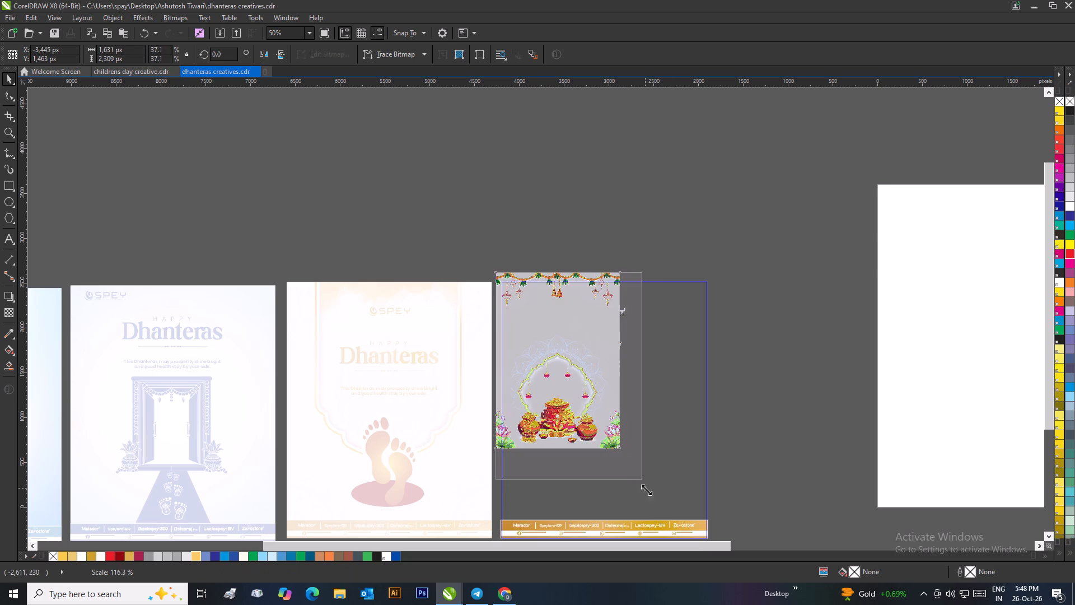
left_click_drag(646, 490, 722, 515)
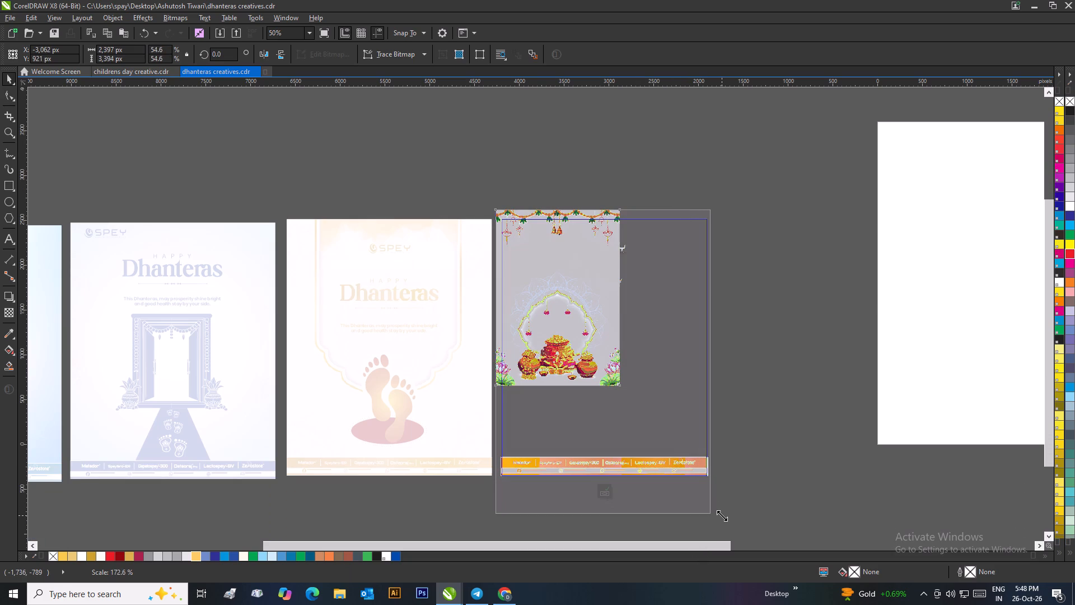
left_click_drag(722, 515, 716, 514)
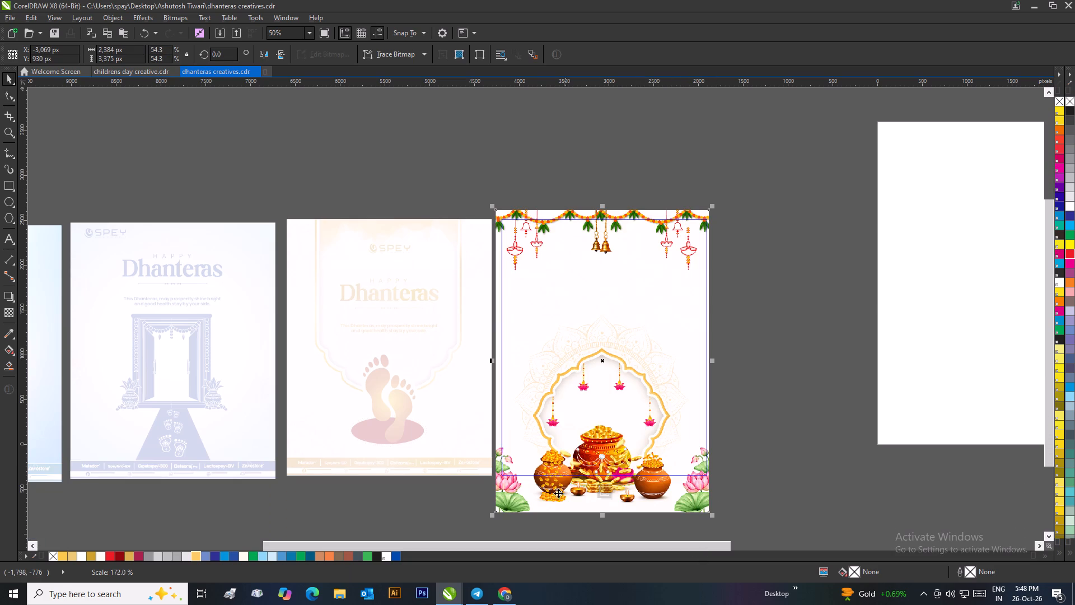
scroll(506, 502, "up", 2)
left_click(508, 337)
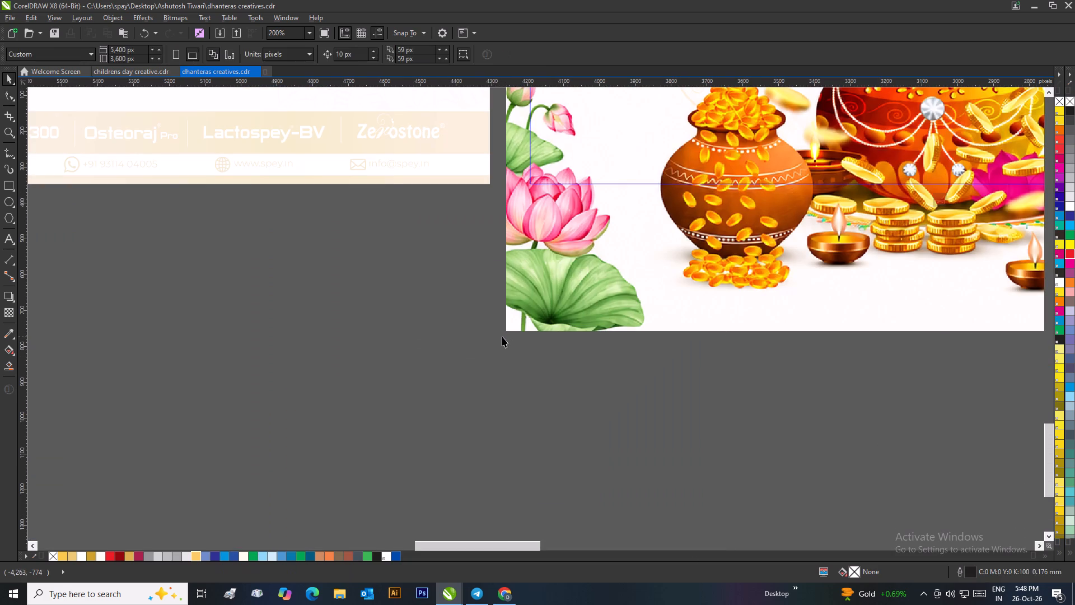
left_click(508, 329)
left_click_drag(502, 336, 523, 322)
scroll(538, 319, "down", 2)
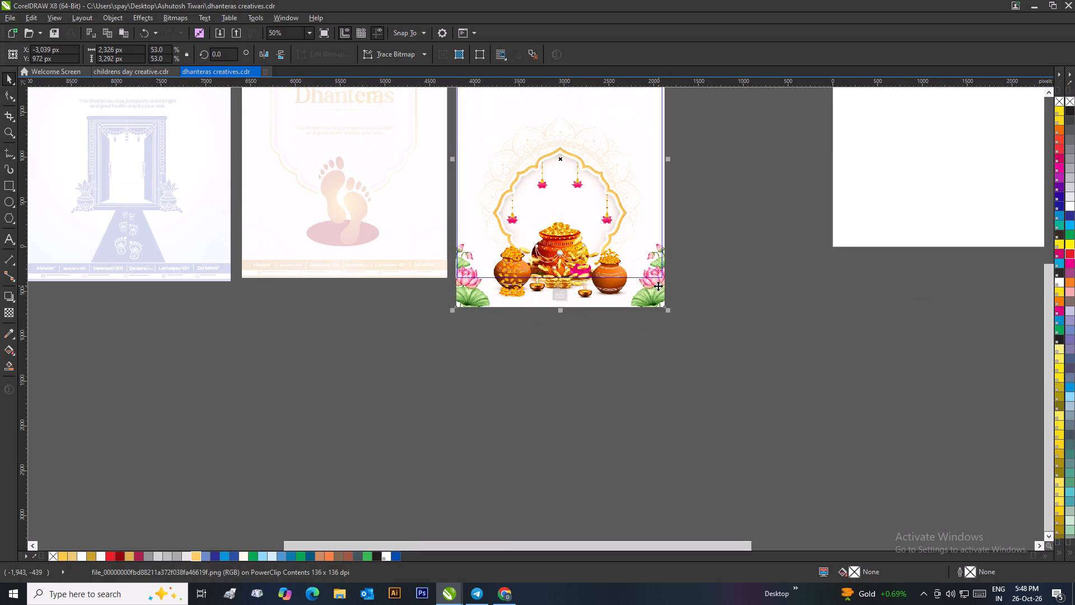
Nudge the festive image upward to about Y 1,292 px, aligning its bottom edge with the frame's bottom edge.
scroll(651, 291, "down", 1)
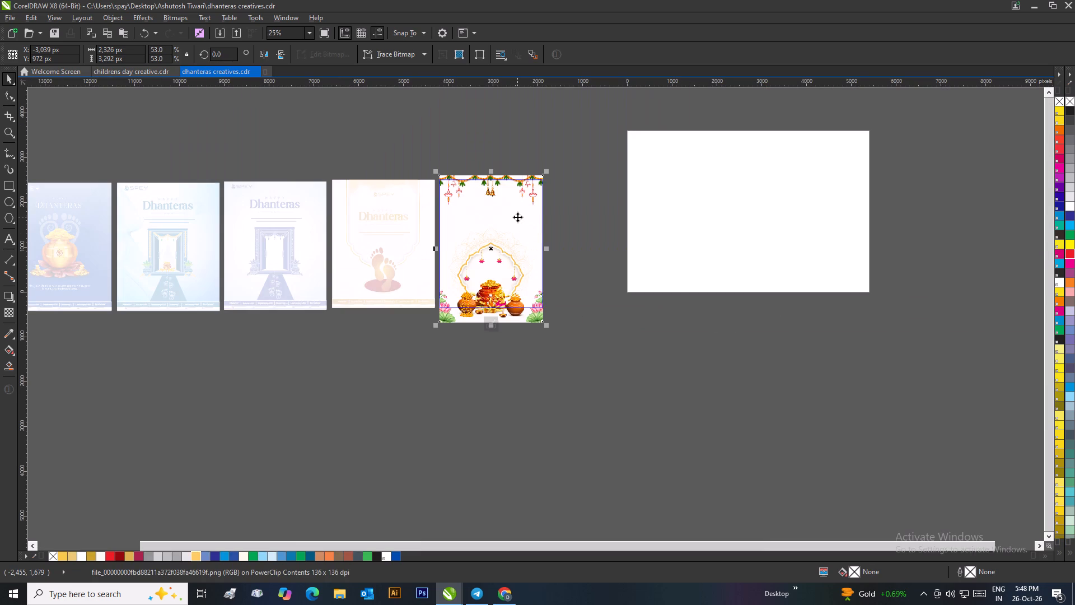
key("Up")
key("Up")
key("Up")
key("Up")
key("Up")
key("Up")
key("Up")
key("Up")
key("Up")
key("Up")
key("Up")
key("Up")
key("Up")
key("Up")
key("Up")
key("Up")
key("Up")
key("Up")
key("Up")
key("Up")
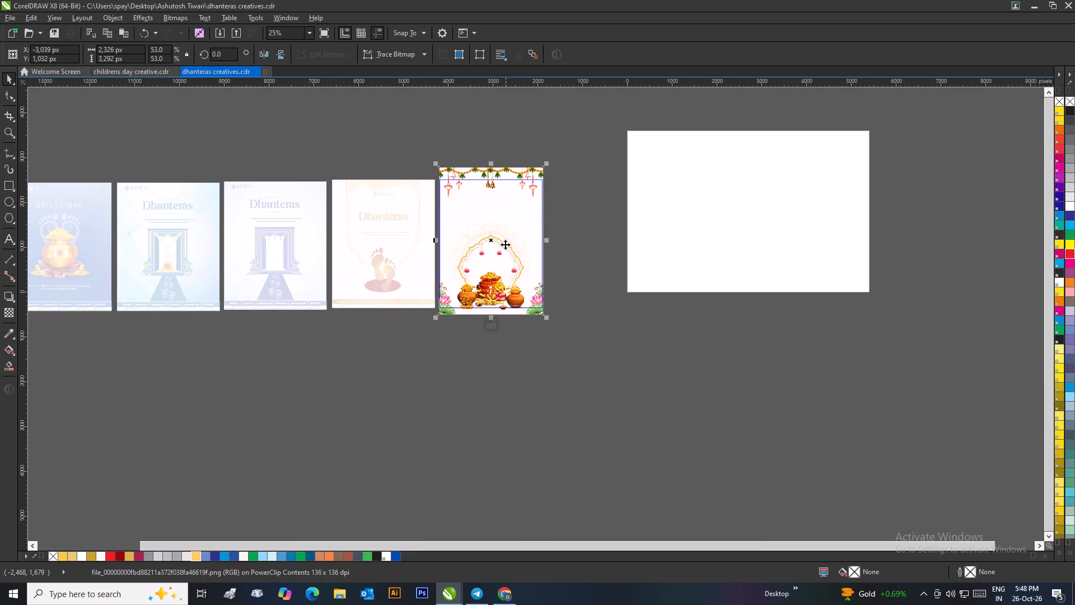
key("Up")
key("Up")
key("Up")
key("Up")
key("Up")
key("Up")
key("Up")
key("Up")
key("Up")
key("Up")
key("Up")
key("Up")
key("Up")
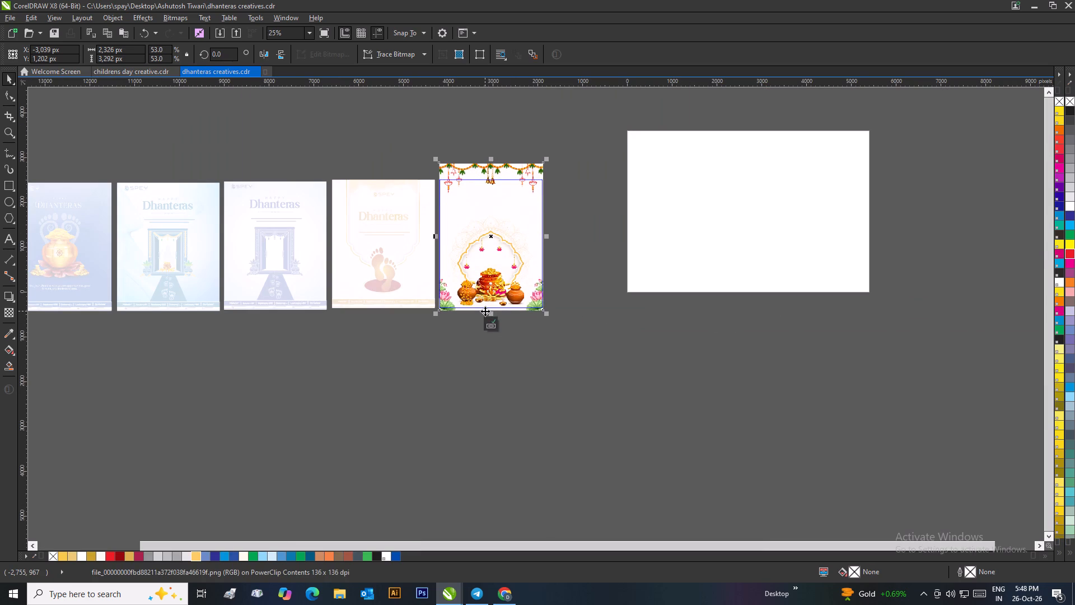
key("Up")
key("Up")
key("Up")
key("Up")
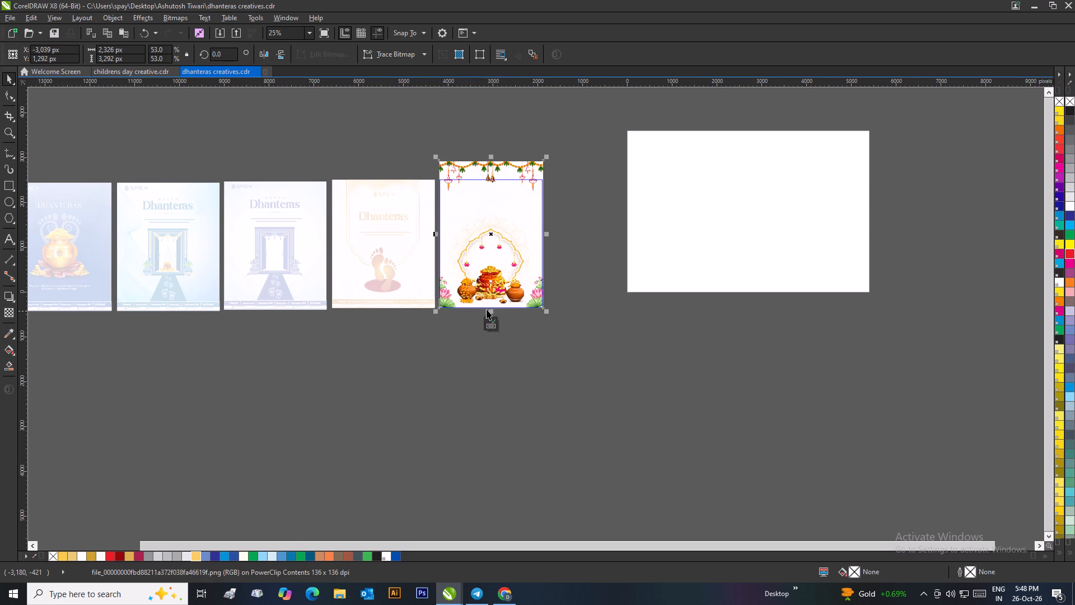
scroll(492, 305, "up", 6)
scroll(534, 322, "down", 2)
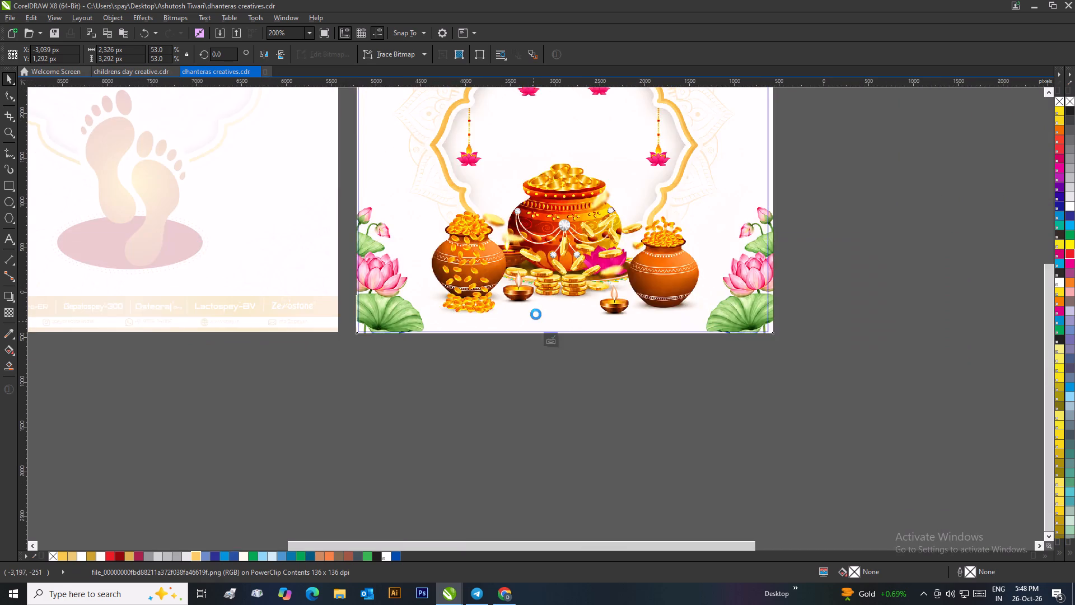
scroll(540, 322, "down", 1)
Enlarge the festive image to about 2,553 by 3,614 px, overlapping the frame's sides, and finish editing the PowerClip.
left_click(639, 273)
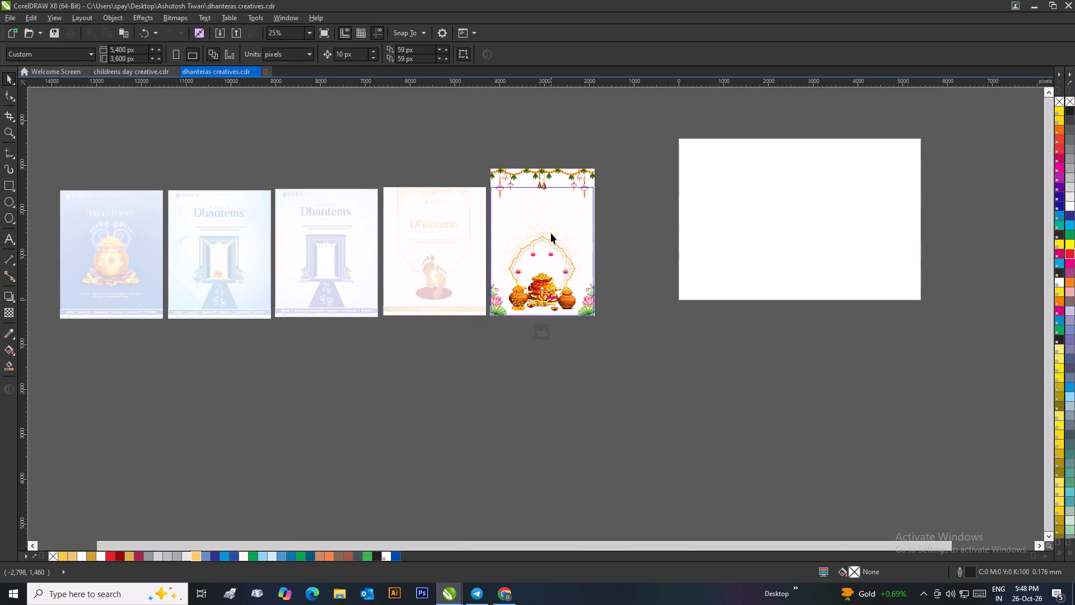
left_click(550, 233)
left_click_drag(600, 164, 602, 159)
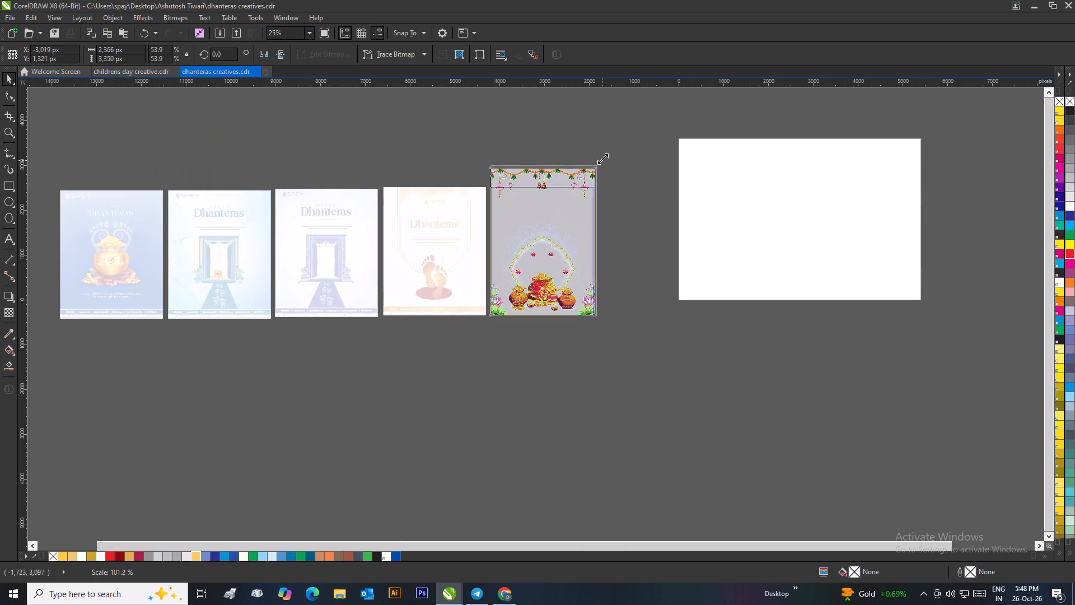
left_click_drag(602, 159, 605, 155)
left_click_drag(487, 157, 484, 153)
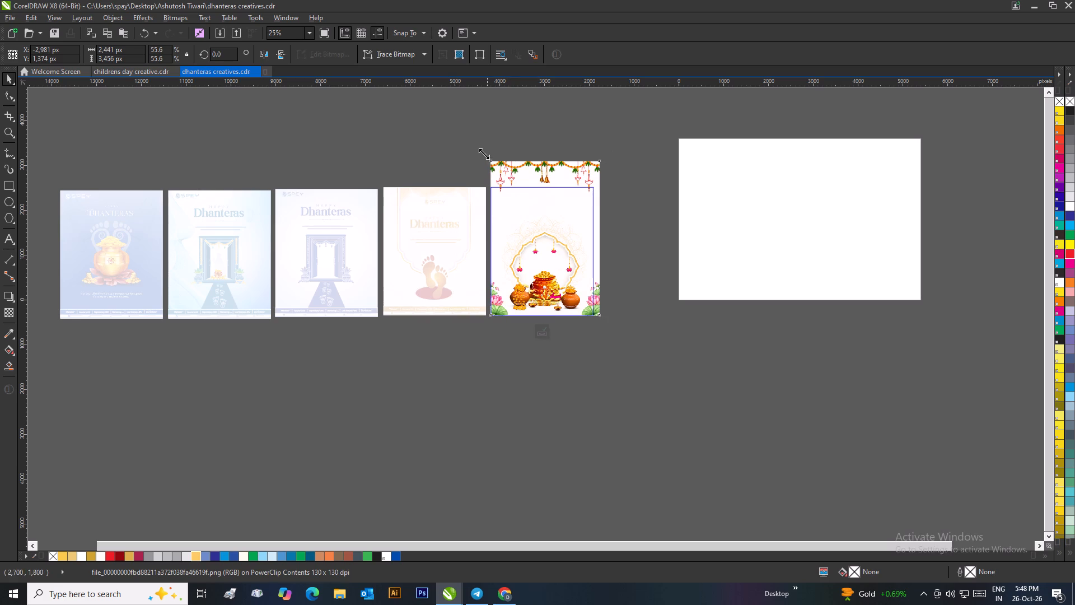
left_click_drag(484, 153, 480, 150)
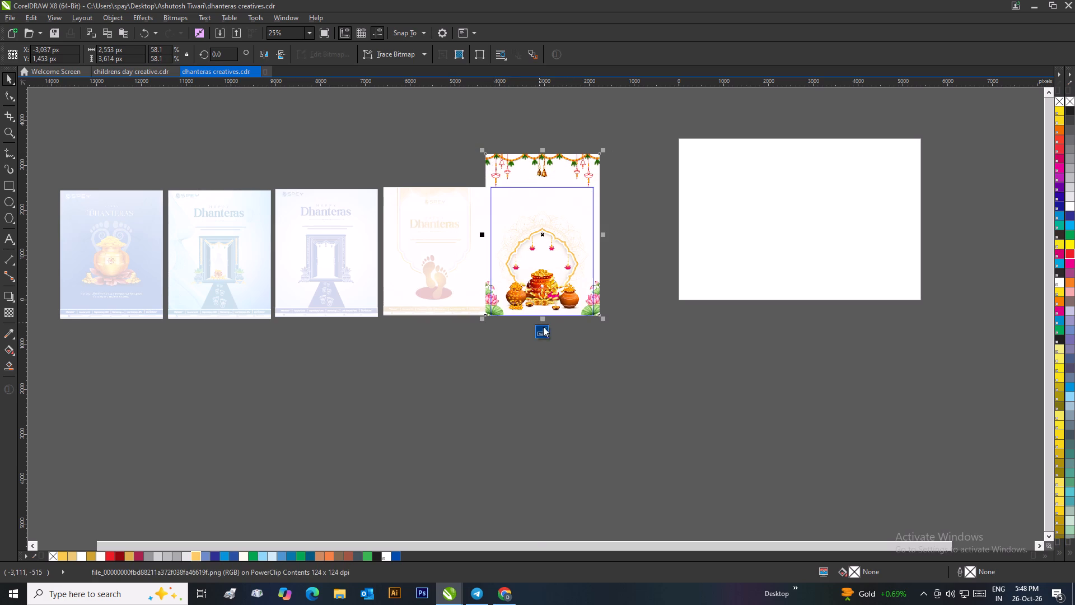
left_click(546, 328)
left_click(626, 343)
Move the gold SPEY logo to the upper-left corner of the coin-pot poster.
scroll(552, 281, "up", 1)
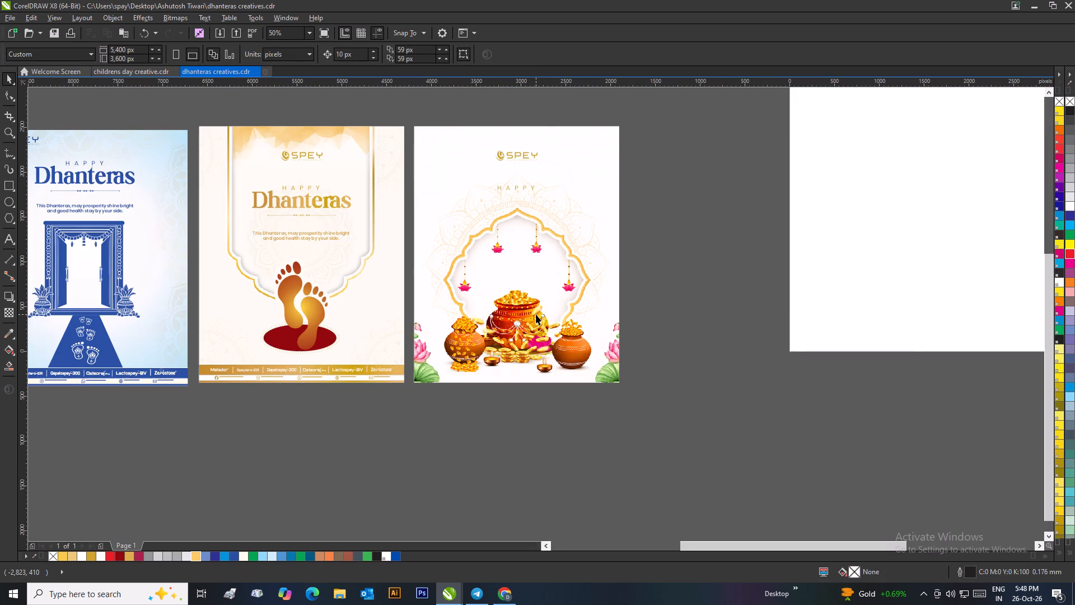
left_click_drag(573, 118, 452, 169)
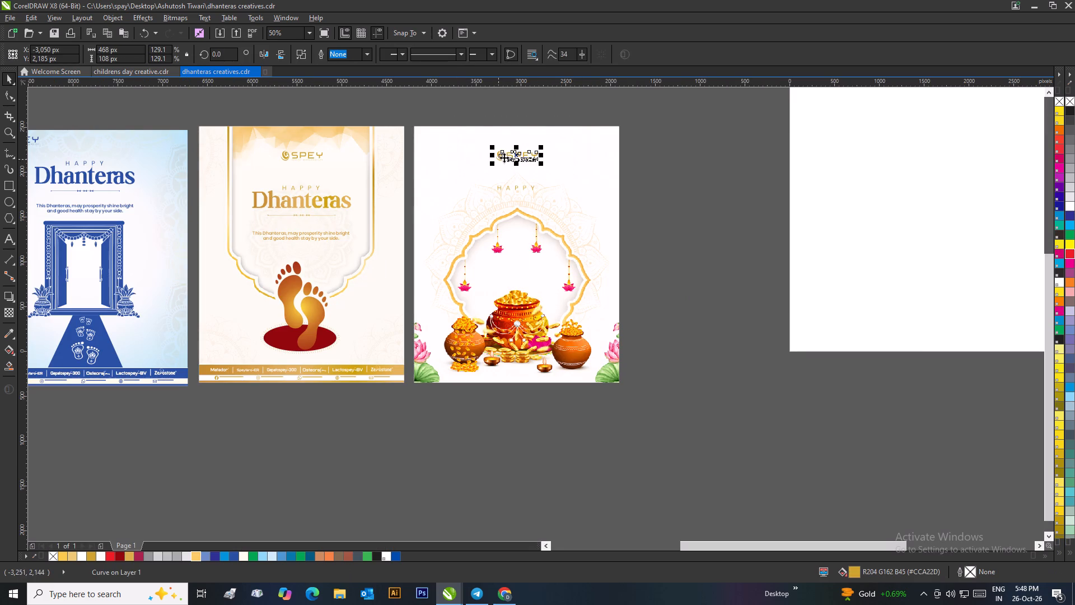
left_click_drag(524, 155, 454, 141)
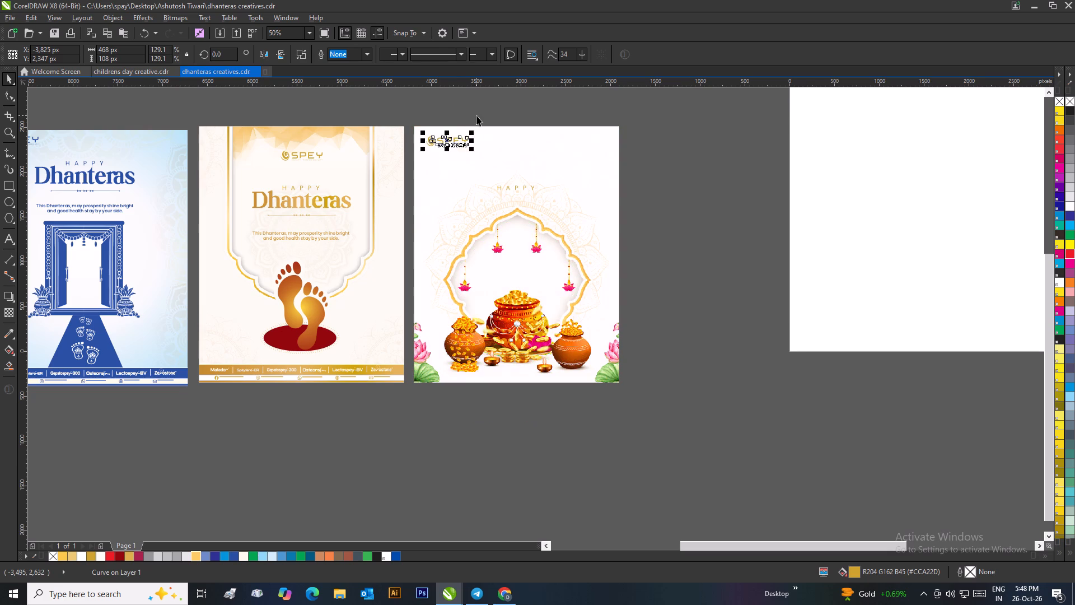
left_click(476, 115)
left_click_drag(487, 118, 413, 164)
left_click(689, 199)
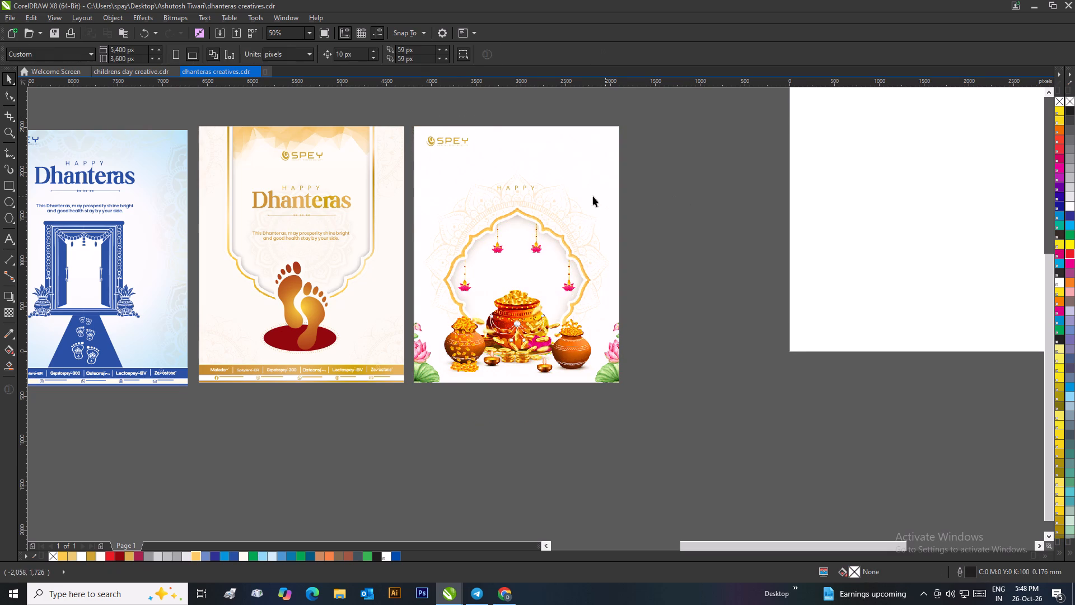
Move the HAPPY text up to about Y 2,200 px, above the mandala on the coin-pot poster.
left_click(522, 187)
left_click(515, 189)
left_click_drag(517, 188, 518, 153)
left_click(646, 205)
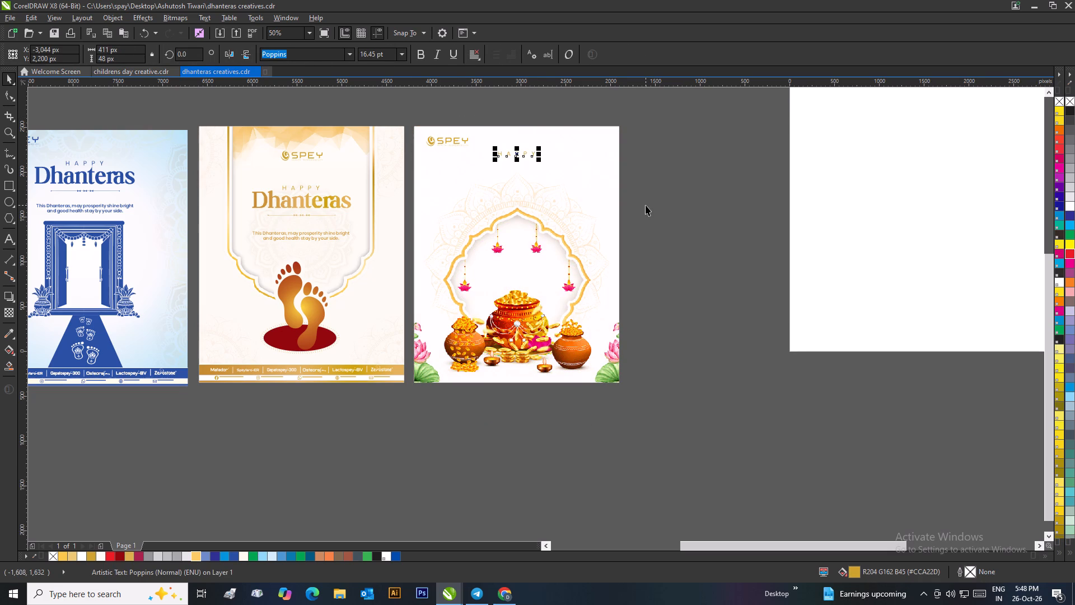
Ungroup the neighbouring cream footprints poster.
left_click(340, 199)
left_click(335, 201)
right_click(335, 201)
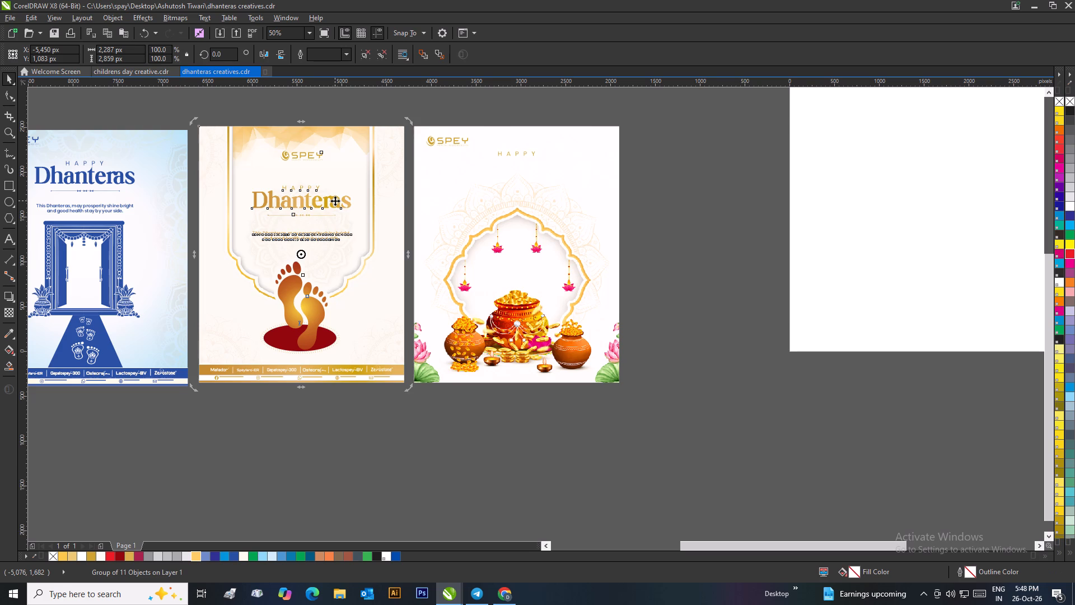
left_click(386, 257)
left_click(683, 249)
Copy the gold Dhanteras title from the footprints poster to beneath HAPPY on the coin-pot poster, at about Y 2,000 px.
left_click(344, 203)
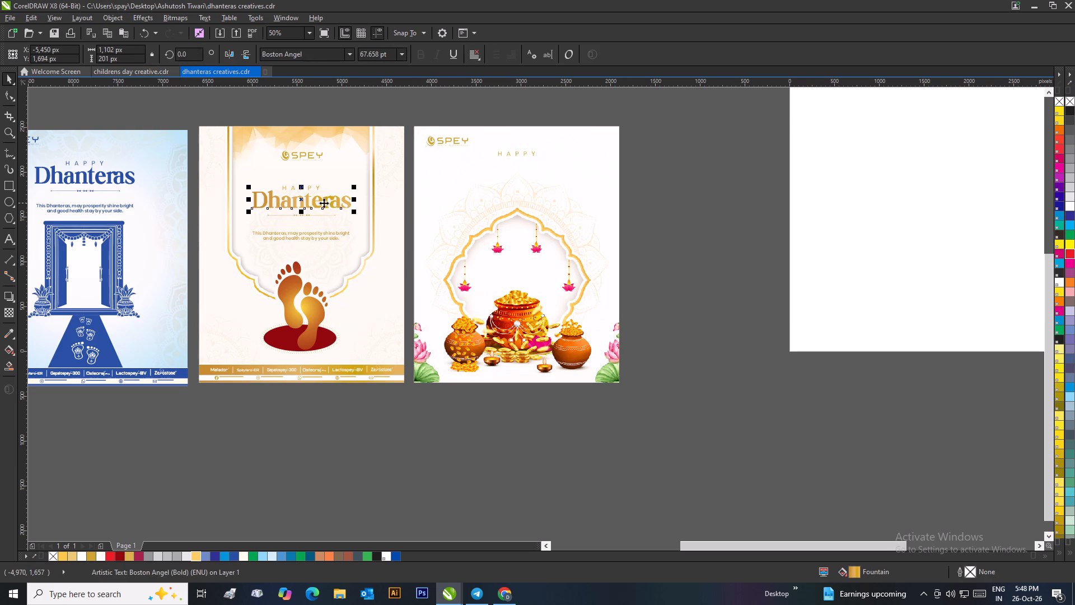
left_click_drag(307, 202, 519, 174)
right_click(519, 174)
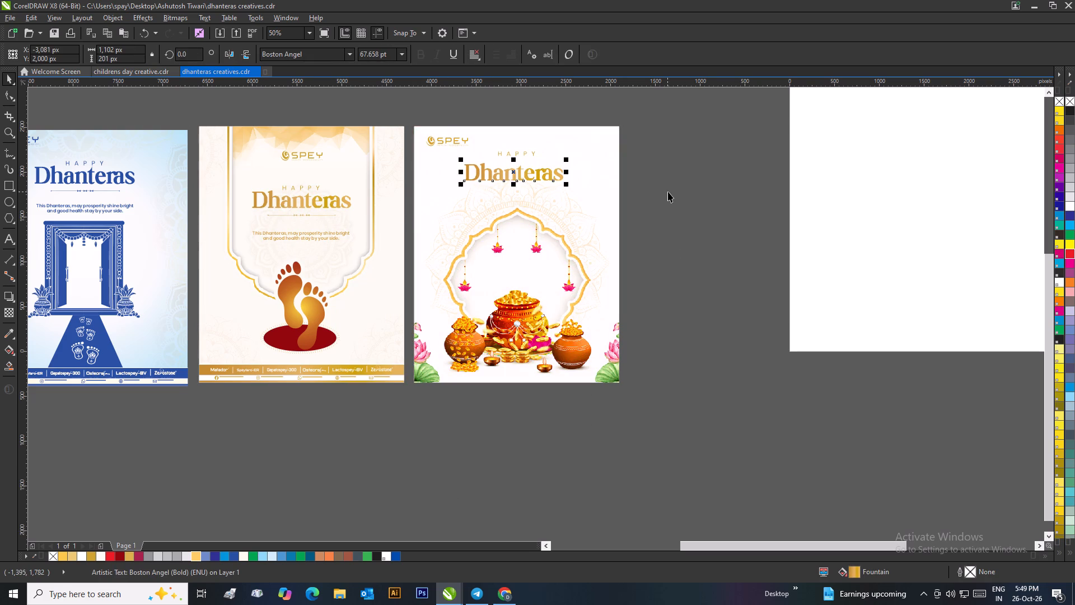
left_click(668, 192)
scroll(510, 145, "up", 2)
left_click(553, 416)
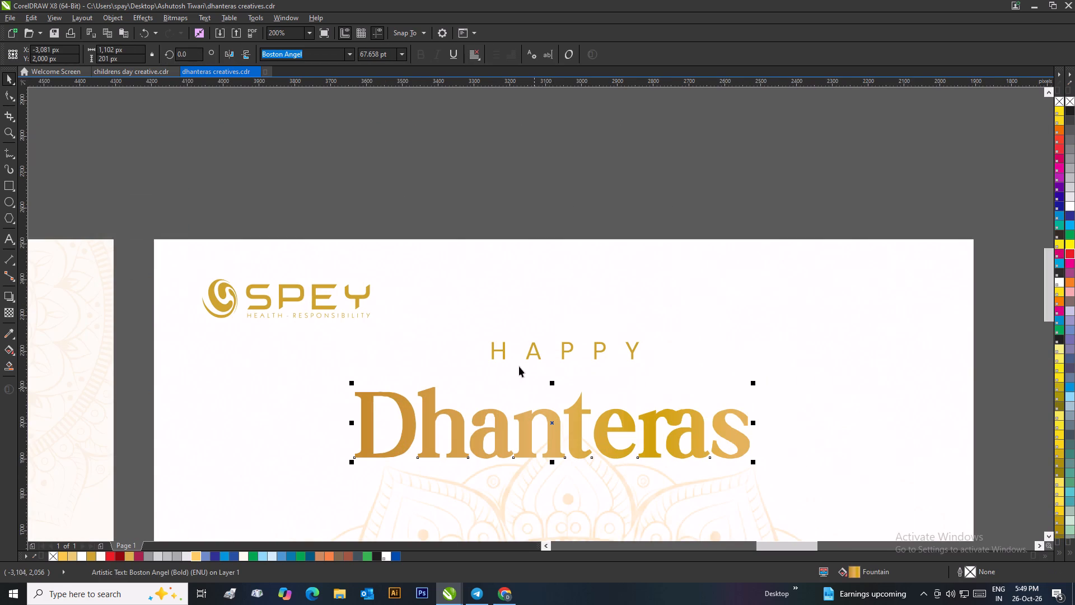
scroll(429, 161, "down", 2)
scroll(459, 397, "up", 2)
scroll(567, 325, "down", 2)
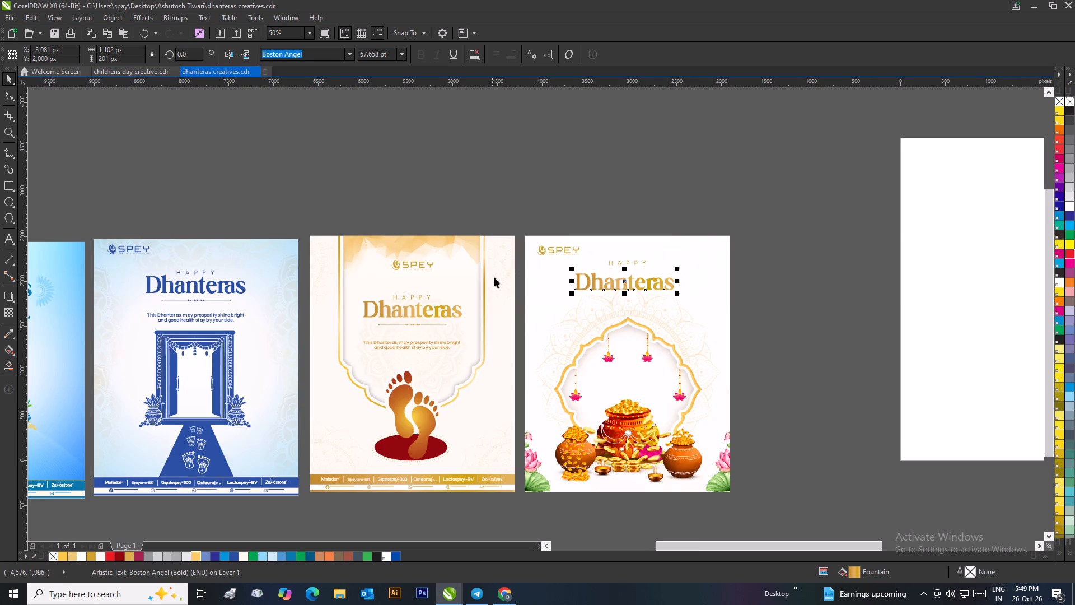
scroll(498, 274, "up", 1)
left_click(466, 213)
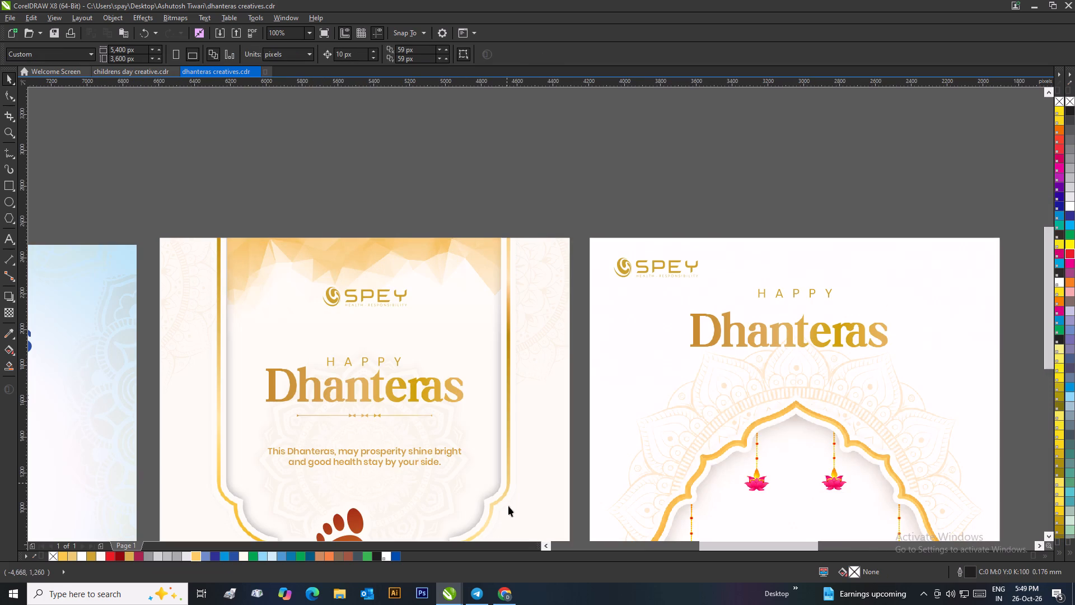
Switch to the Canva design in Chrome, add the orange goddess Dhanteras template as a page, and check its Dhanteras title's font.
left_click(509, 602)
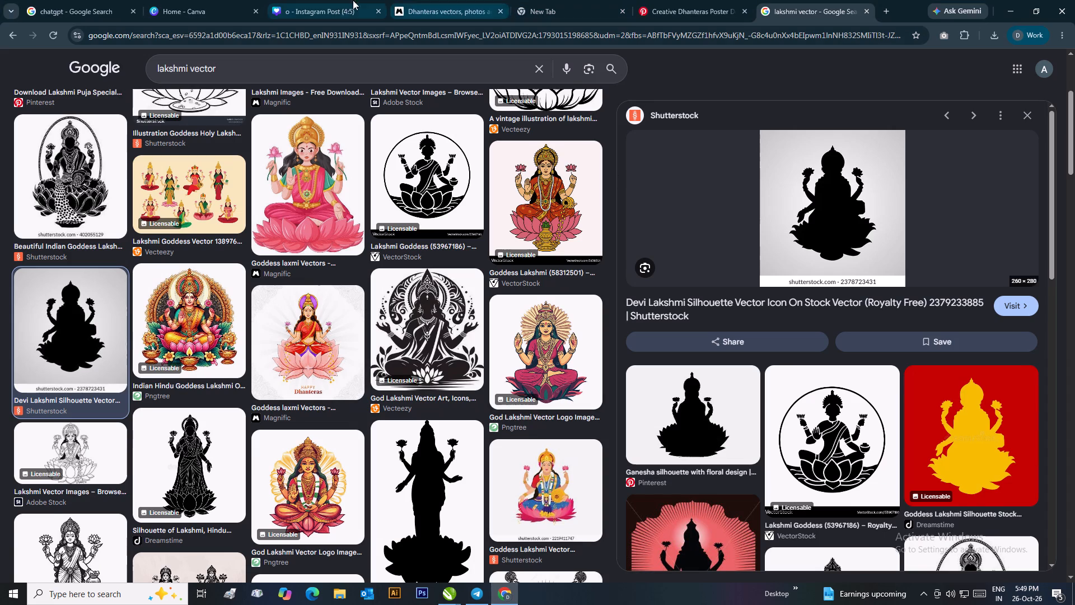
left_click(336, 0)
left_click(20, 159)
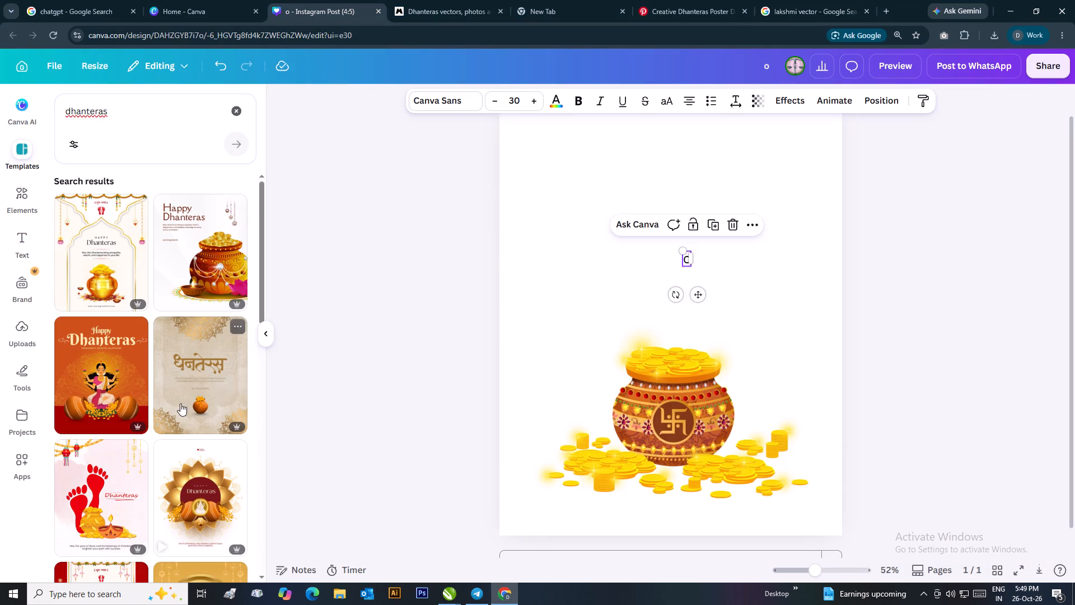
left_click(117, 350)
left_click(572, 347)
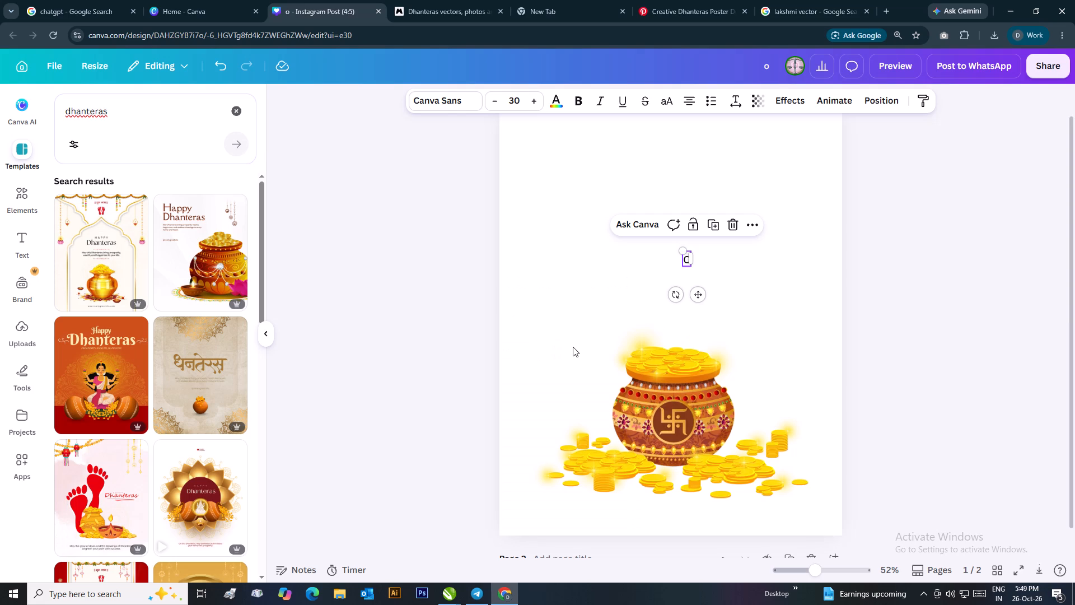
double_click(635, 203)
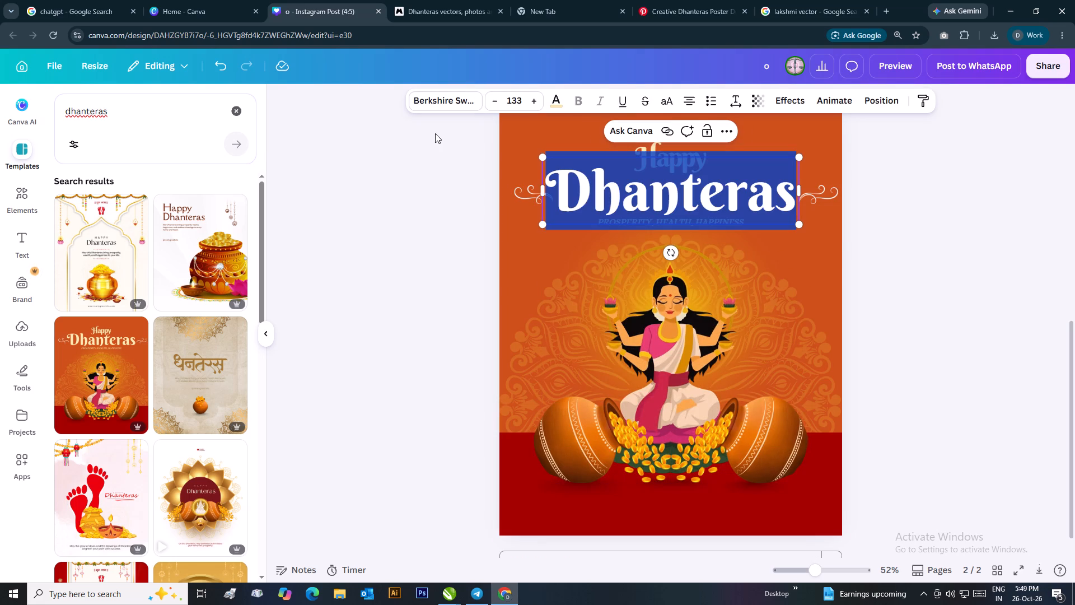
left_click(428, 146)
Return to dhanteras creatives.cdr in CorelDRAW and set the coin-pot poster's Dhanteras title in Berkshire Swash.
left_click(444, 588)
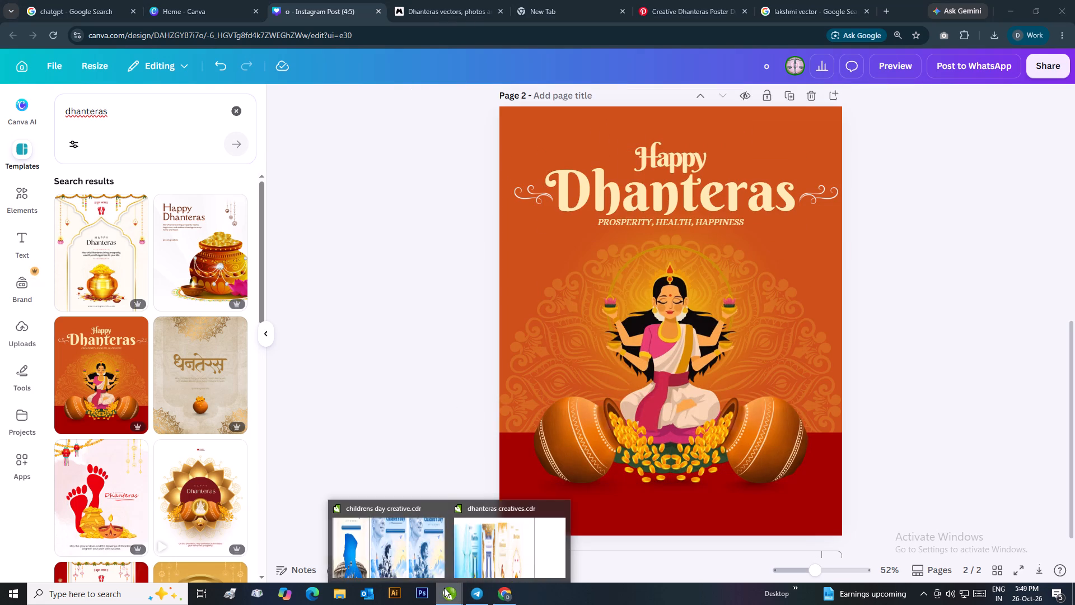
left_click(479, 561)
left_click(761, 340)
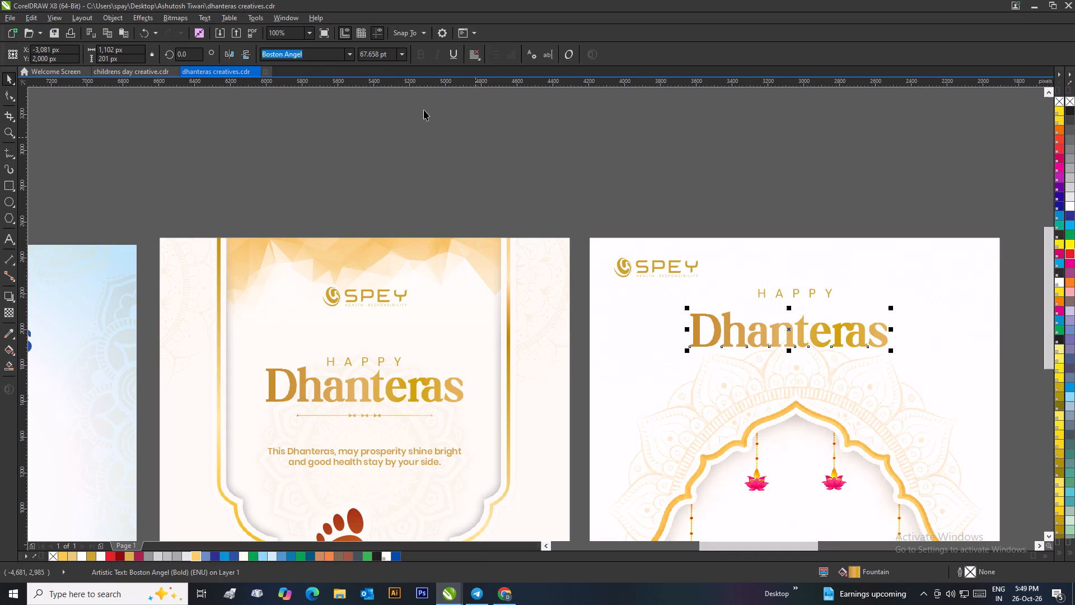
left_click(347, 54)
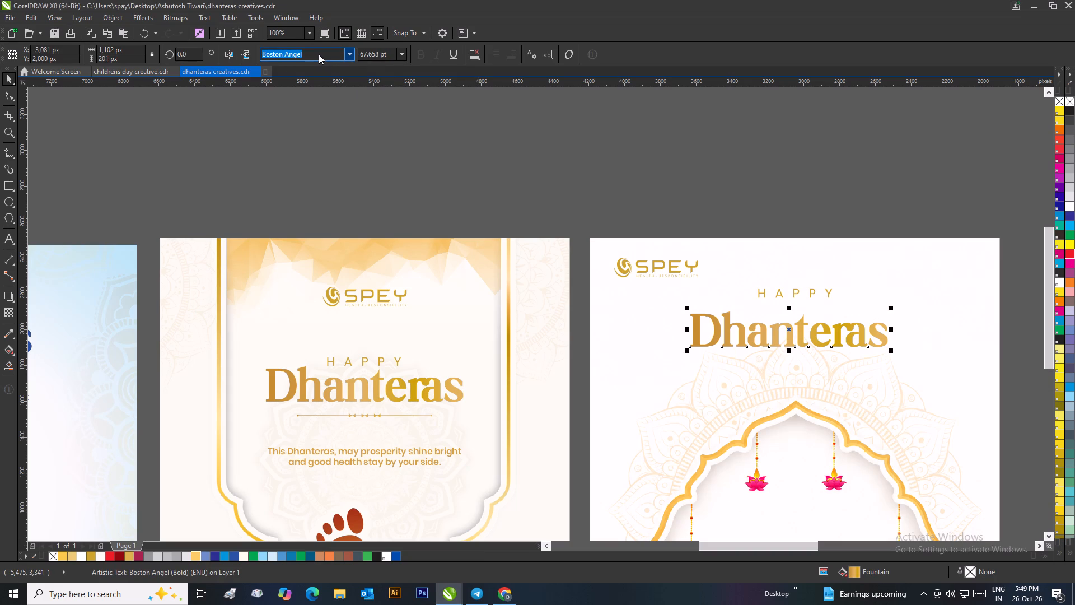
left_click_drag(318, 54, 254, 56)
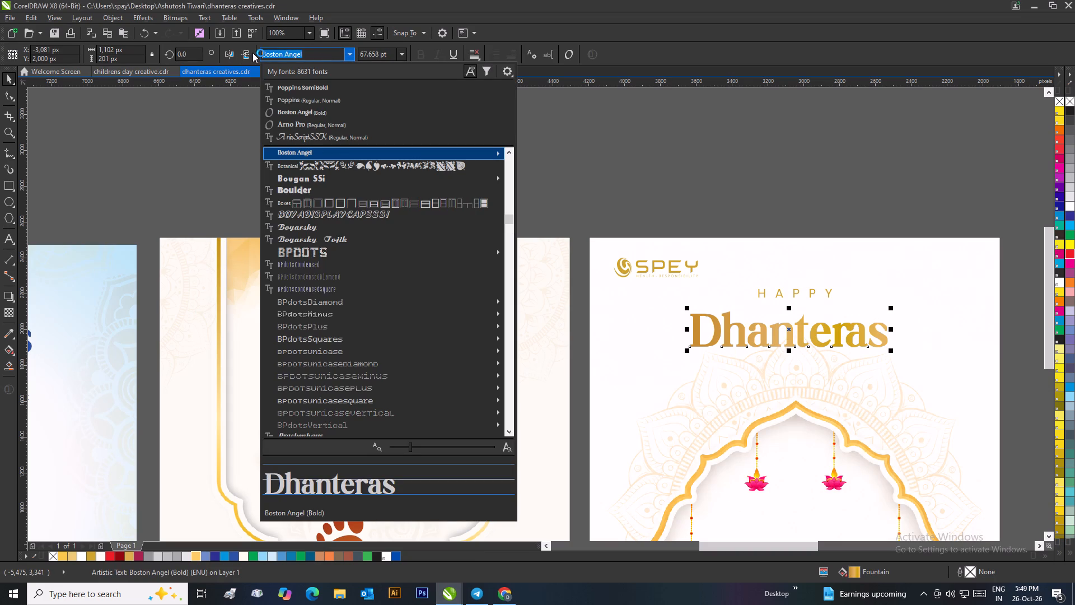
key("BackSpace")
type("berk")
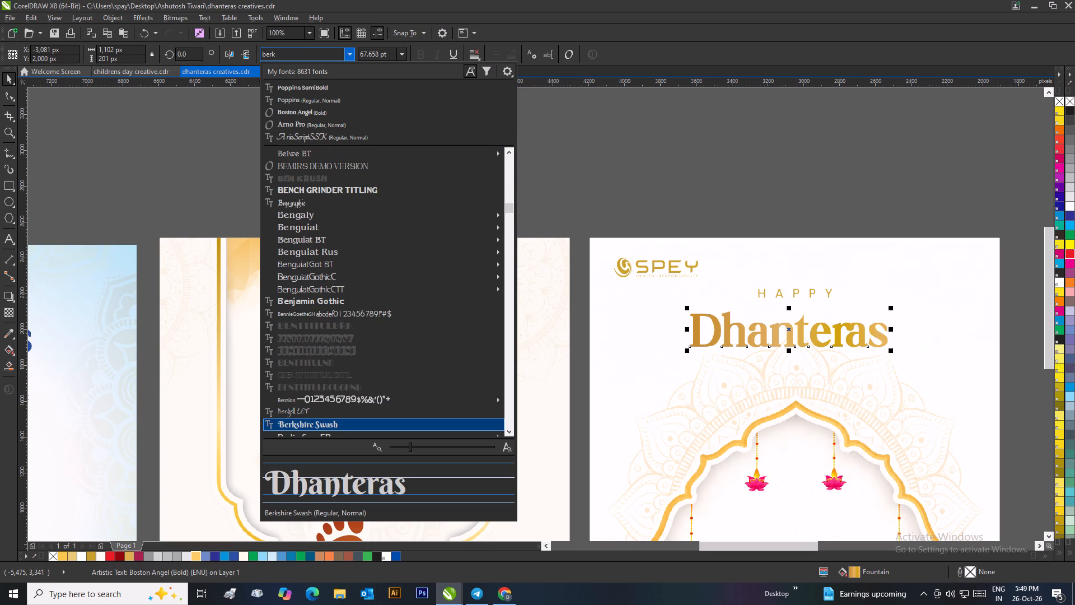
left_click(320, 421)
left_click(646, 169)
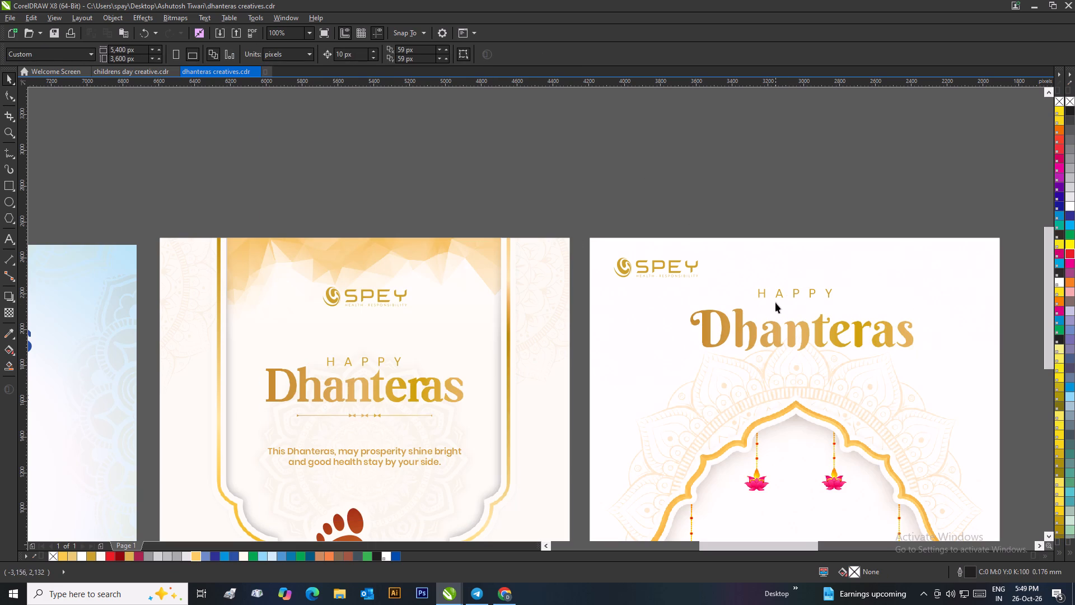
Move the HAPPY text down slightly to about Y 2,172 px, closer to the Dhanteras heading.
left_click_drag(794, 294, 794, 299)
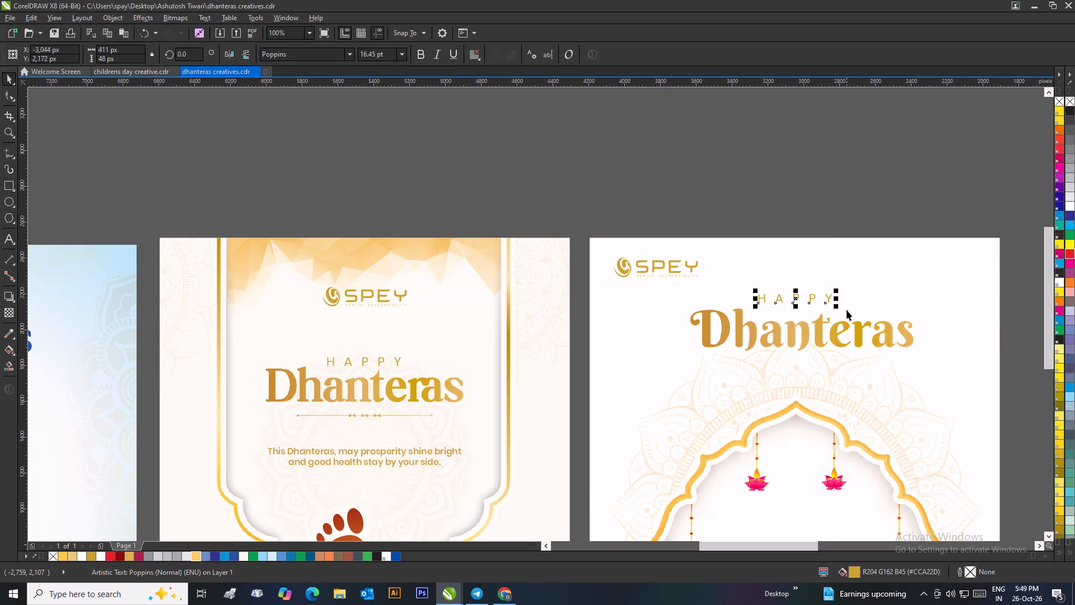
double_click(611, 180)
Scale the coin-pot poster's Dhanteras heading down to about 1,120 by 213 px.
scroll(614, 210, "down", 1)
scroll(671, 369, "down", 1)
scroll(538, 325, "up", 1)
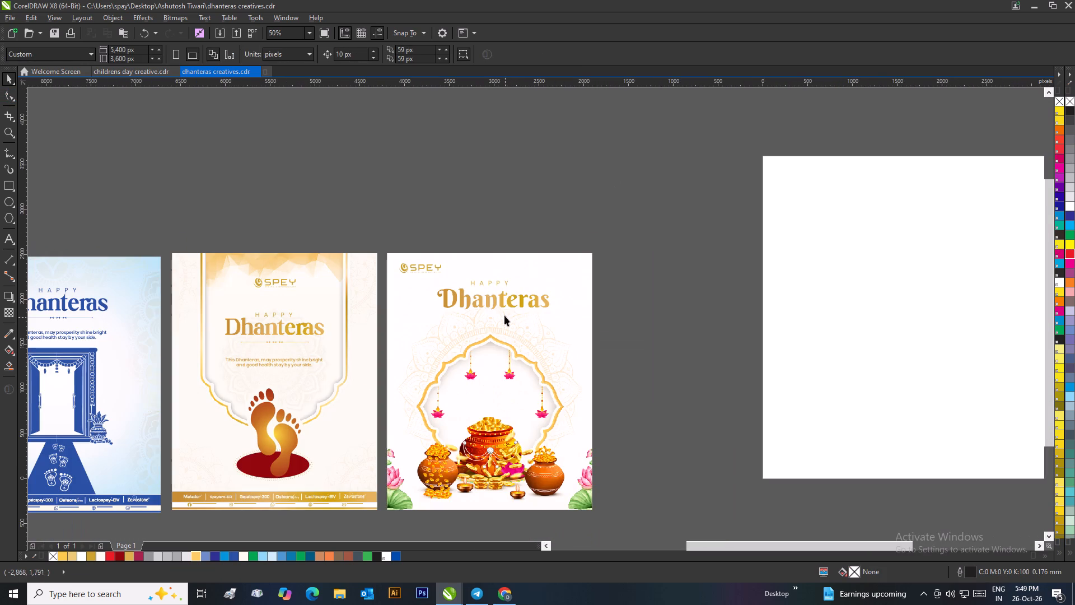
left_click(501, 303)
left_click_drag(554, 314, 543, 324)
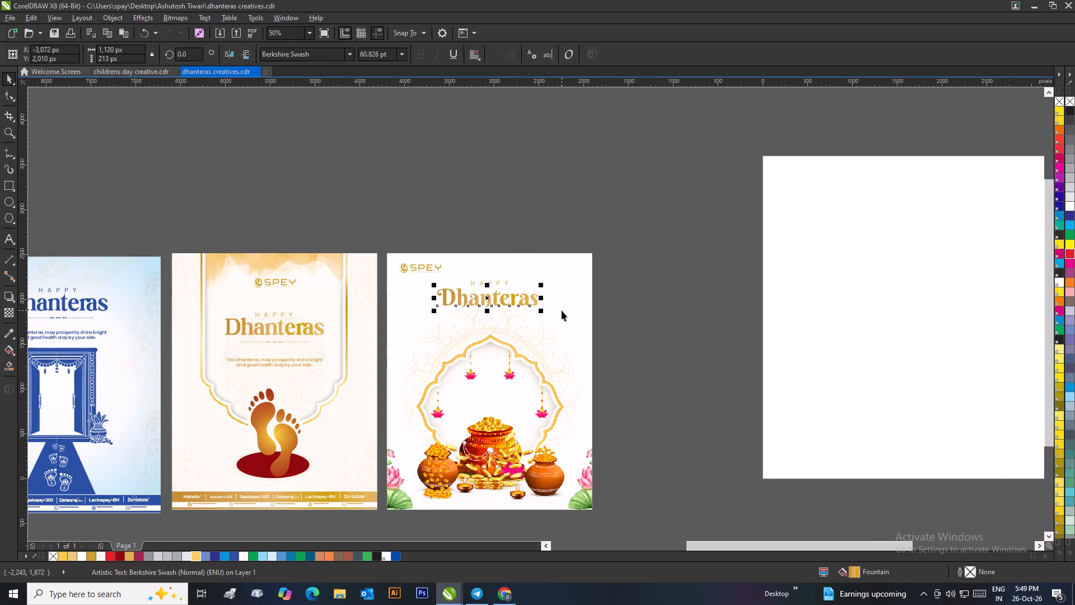
Move the coin-pot poster's Dhanteras heading down slightly and centre it horizontally on the poster background.
left_click(562, 310, "shift")
key("c")
left_click(615, 309)
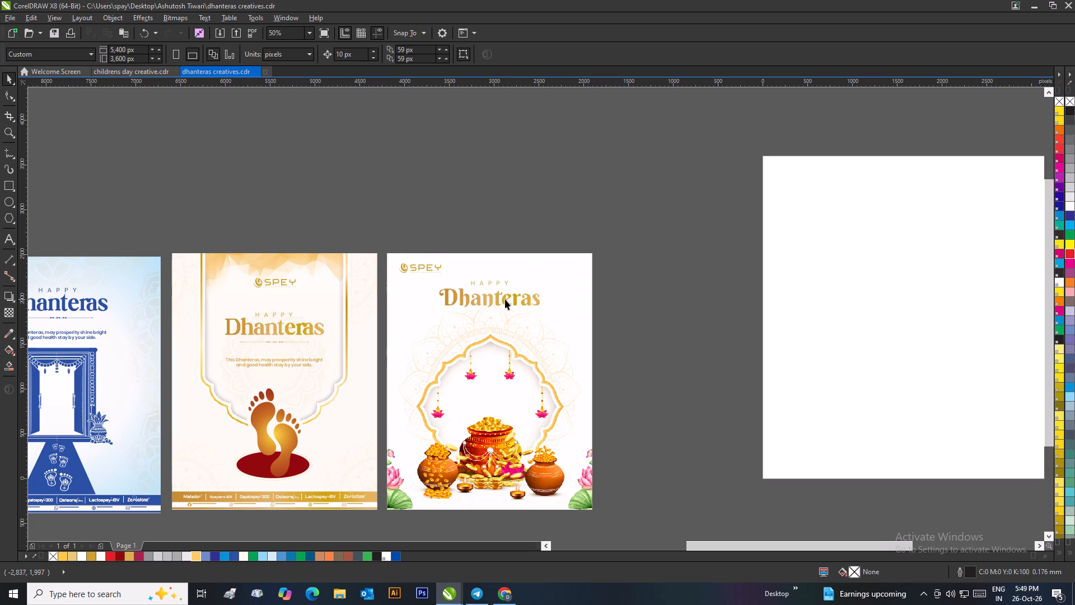
left_click_drag(505, 299, 503, 309)
left_click(560, 302, "shift")
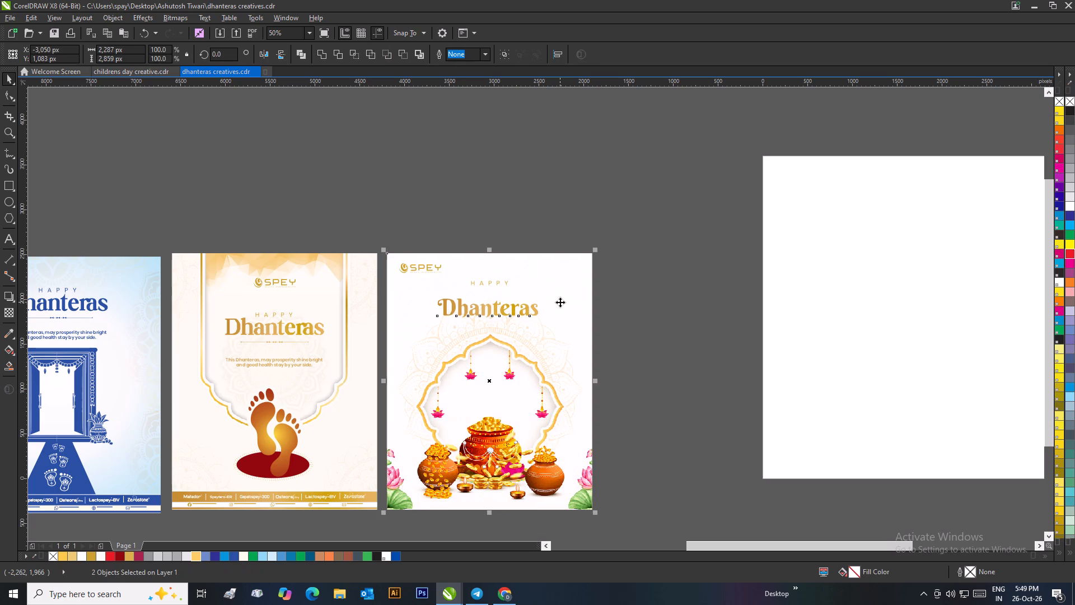
key("c")
left_click_drag(625, 299, 611, 299)
Move the HAPPY text down to just above the Dhanteras heading and centre it horizontally on the coin-pot poster.
left_click_drag(498, 283, 502, 291)
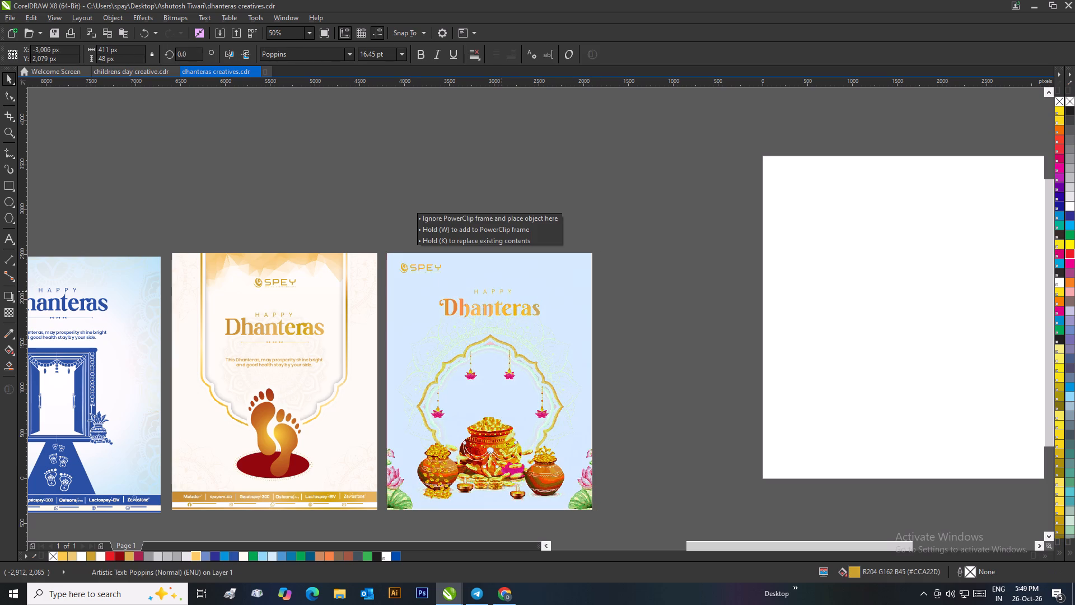
left_click_drag(502, 291, 503, 295)
left_click(539, 292, "shift")
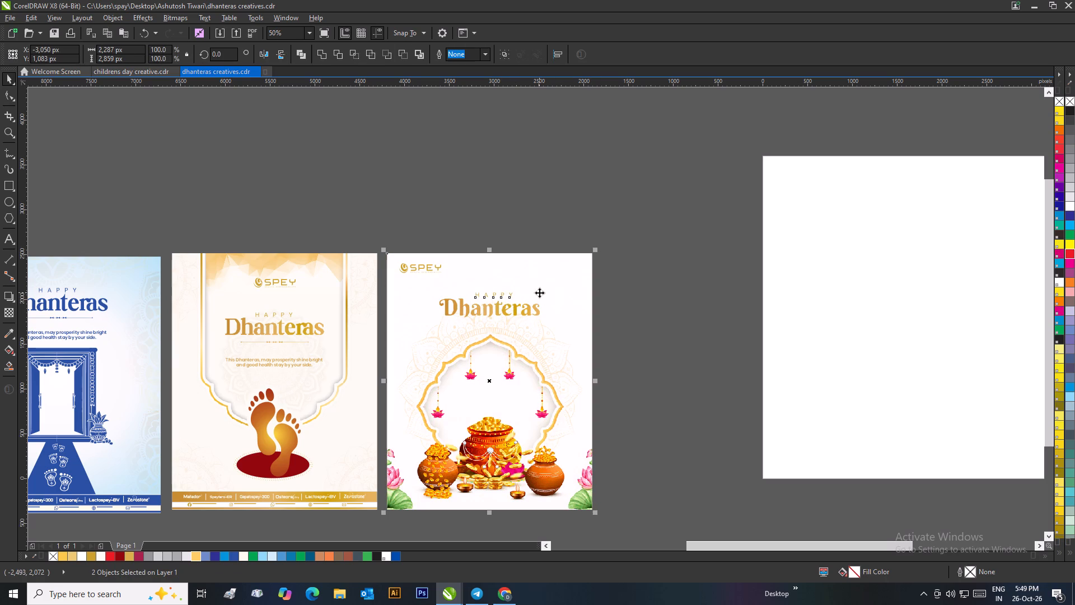
key("c")
left_click(614, 307)
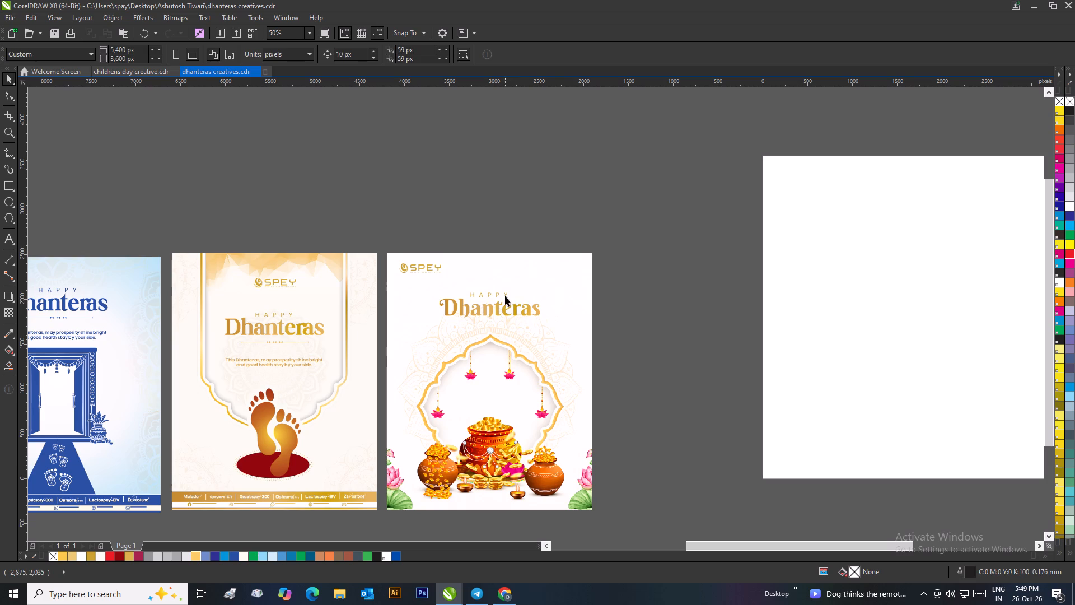
Widen the letter spacing of HAPPY on the coin-pot poster and enlarge the text to about 549 by 53 px.
left_click(507, 295)
left_click(4, 92)
scroll(518, 291, "up", 2)
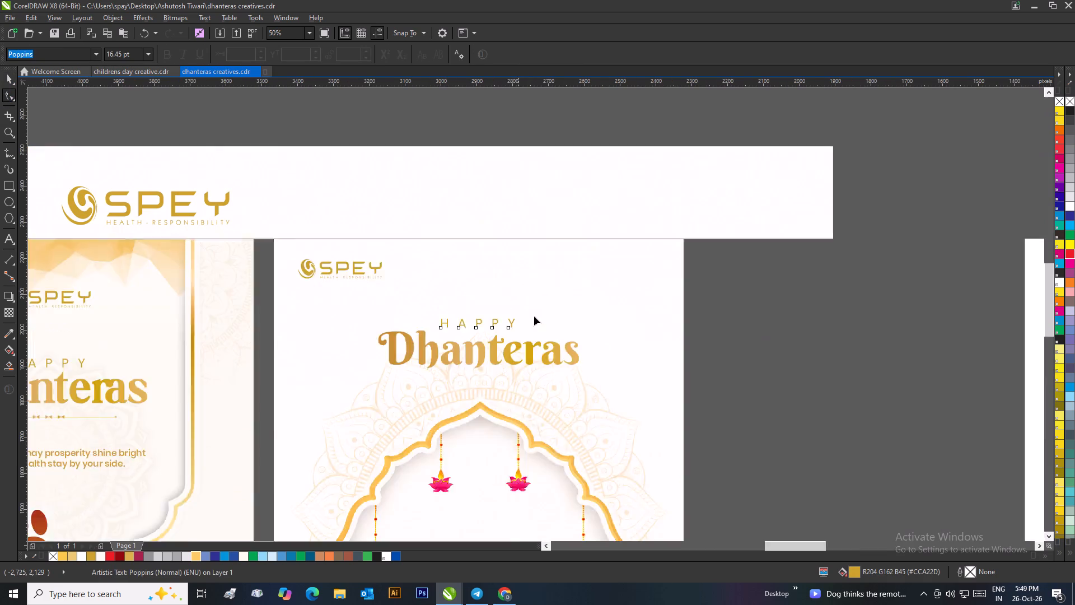
left_click_drag(504, 328, 534, 333)
left_click(11, 81)
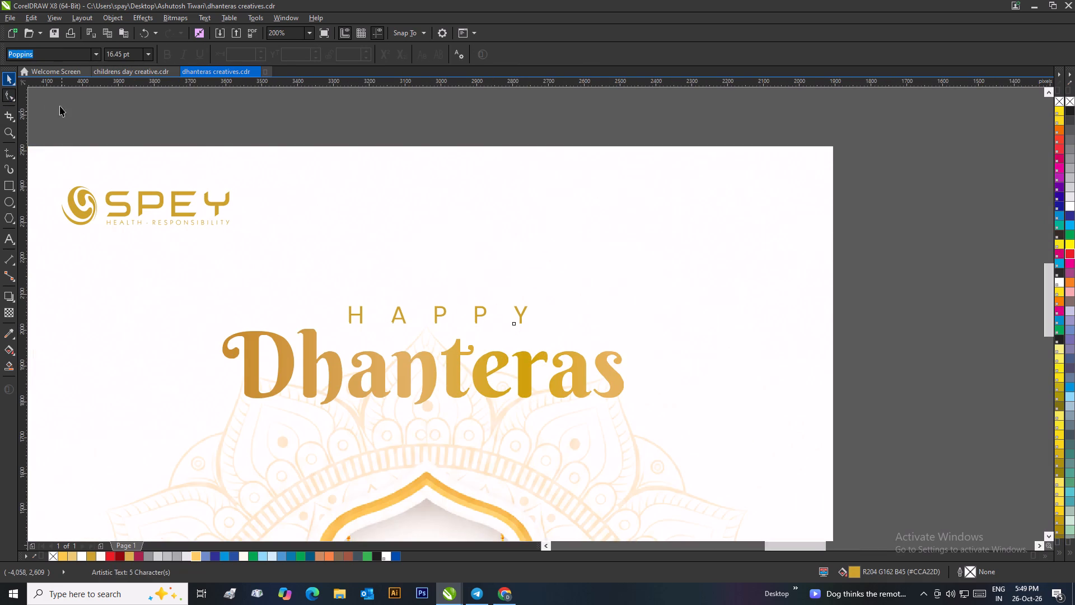
left_click_drag(534, 304, 551, 298)
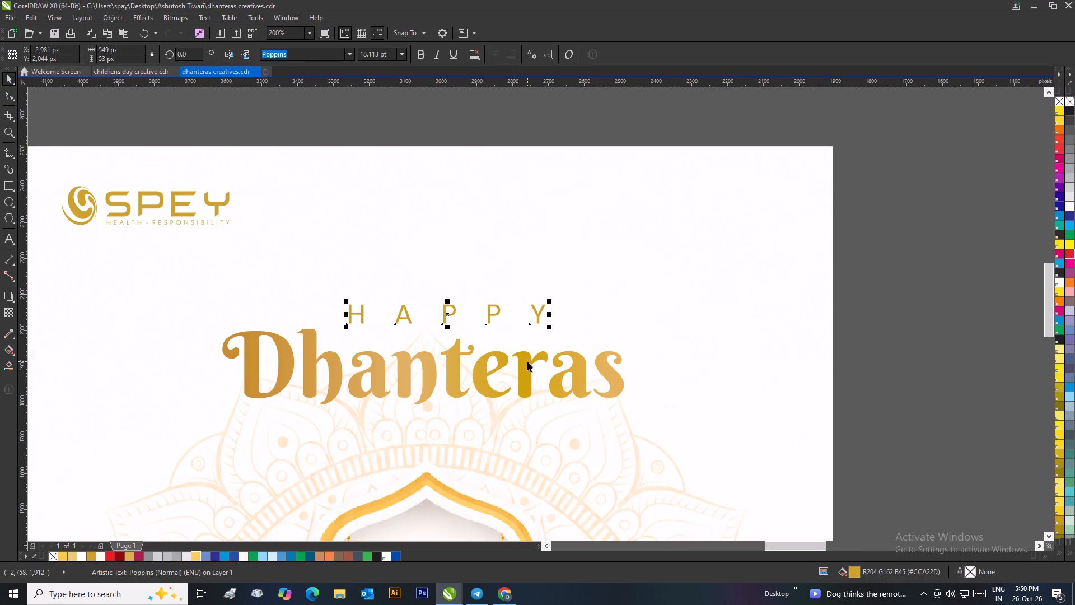
Centre the HAPPY text horizontally over the Dhanteras heading.
left_click(527, 361, "shift")
key("c")
scroll(515, 356, "down", 4)
left_click(616, 319)
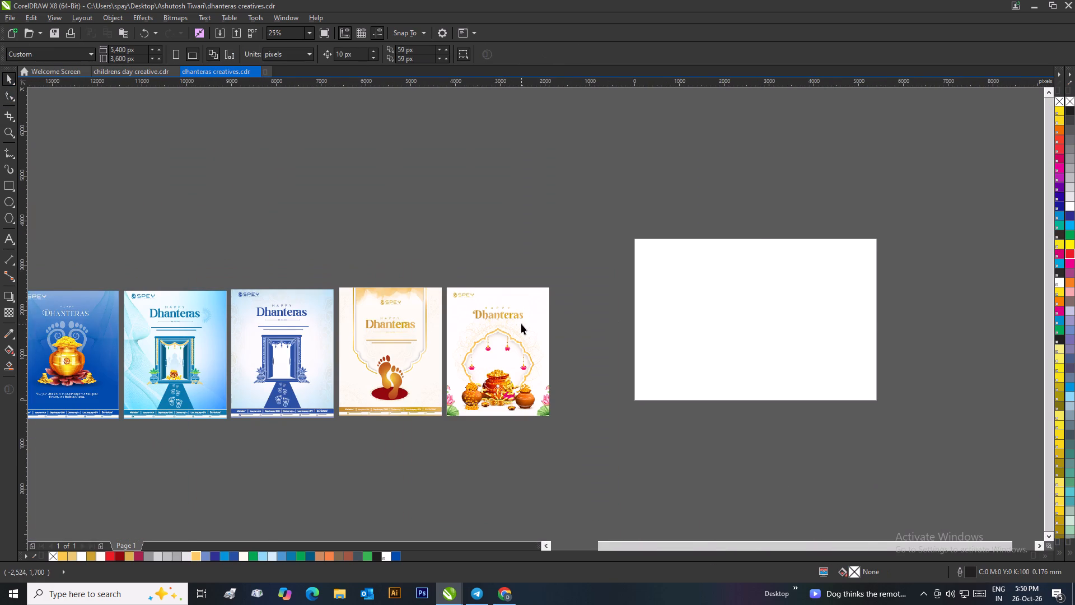
Centre HAPPY and the Dhanteras heading together horizontally on the coin-pot poster background.
scroll(521, 324, "up", 2)
scroll(536, 314, "down", 3)
scroll(516, 309, "up", 2)
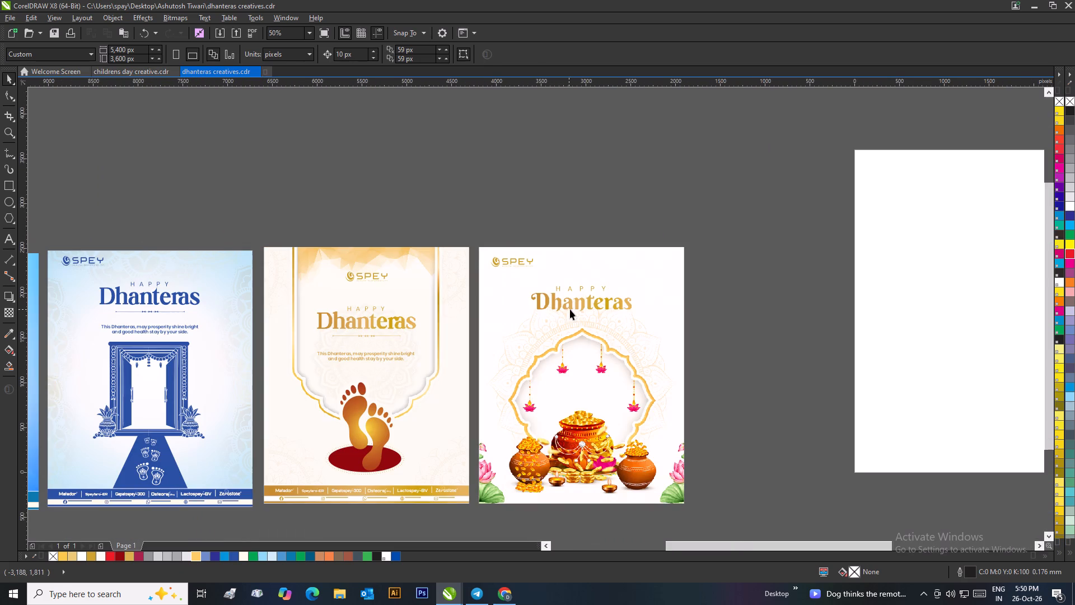
left_click(571, 287)
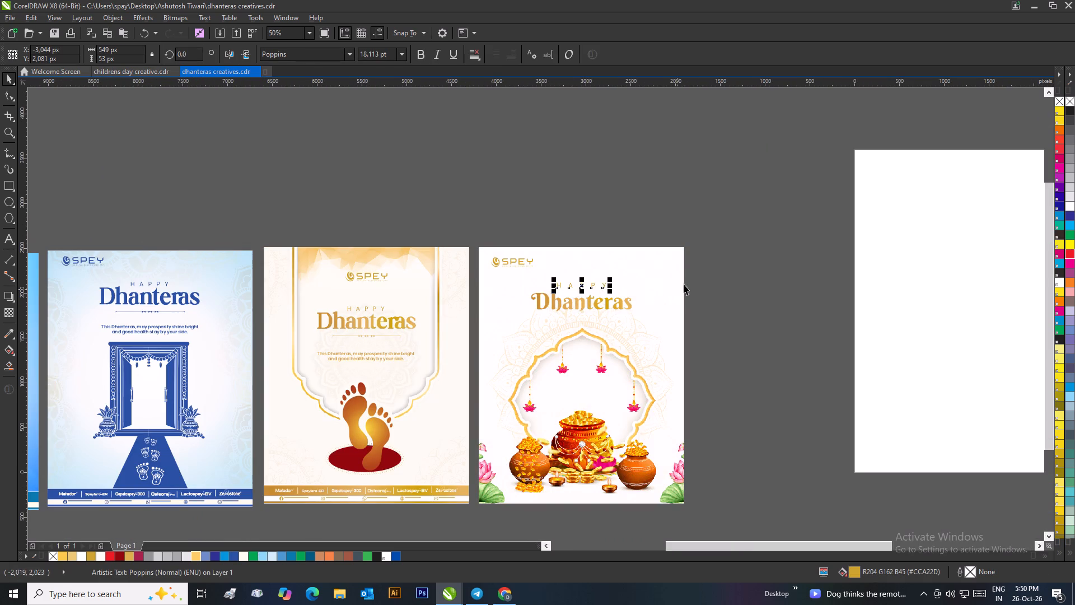
left_click_drag(702, 269, 496, 324)
key("c")
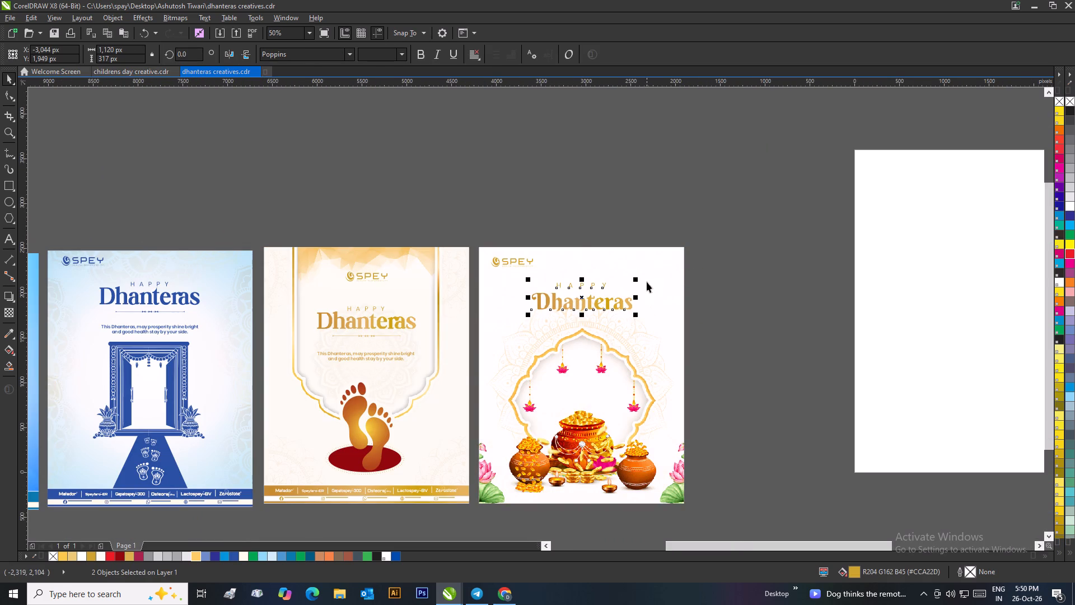
left_click(649, 280, "shift")
key("c")
left_click(715, 287)
Ungroup the light blue doorway poster and select its PowerClip background rectangle.
scroll(586, 261, "down", 1)
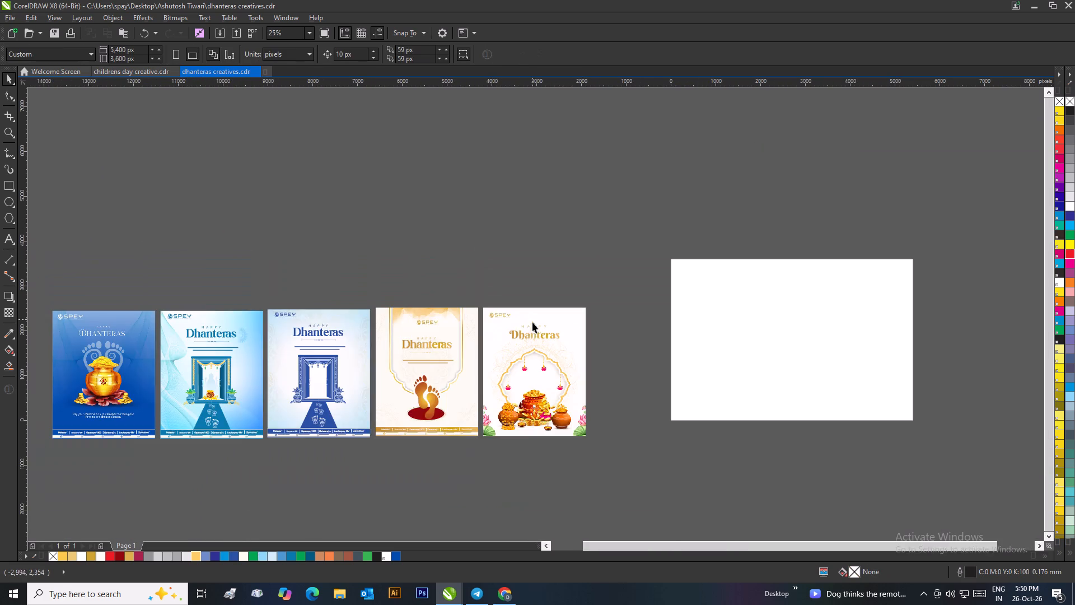
scroll(535, 328, "up", 1)
scroll(515, 312, "down", 1)
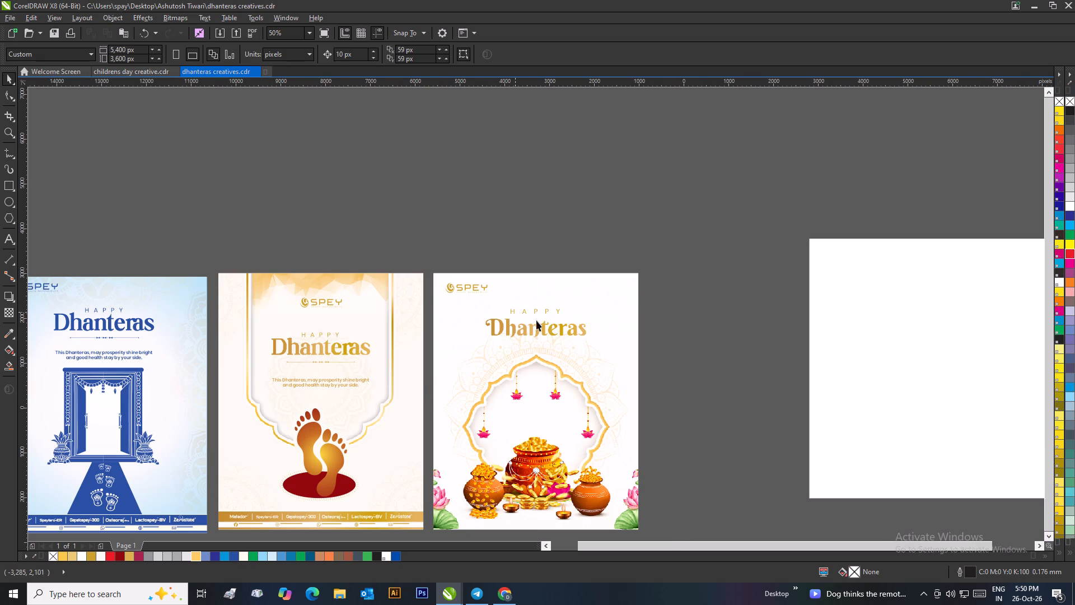
scroll(537, 341, "up", 1)
left_click(701, 300)
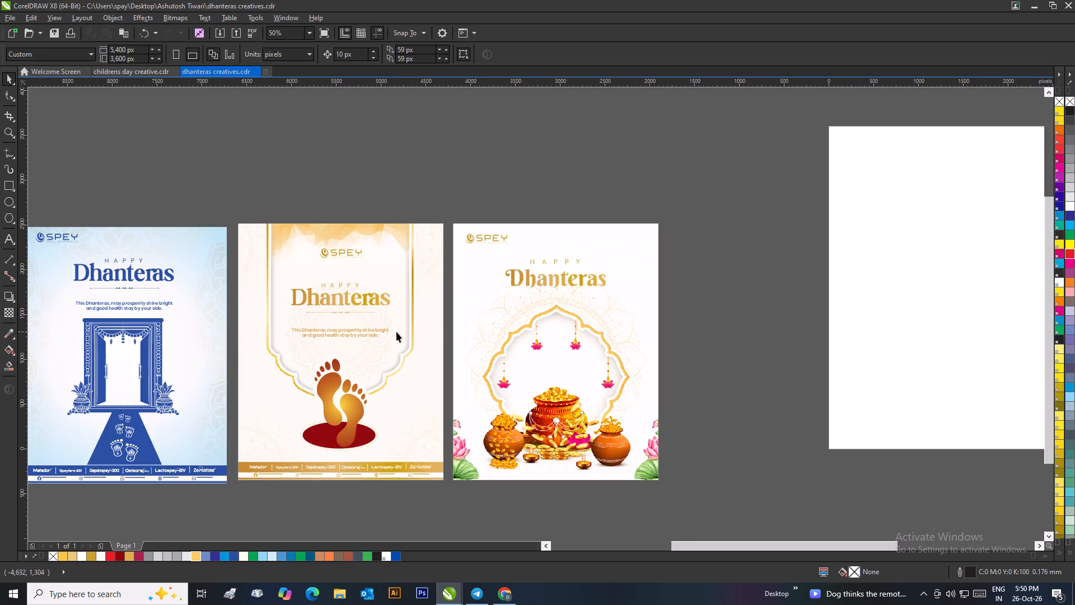
left_click(202, 253)
right_click(202, 253)
left_click(246, 316)
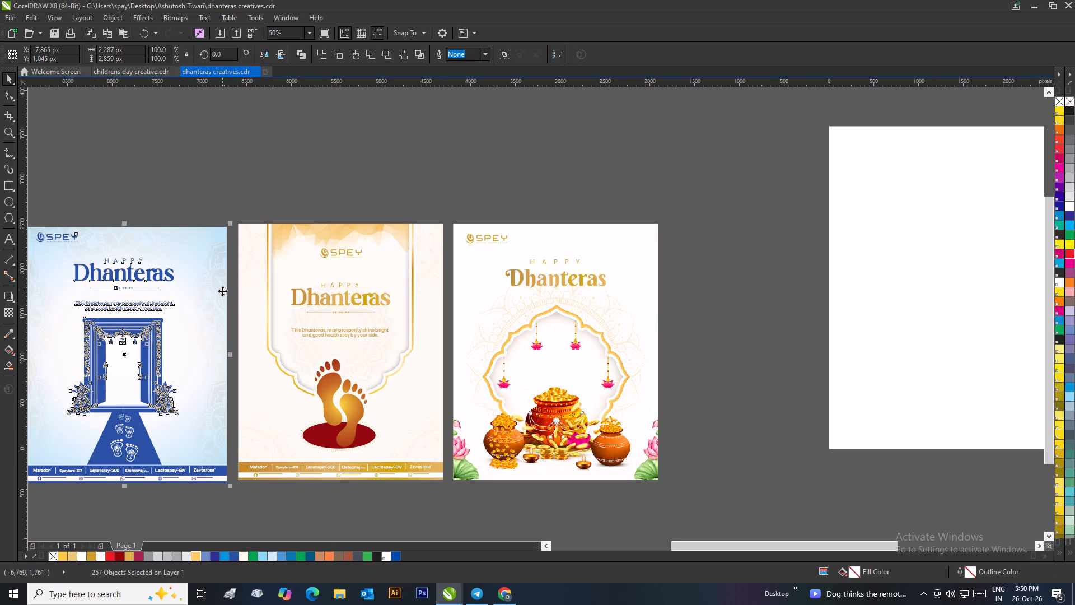
right_click(221, 279)
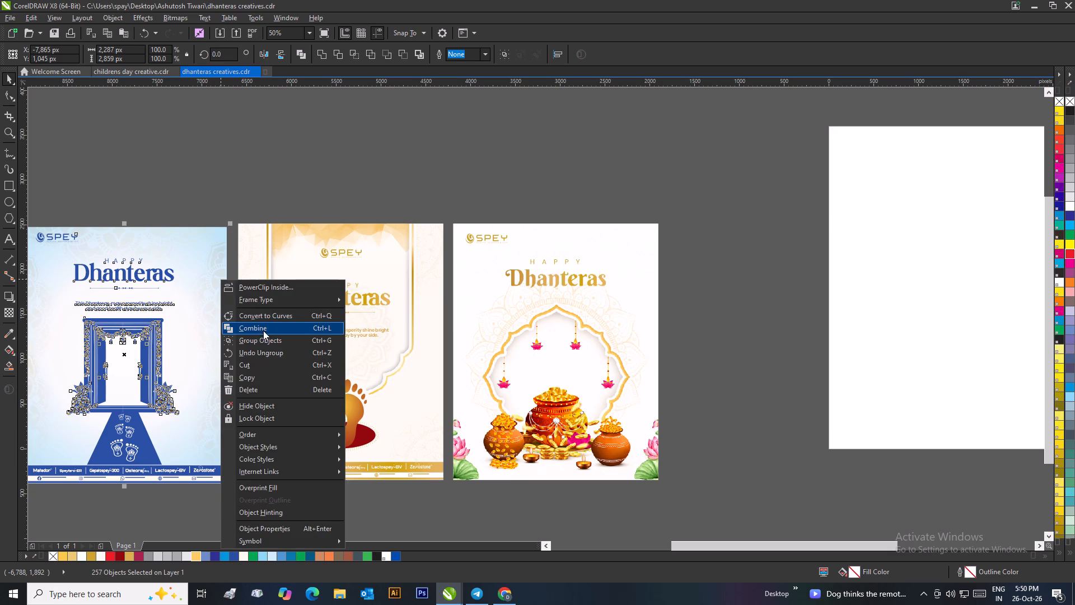
double_click(257, 182)
left_click(198, 269)
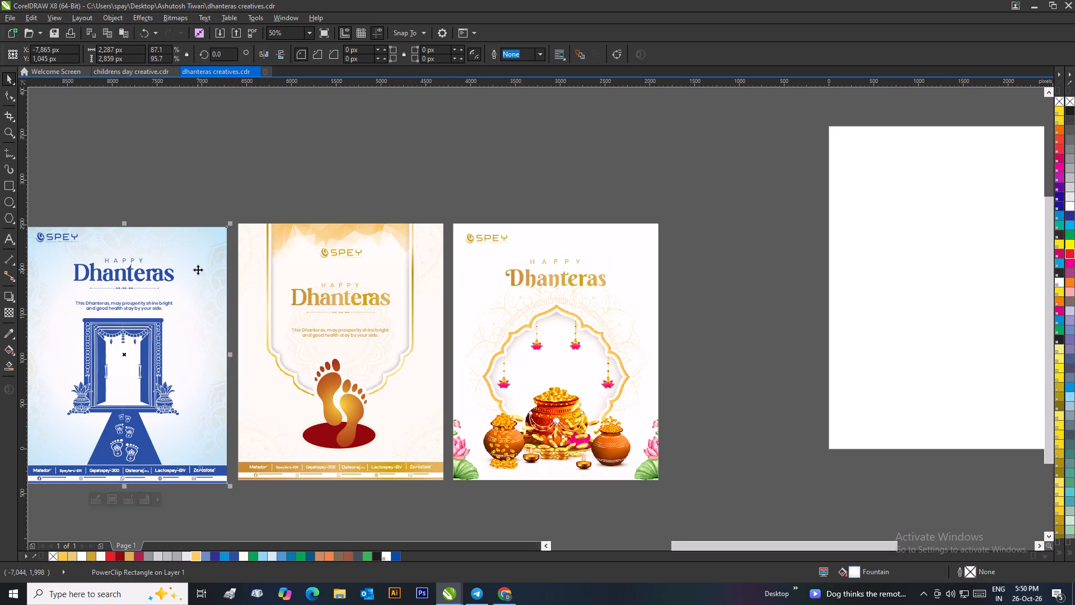
Copy the mandala ornament from inside the doorway poster's PowerClip background, undo the edits made there, and paste the ornament outside the frame.
right_click(198, 269)
left_click(233, 273)
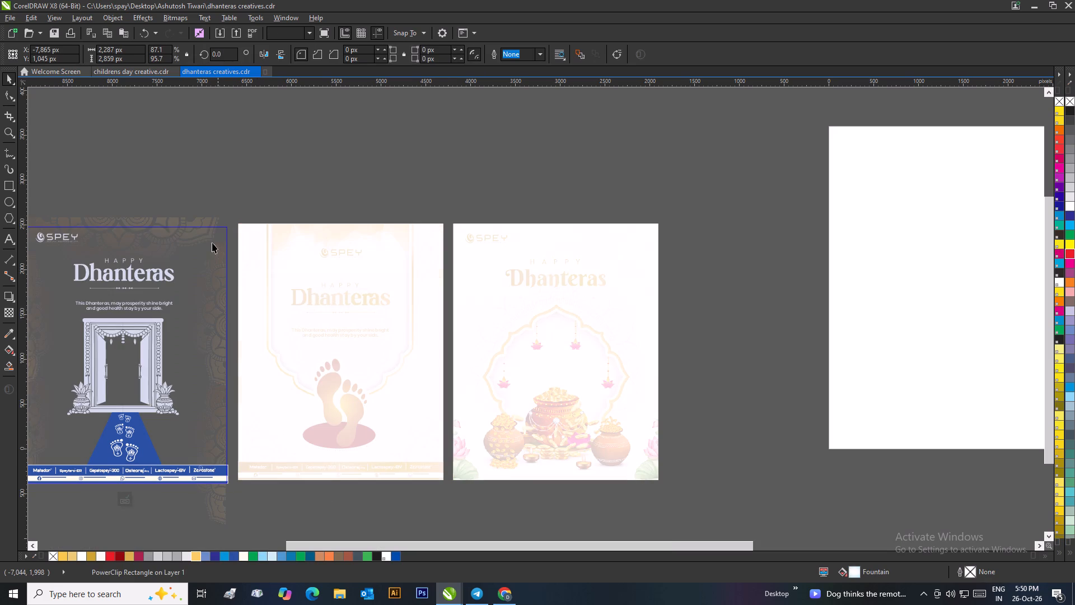
left_click(196, 224)
left_click_drag(181, 225, 550, 230)
right_click(550, 230)
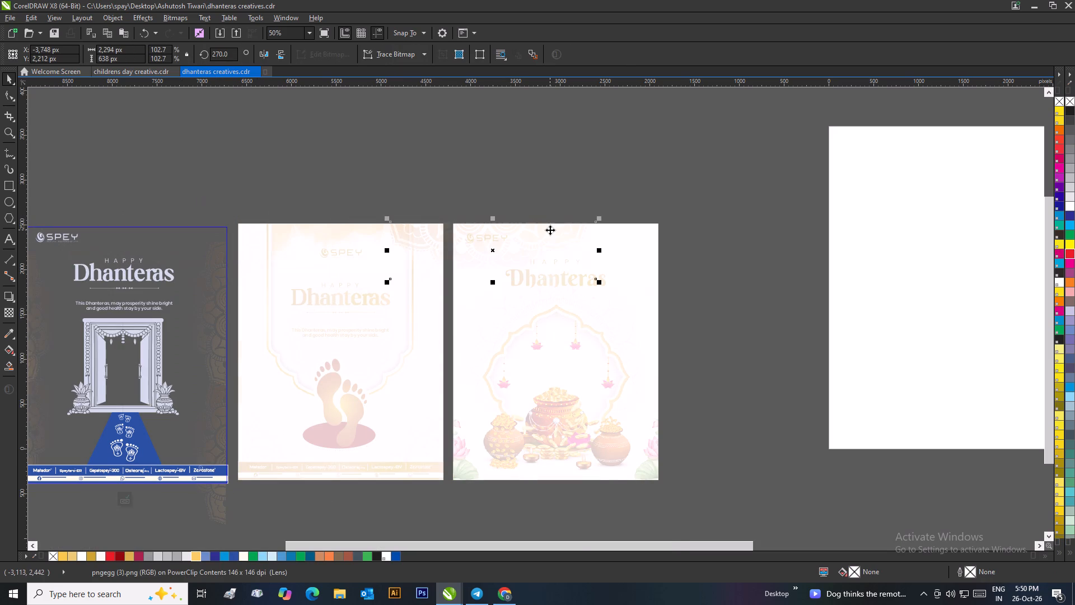
left_click(583, 380)
key("Delete")
left_click(350, 191)
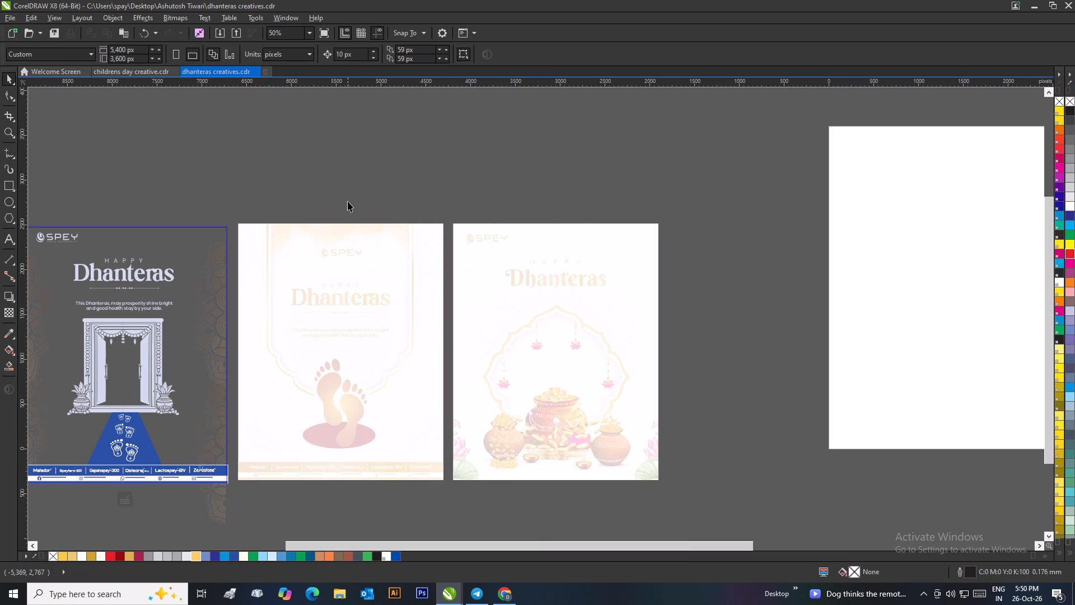
key("ctrl+z")
key("ctrl+z")
key("ctrl+z")
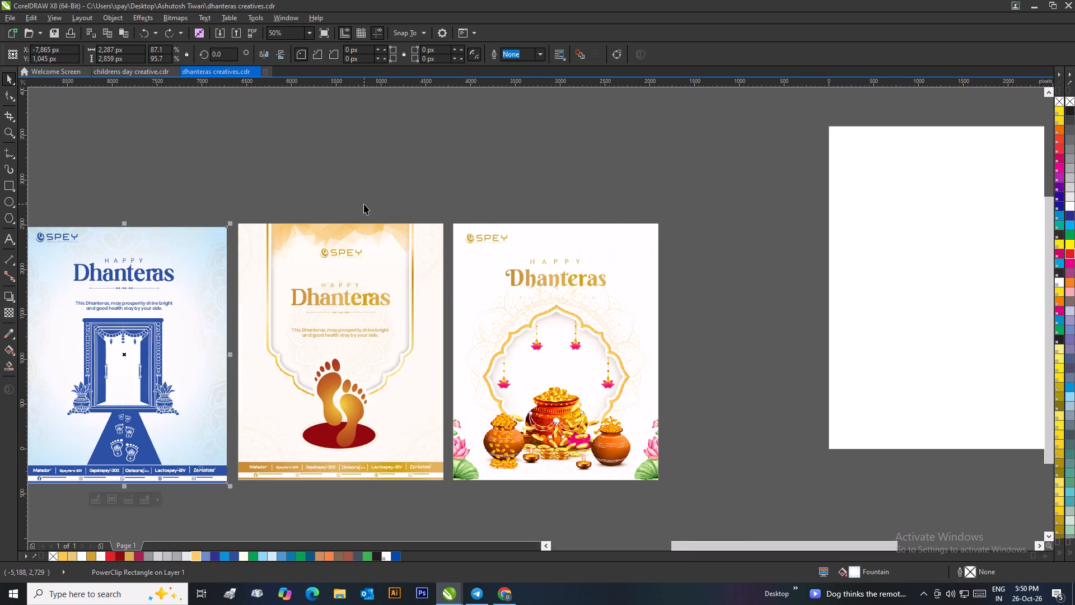
left_click(391, 190)
key("ctrl+v")
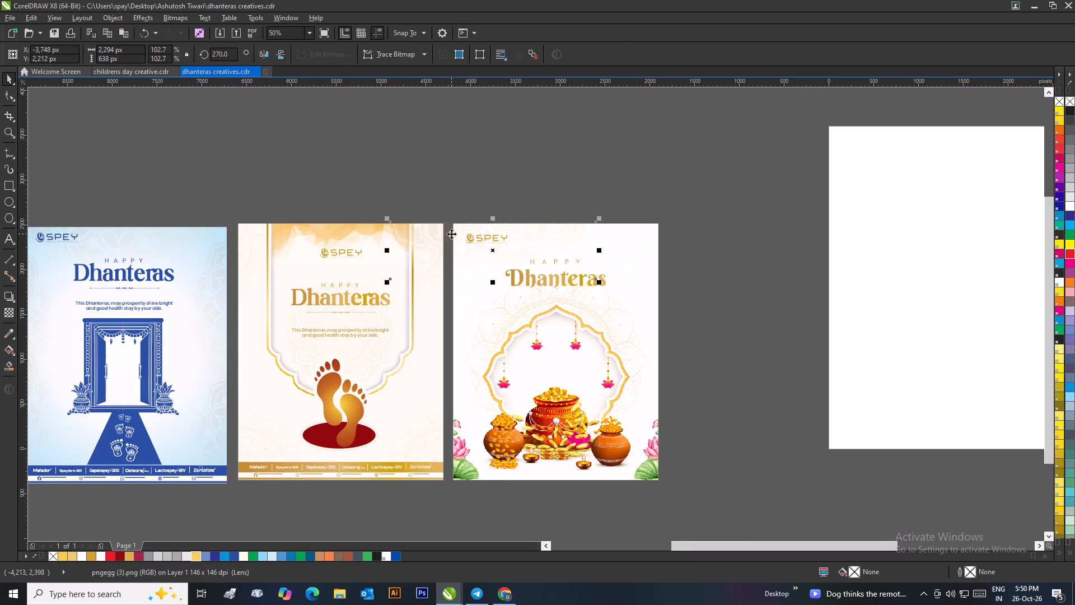
Move the pasted mandala ornament over the coin-pot poster's upper-right corner, to about X -2,004 px, Y 2,149 px.
left_click_drag(451, 234, 620, 234)
left_click_drag(658, 250, 557, 239)
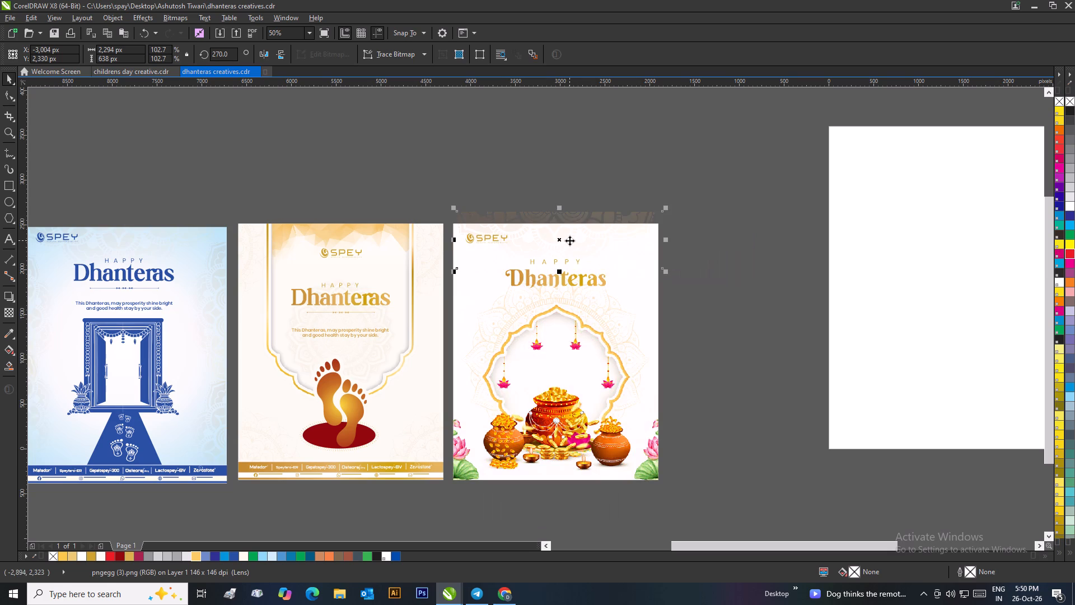
left_click_drag(572, 240, 651, 247)
left_click_drag(623, 241, 633, 240)
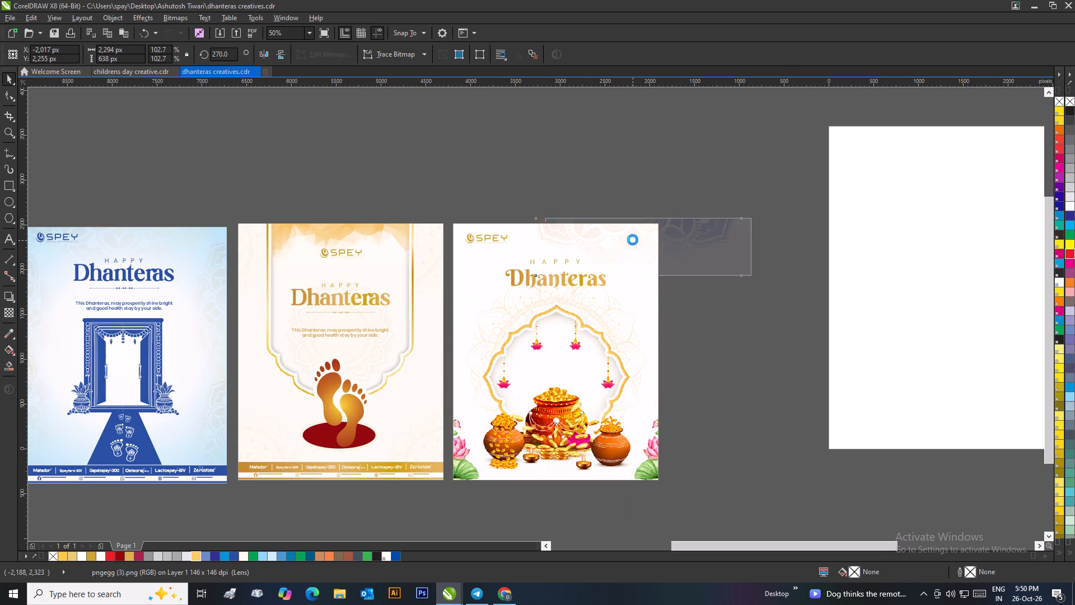
left_click(715, 297)
left_click_drag(635, 249, 636, 259)
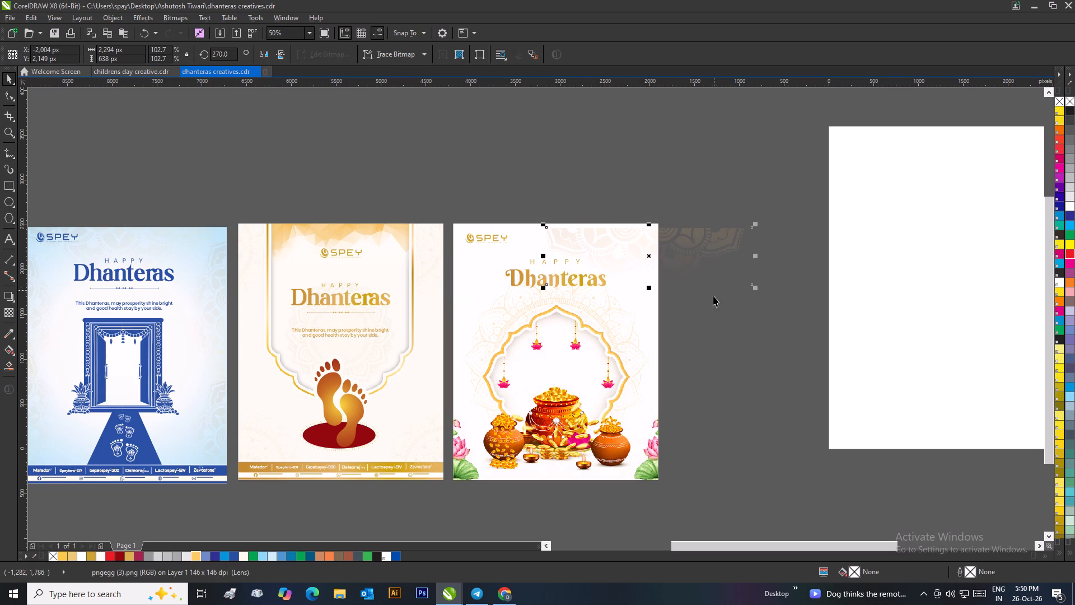
left_click(714, 316)
left_click(690, 242)
Scale the mandala ornament down to about 1,645 by 457 px and align it to the coin-pot poster's top and right edges.
left_click_drag(759, 291, 700, 300)
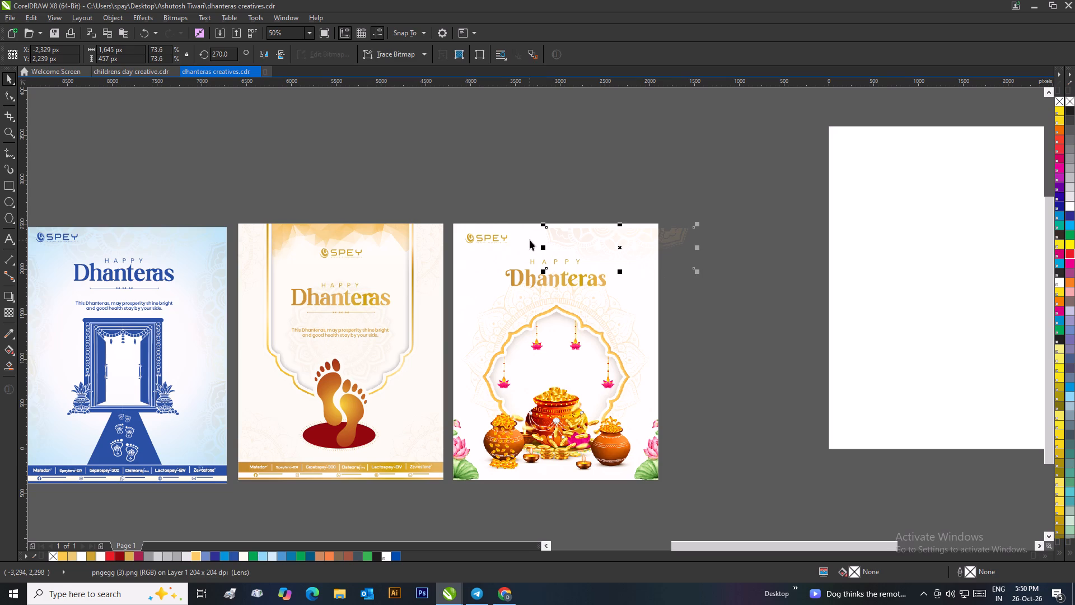
left_click(530, 240, "shift")
key("r")
key("t")
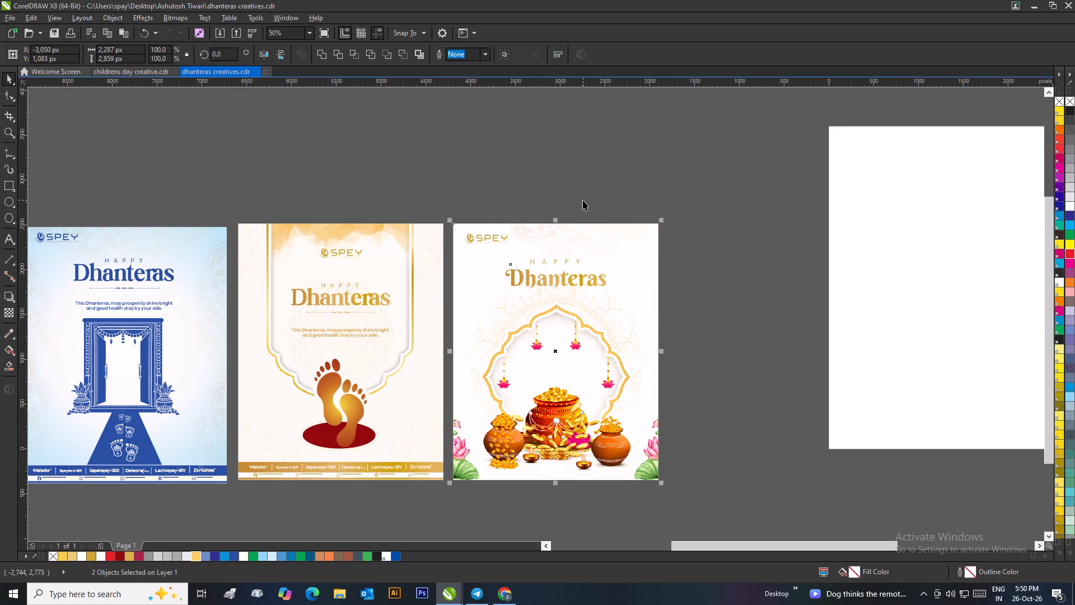
left_click(587, 196)
Shift the mandala ornament right past the poster's edge to about X -1,968 px and enlarge it to about 1,811 by 504 px.
left_click(579, 243)
left_click_drag(577, 237, 640, 237)
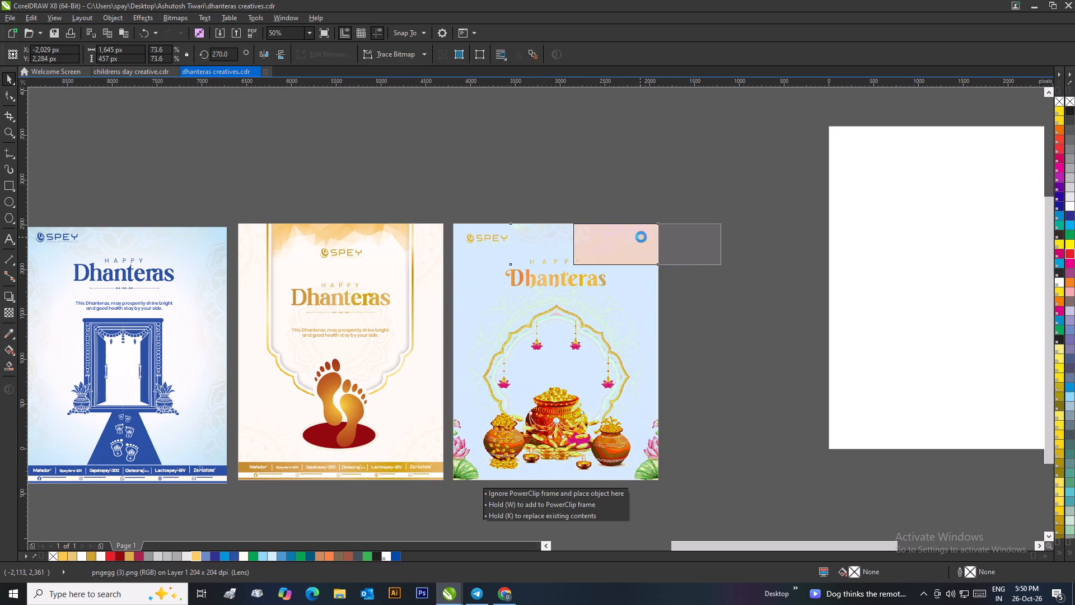
scroll(623, 236, "up", 2)
left_click_drag(529, 319, 551, 319)
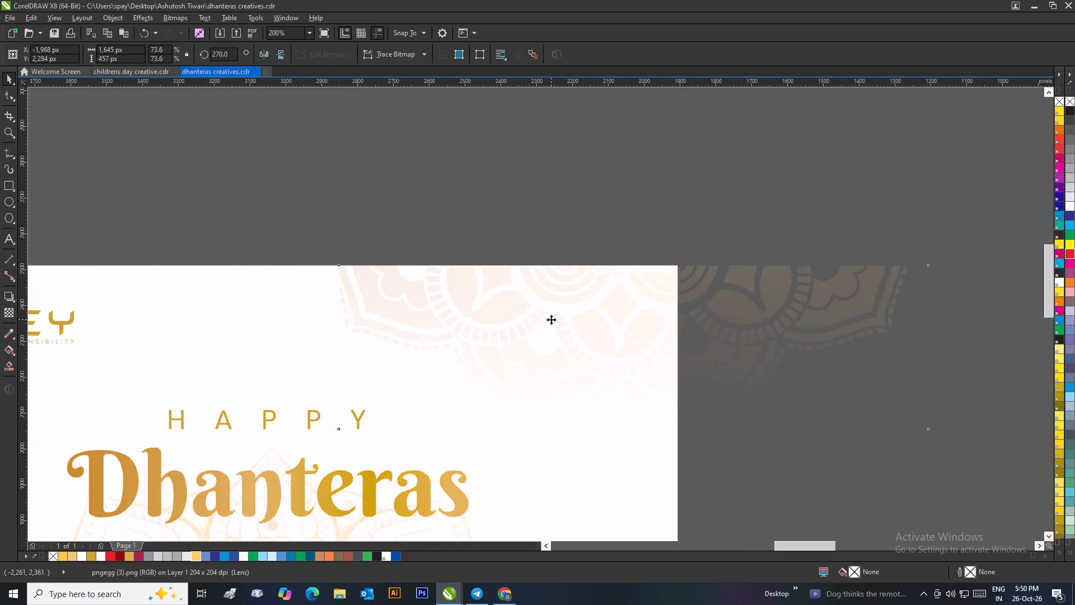
scroll(551, 319, "down", 2)
left_click_drag(641, 347, 643, 349)
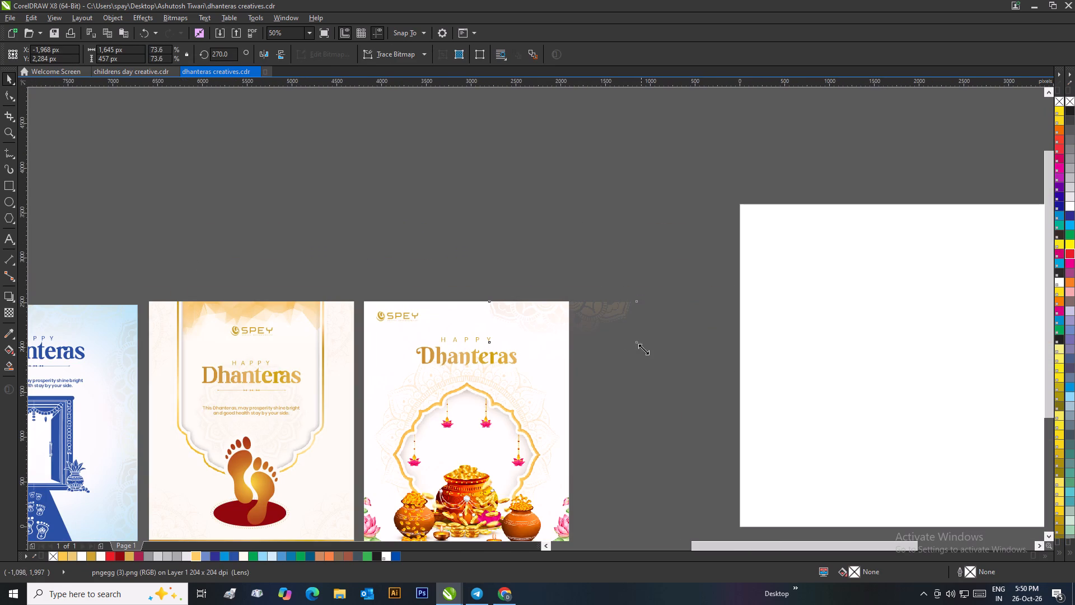
left_click_drag(643, 349, 656, 364)
left_click(643, 374)
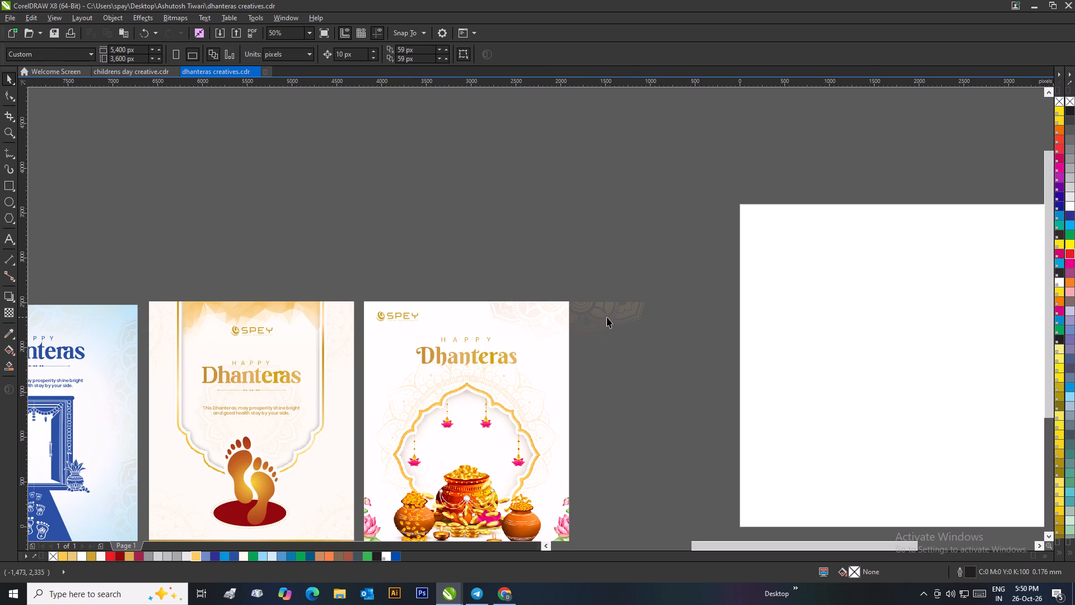
Draw a crop area of about 925 by 444 px over the part of the mandala ornament lying on the coin-pot poster.
left_click(607, 317)
left_click(7, 117)
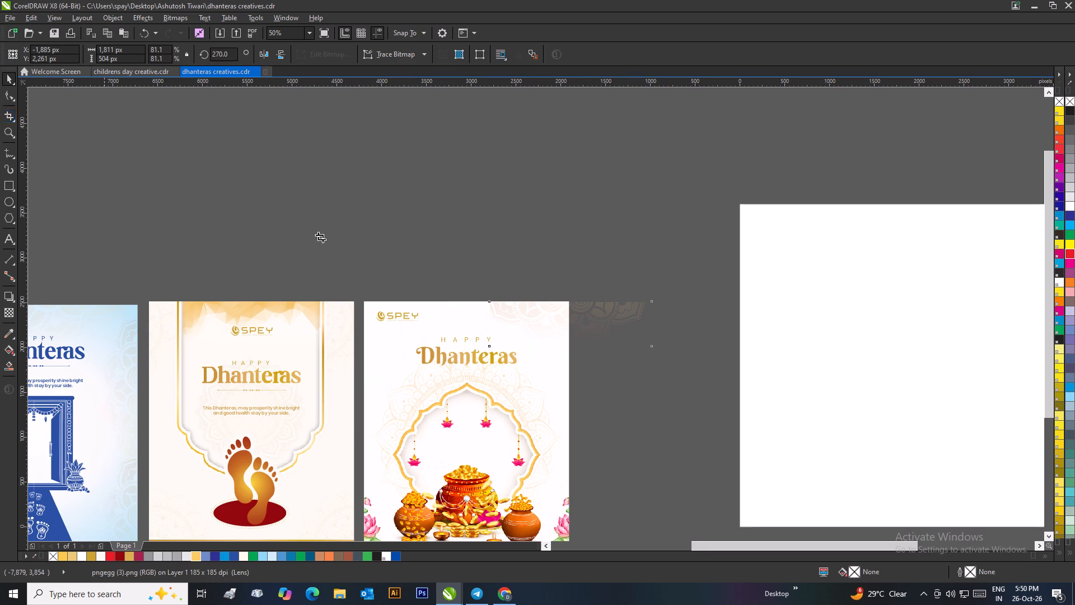
left_click_drag(487, 303, 570, 343)
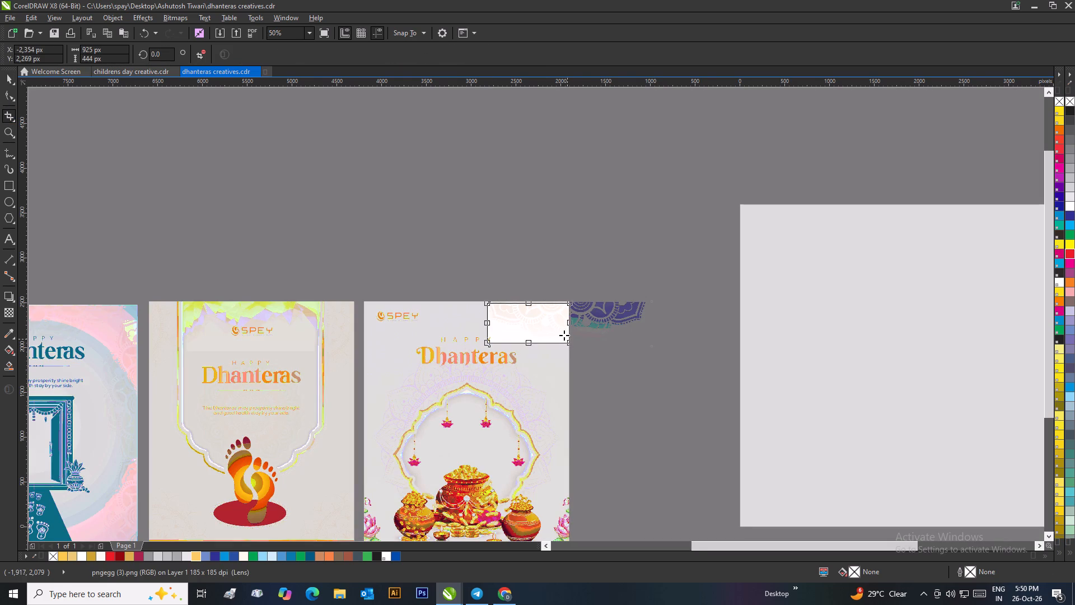
scroll(549, 319, "up", 3)
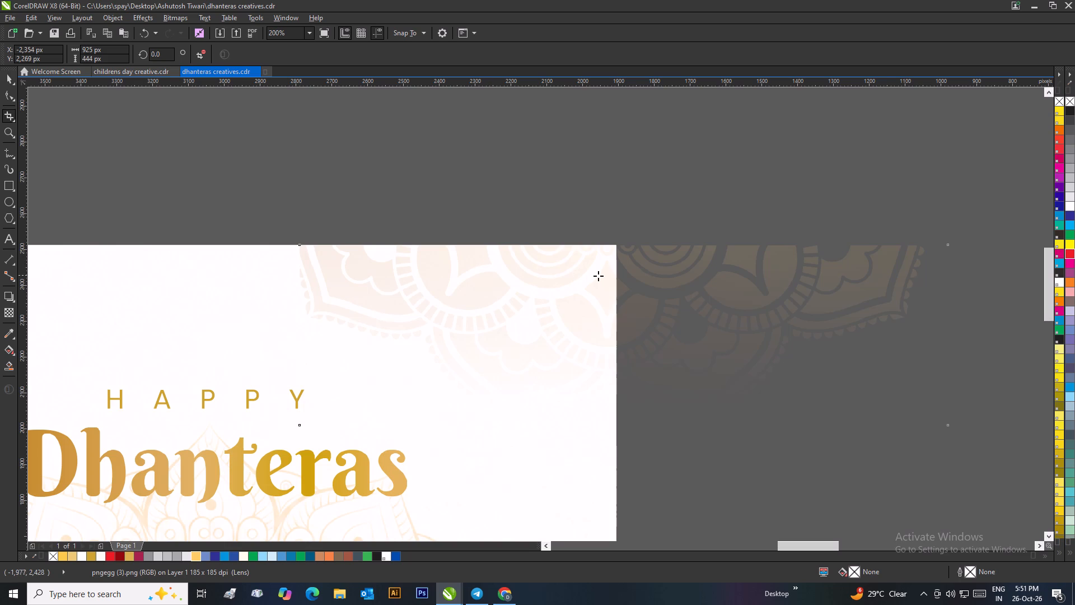
left_click(542, 284)
scroll(580, 302, "down", 1)
scroll(530, 318, "down", 1)
left_click(515, 310)
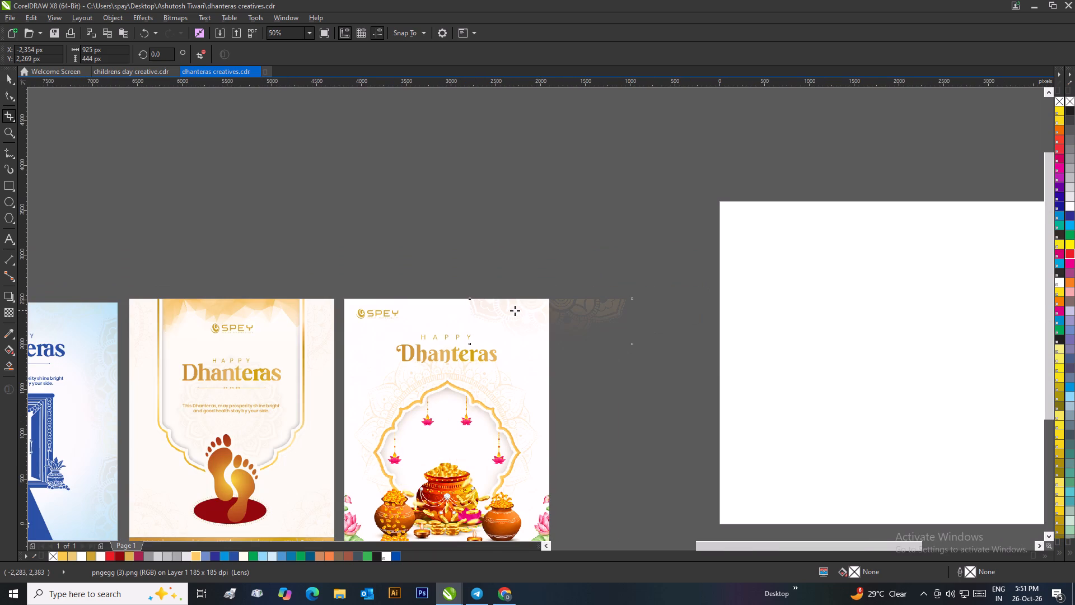
left_click(463, 291)
left_click(7, 115)
left_click_drag(537, 314, 544, 332)
left_click(581, 323)
left_click(6, 81)
left_click_drag(307, 198, 317, 205)
left_click(534, 314)
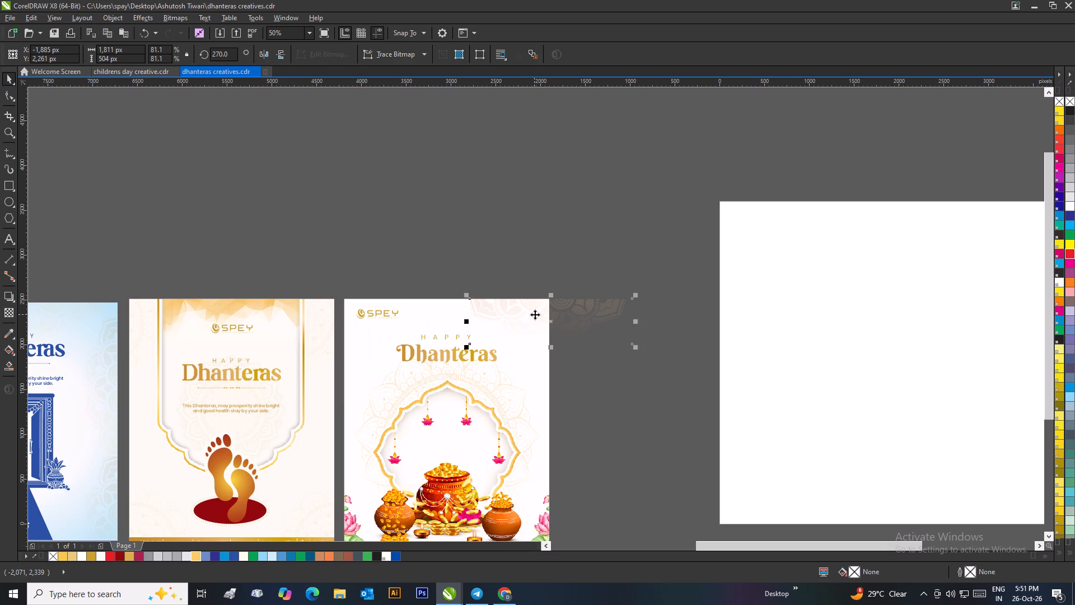
Resize the crop area to about 919 by 600 px, flush with the poster's top and right edges, and crop the mandala ornament.
left_click(14, 113)
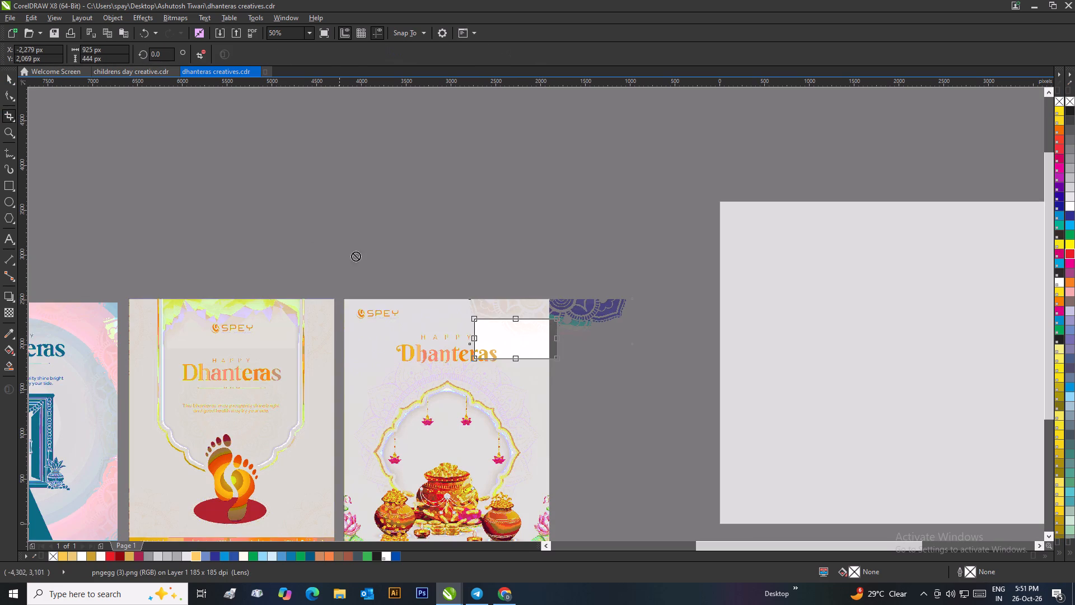
left_click_drag(515, 319, 521, 299)
left_click_drag(515, 359, 531, 352)
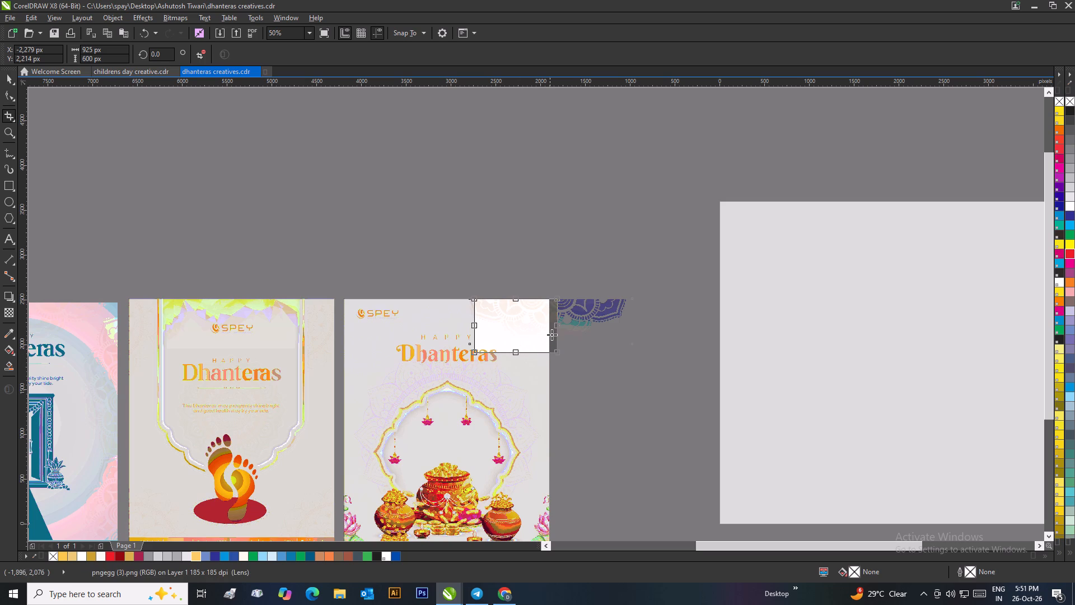
left_click_drag(554, 325, 551, 334)
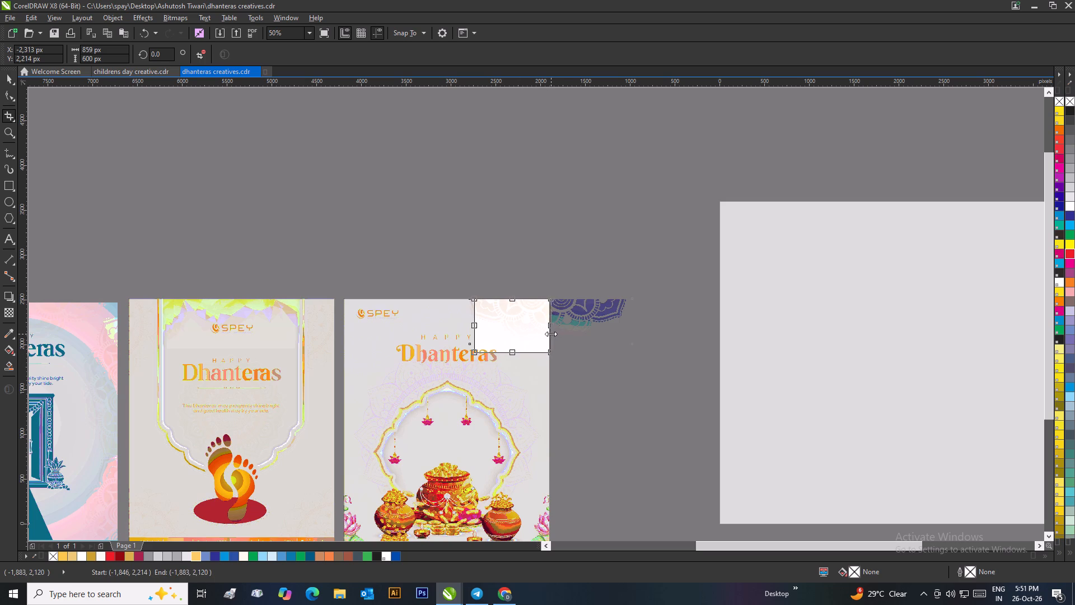
left_click_drag(551, 334, 550, 341)
left_click_drag(550, 341, 549, 342)
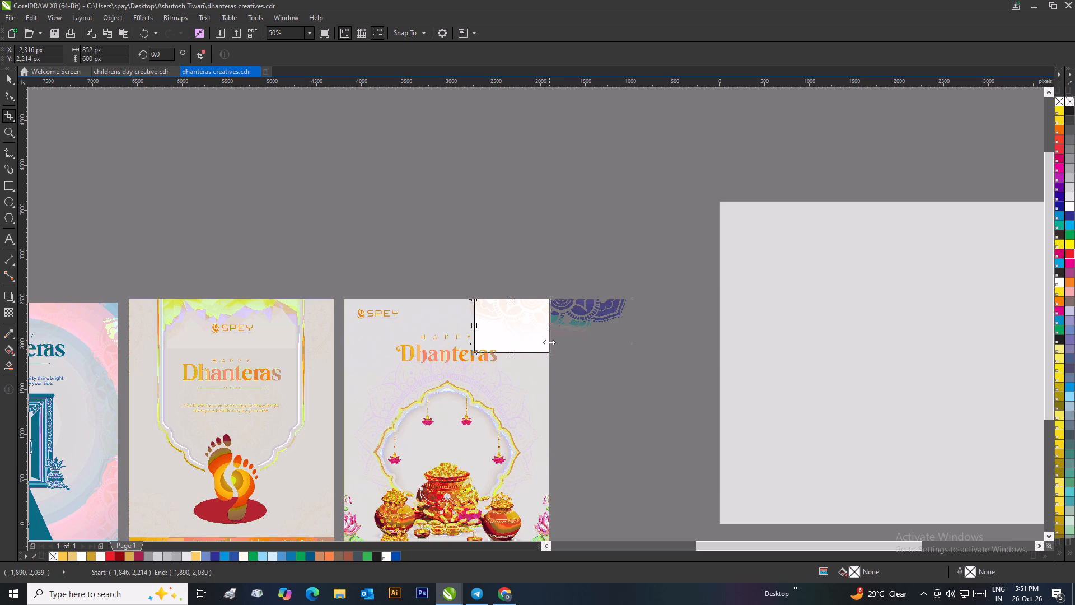
left_click_drag(549, 342, 549, 342)
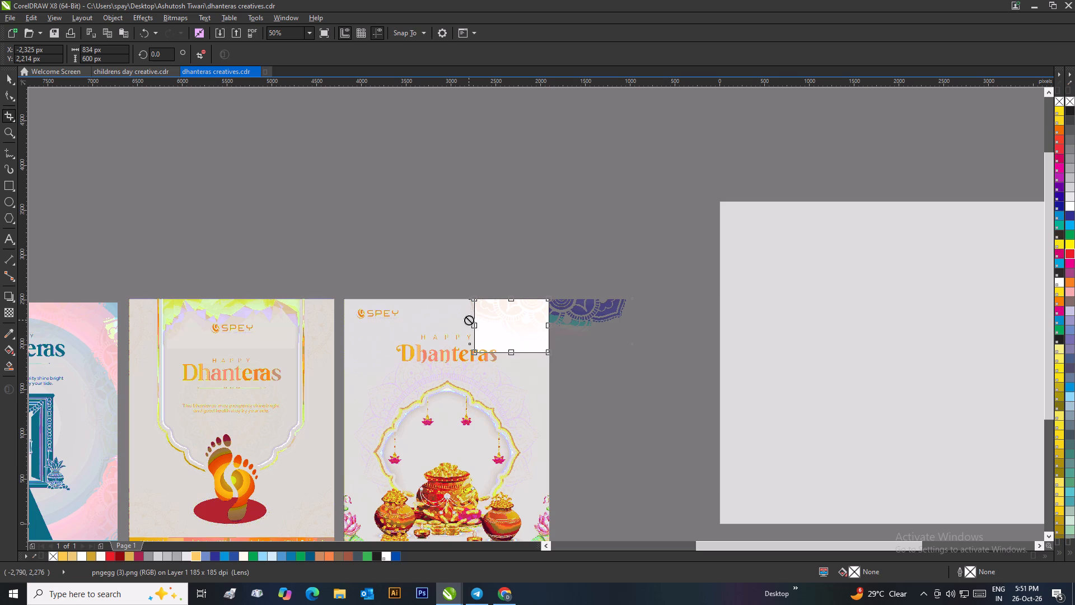
left_click_drag(474, 325, 466, 329)
double_click(509, 315)
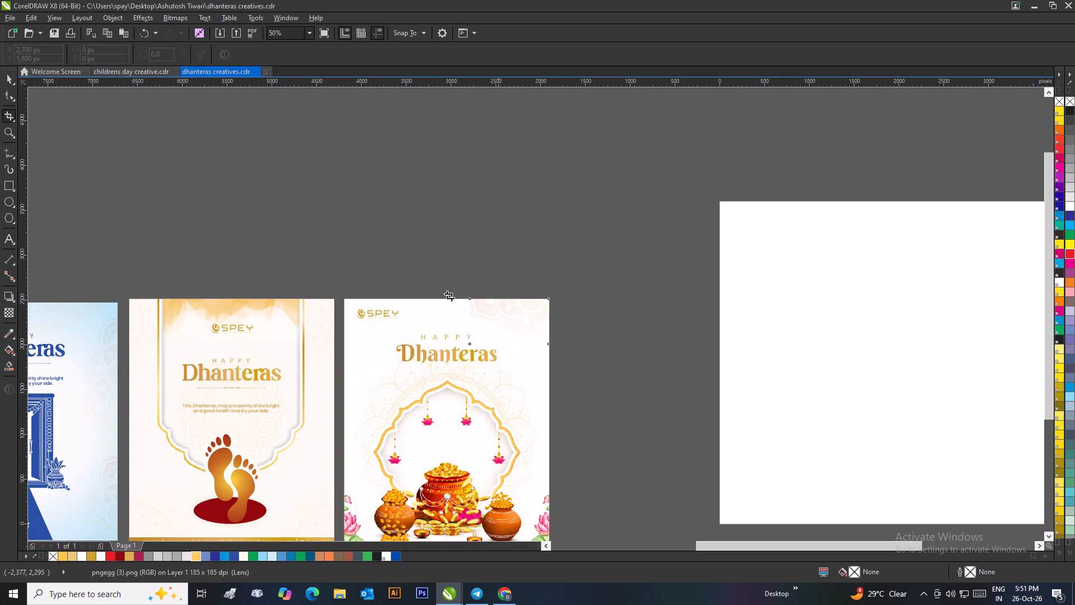
Align the cropped mandala ornament to the coin-pot poster's top and right edges.
left_click(7, 75)
left_click(361, 173)
left_click(504, 313)
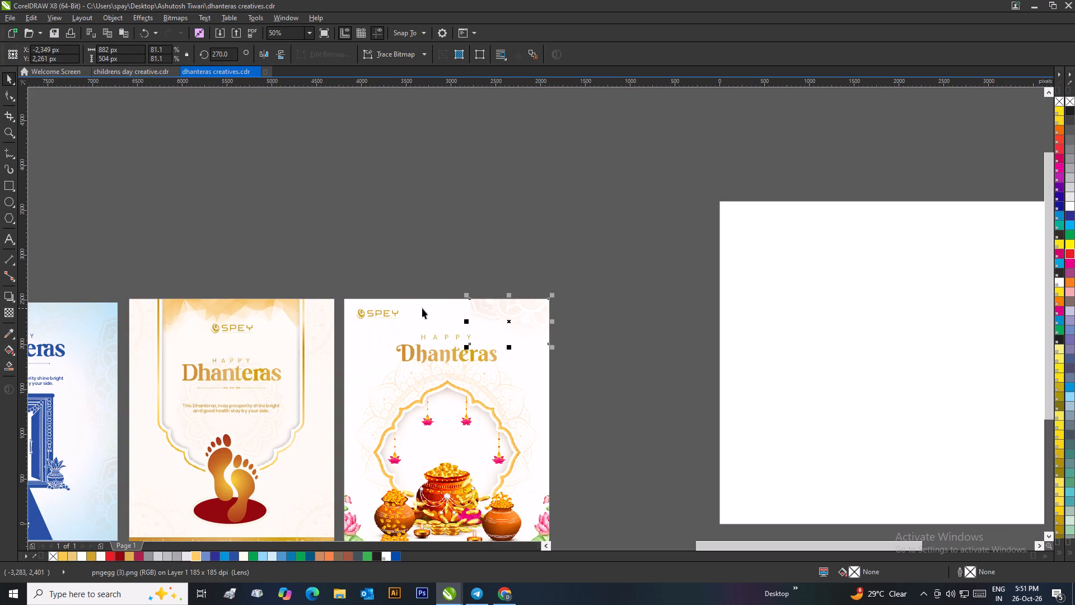
left_click(422, 308, "shift")
key("t")
key("r")
left_click(502, 273)
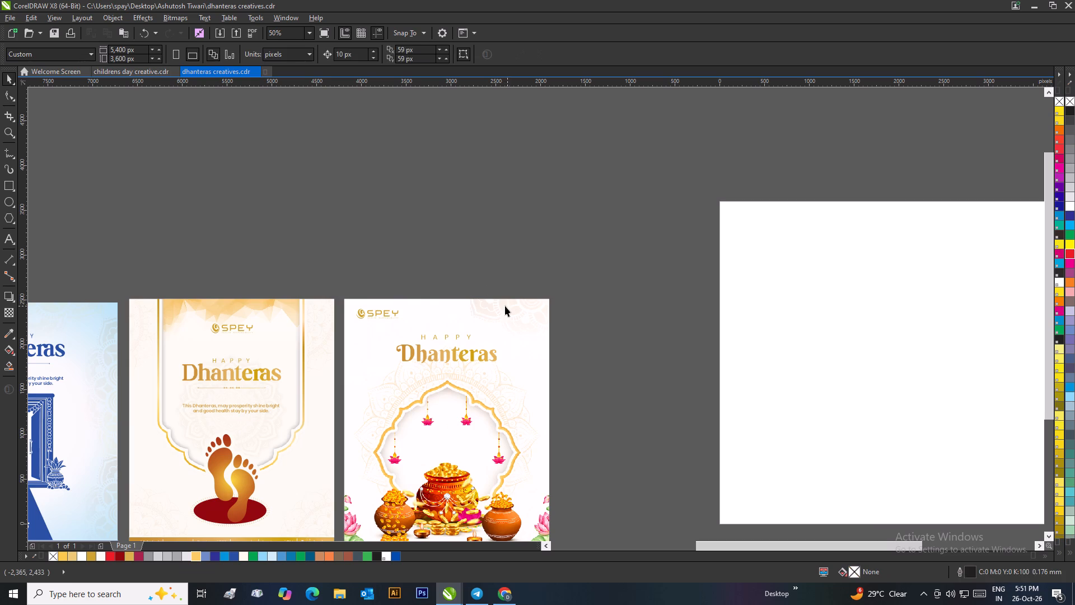
Duplicate the corner mandala to about X -3,860 px, Y 2,286 px, near the poster's upper-left corner, and mirror the copy horizontally.
left_click(503, 305)
left_click_drag(510, 309, 374, 306)
right_click(374, 306)
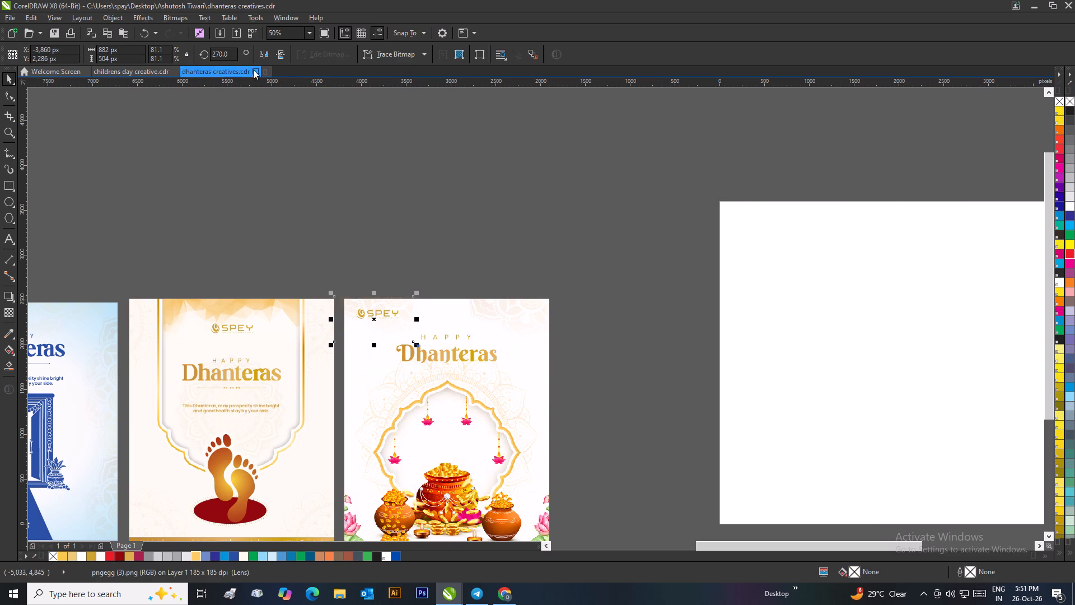
left_click(279, 56)
left_click(265, 57)
left_click(276, 61)
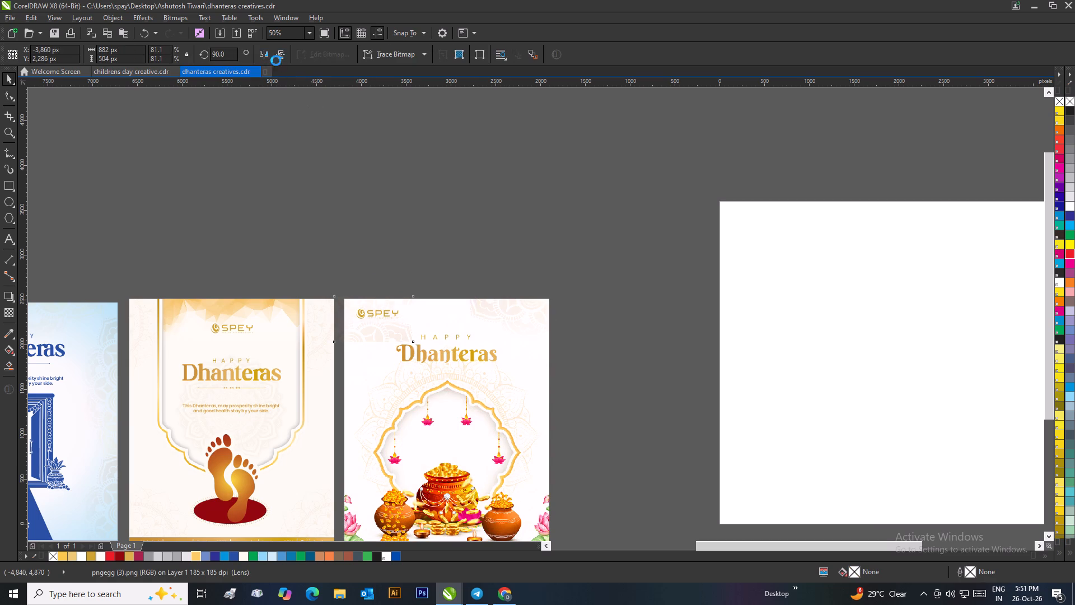
Align the mirrored mandala copy to the coin-pot poster's left and top edges.
left_click(359, 147)
left_click(404, 311)
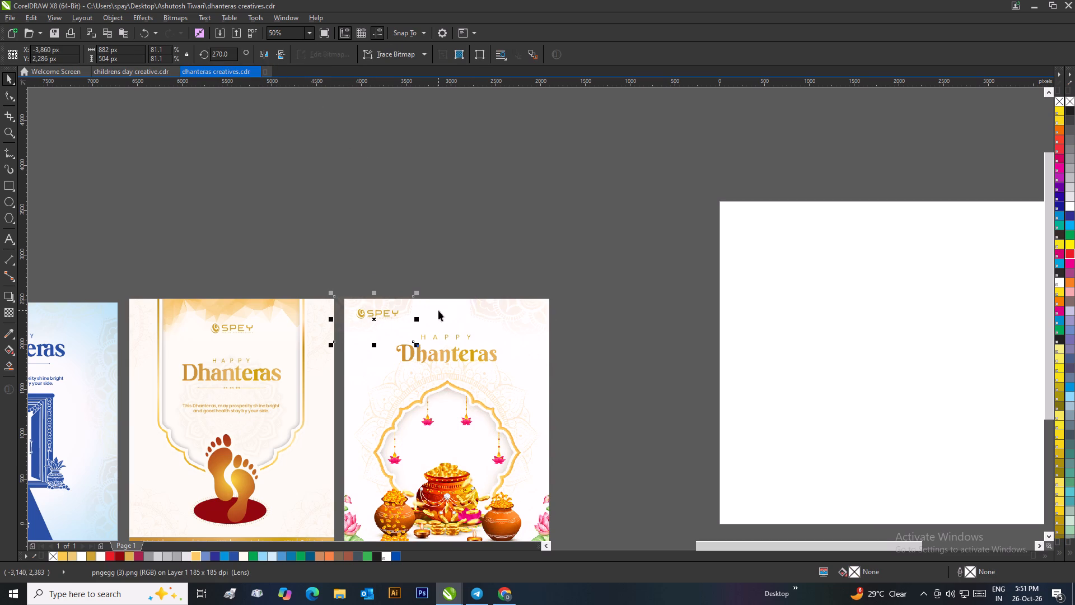
left_click(438, 310, "shift")
type("lt")
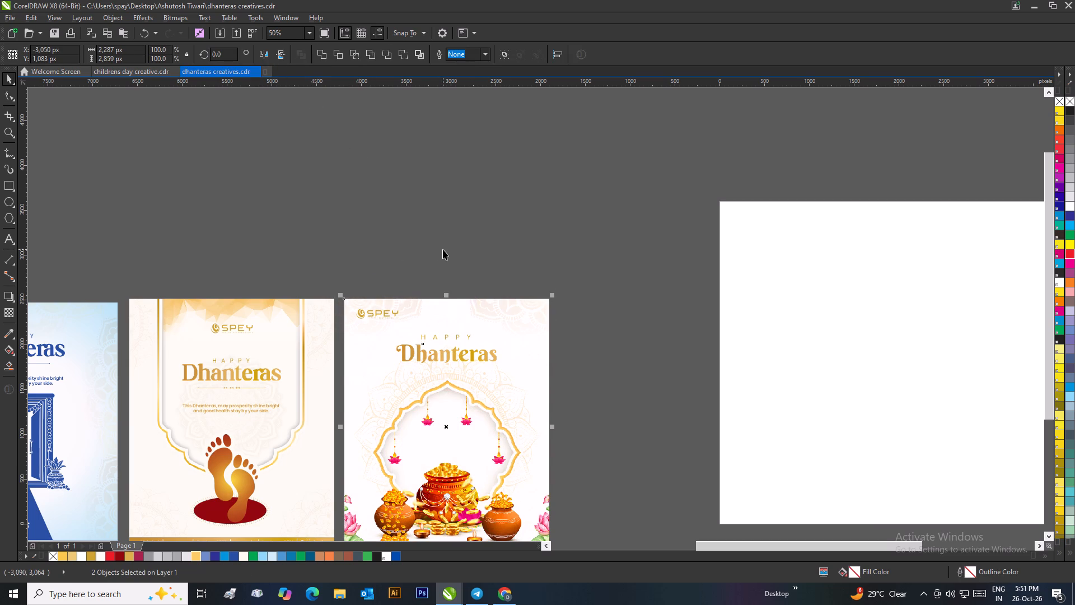
left_click(443, 250)
Recolour the SPEY logo on the coin-pot poster from gold to dark blue.
scroll(482, 282, "down", 1)
scroll(534, 349, "up", 1)
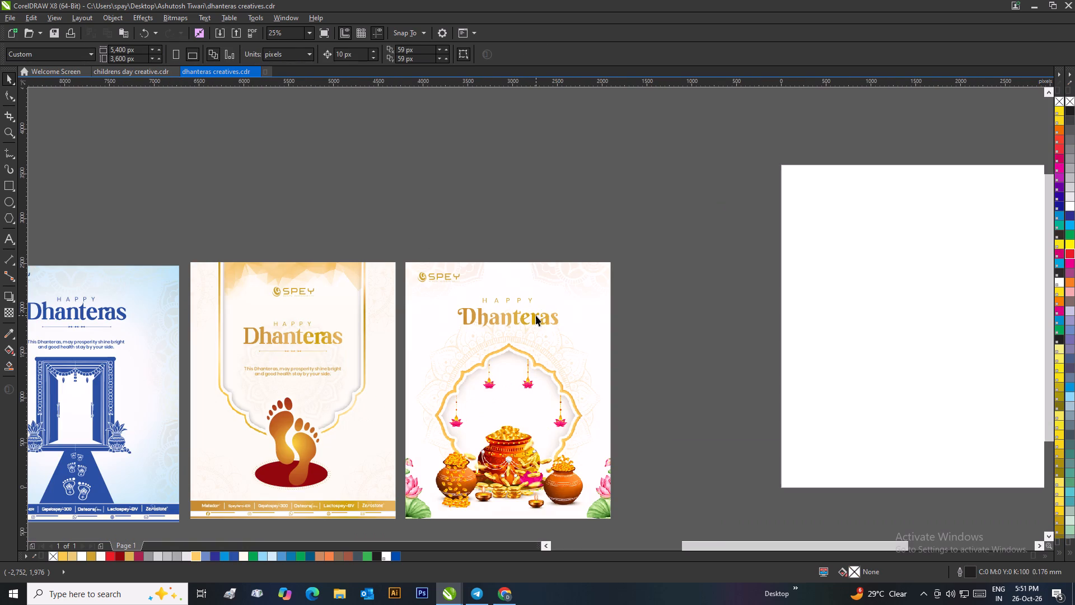
left_click_drag(494, 251, 407, 299)
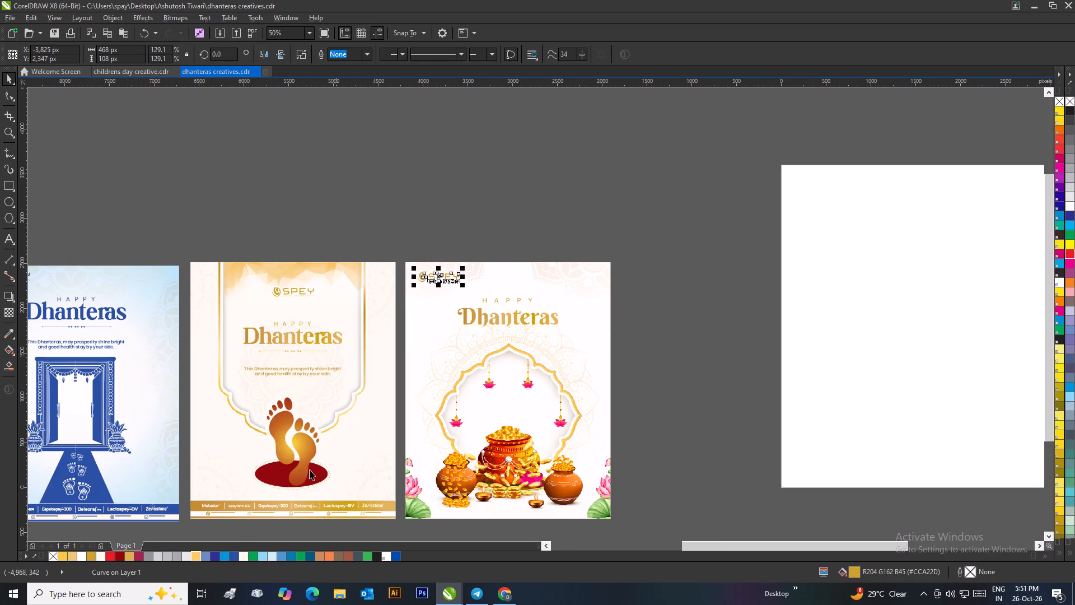
left_click(219, 553)
left_click(479, 202)
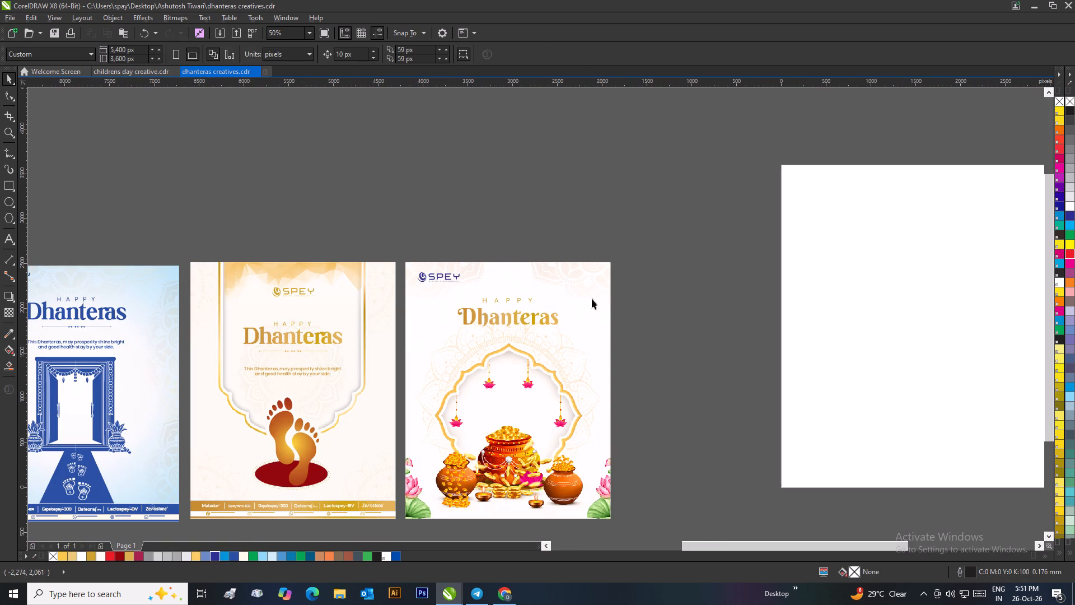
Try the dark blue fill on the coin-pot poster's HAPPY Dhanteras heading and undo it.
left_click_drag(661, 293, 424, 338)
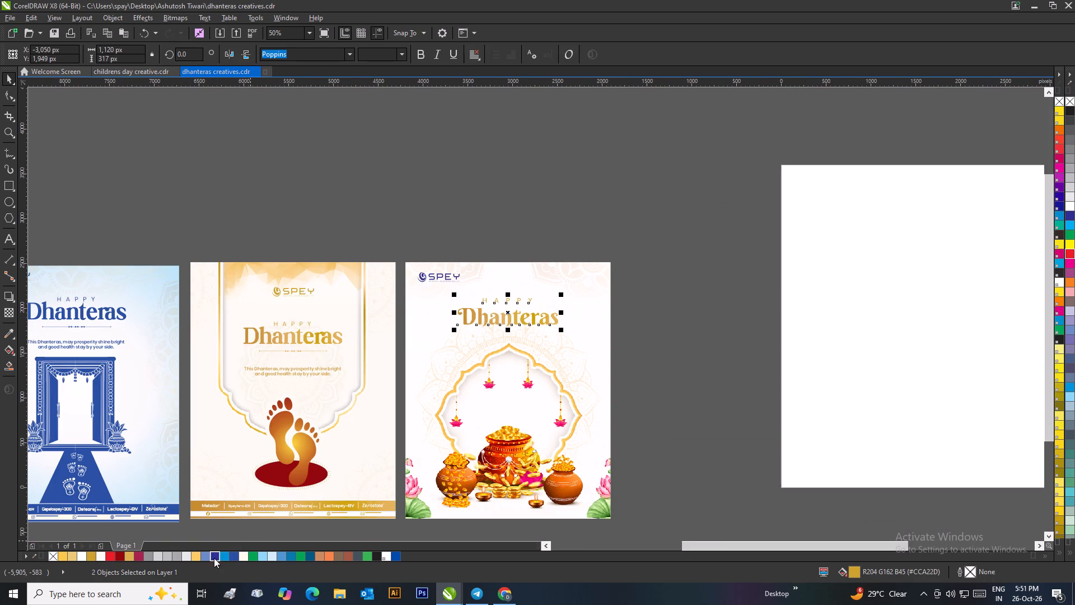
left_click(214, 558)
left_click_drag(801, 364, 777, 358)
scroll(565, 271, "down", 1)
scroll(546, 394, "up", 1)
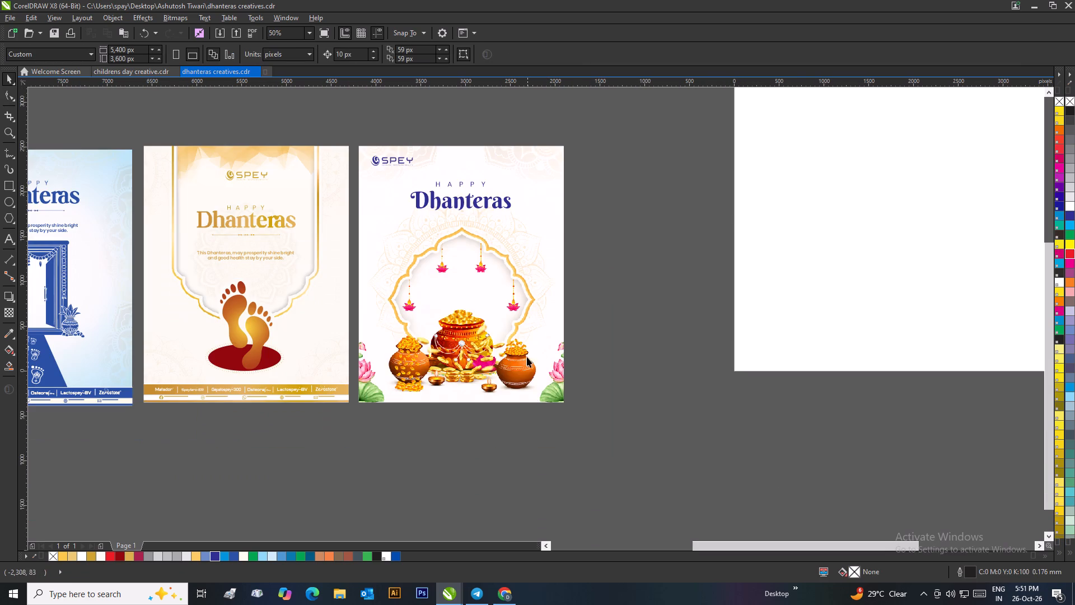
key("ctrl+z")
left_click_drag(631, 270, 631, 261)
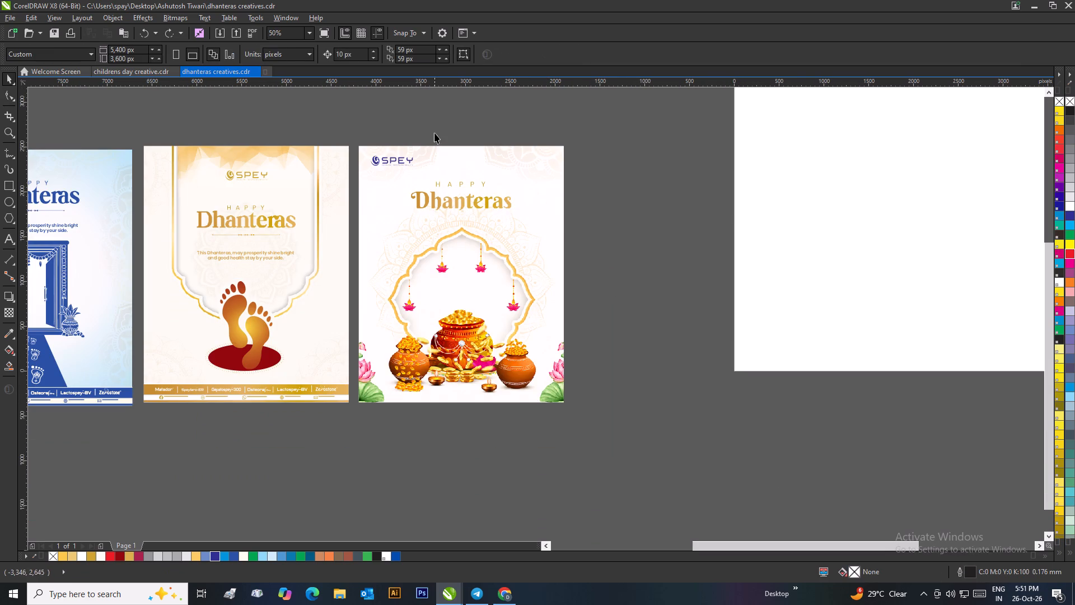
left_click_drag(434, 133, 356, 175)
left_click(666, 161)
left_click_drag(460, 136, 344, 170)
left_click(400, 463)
Inside the coin-pot poster's PowerClip, bring the gold brand-name footer strip forward over the pots and lotuses, and finish editing.
left_click(412, 385)
right_click(412, 385)
left_click(445, 80)
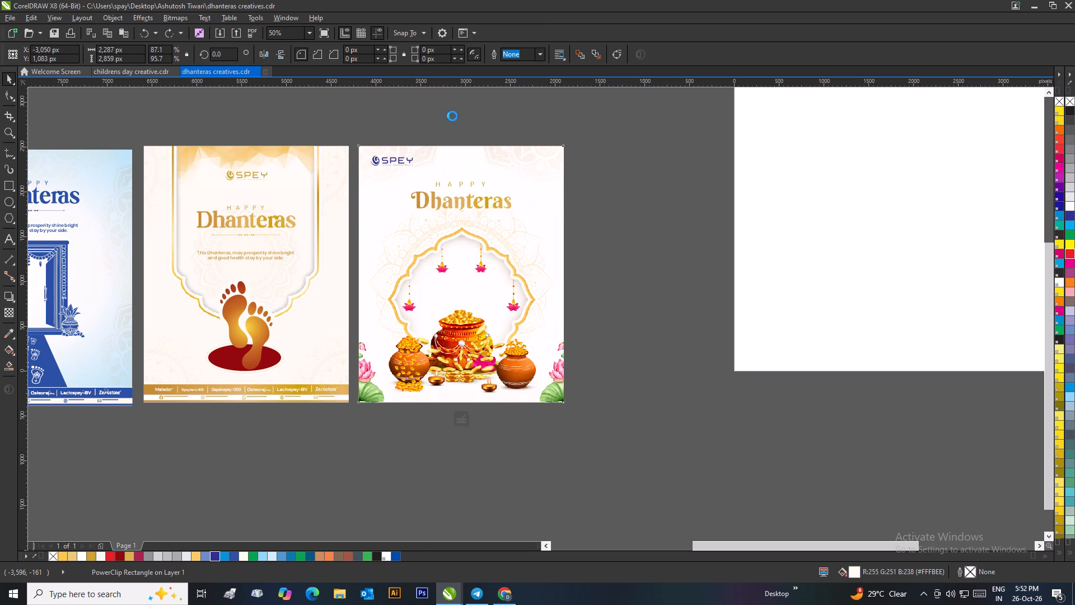
left_click_drag(607, 360, 286, 440)
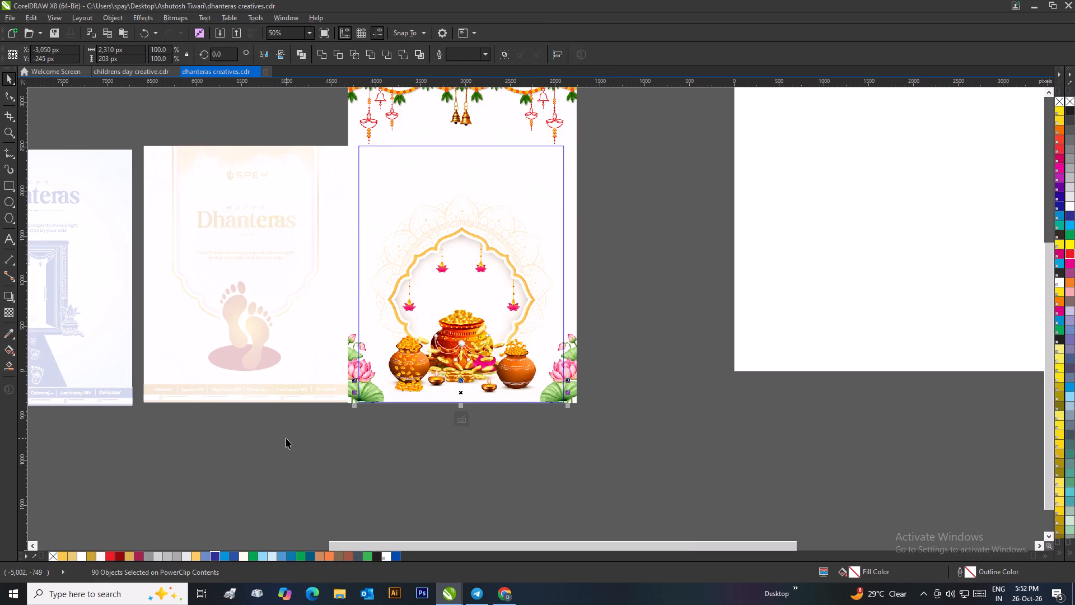
key("ctrl+Page_Up")
key("ctrl+Page_Up")
key("ctrl+Page_Up")
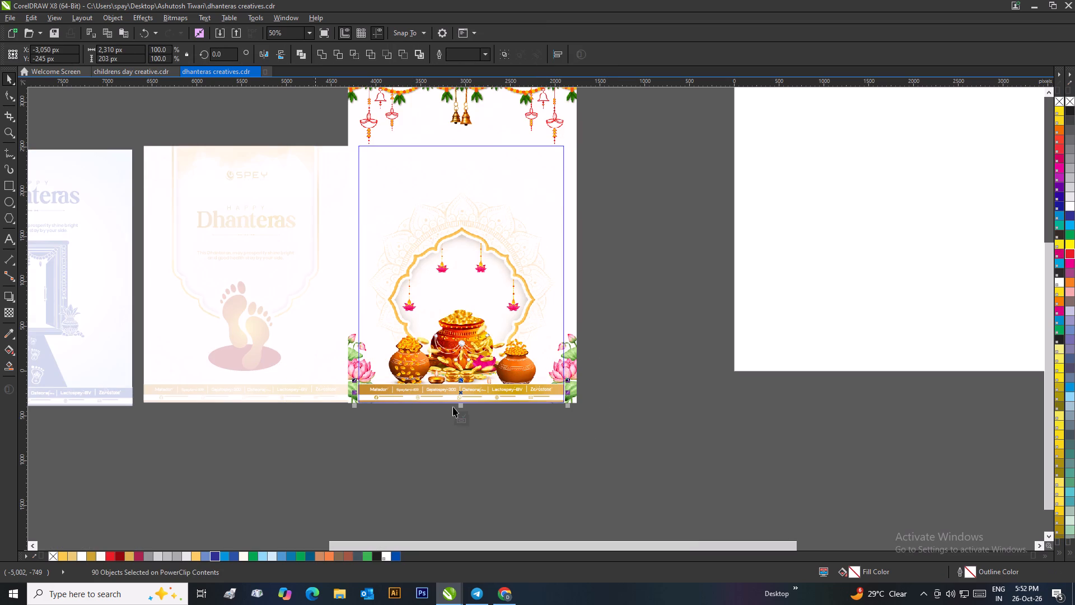
left_click(489, 408)
left_click(504, 432)
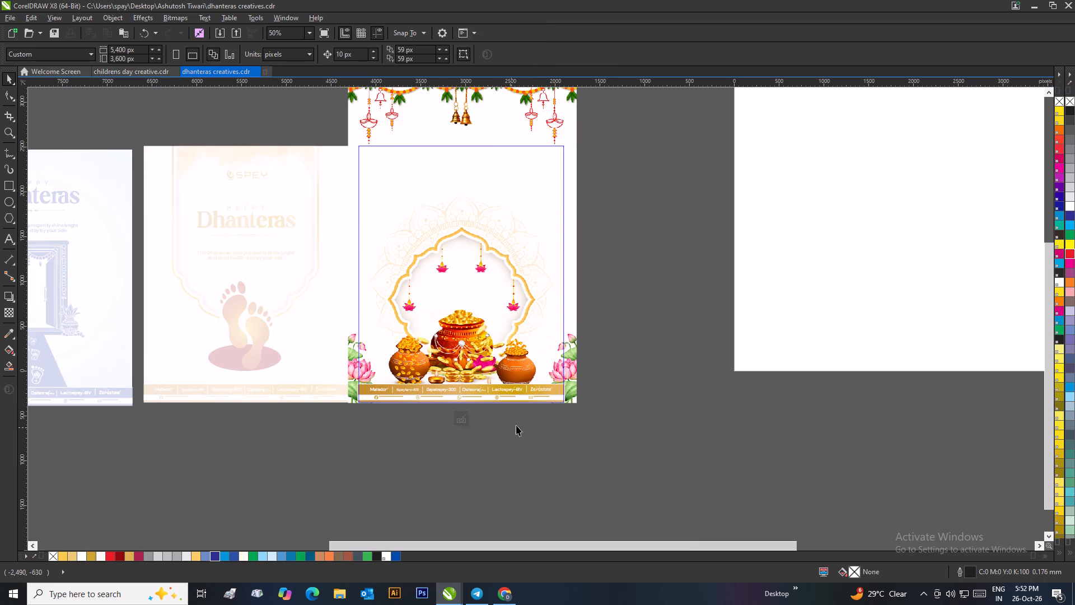
left_click(466, 415)
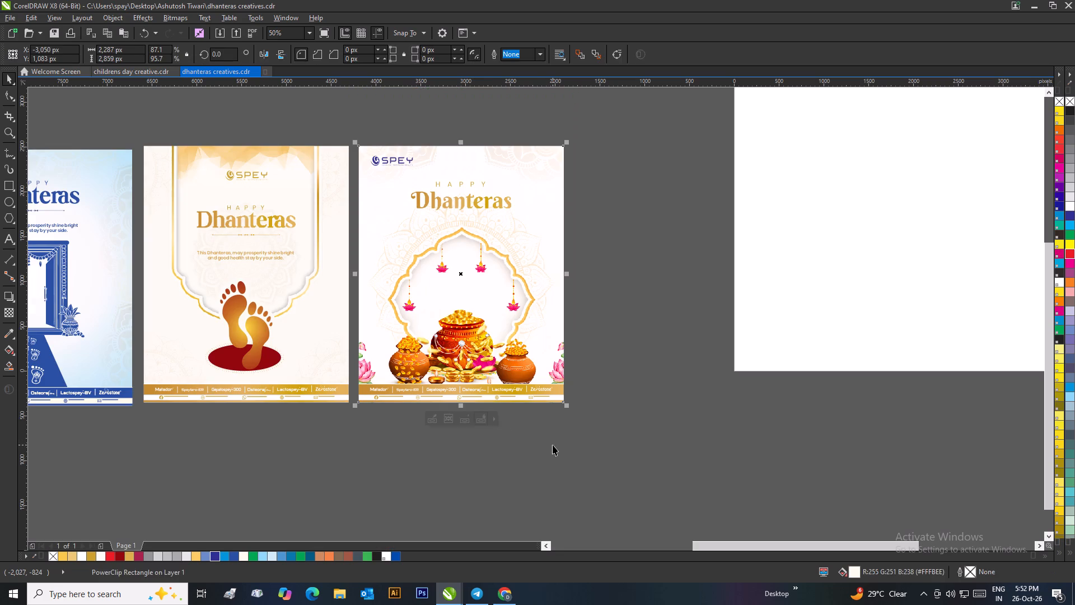
left_click(553, 445)
Inside the coin-pot poster's PowerClip, scale the pots-and-arch artwork down to about 2,425 × 3,433 px and finish editing.
left_click(483, 336)
right_click(483, 336)
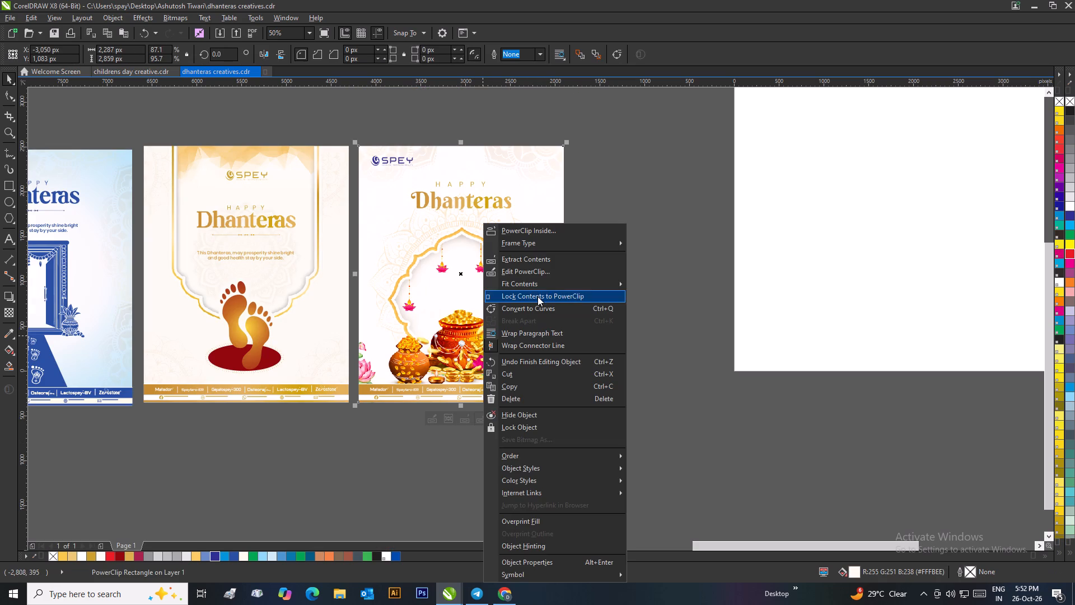
left_click(530, 273)
left_click(541, 339)
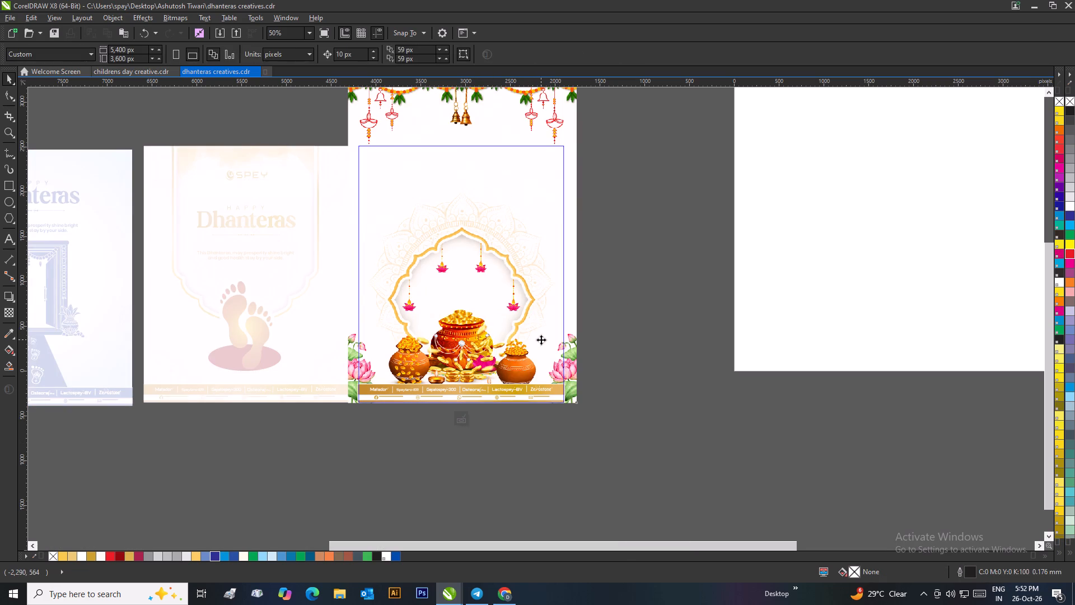
left_click_drag(580, 407, 574, 415)
left_click_drag(346, 399, 350, 401)
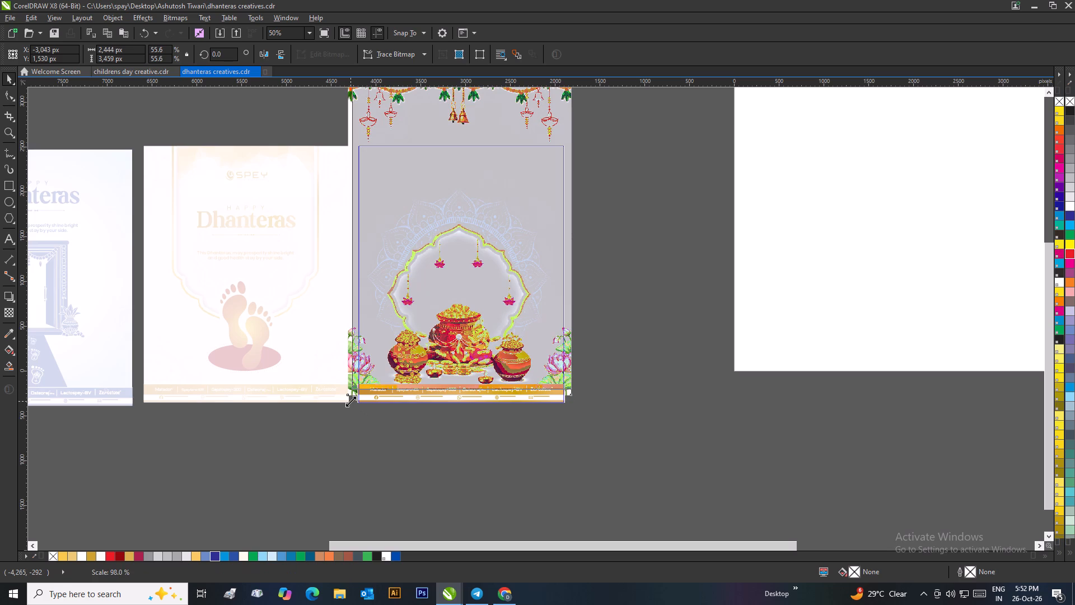
left_click_drag(350, 401, 352, 404)
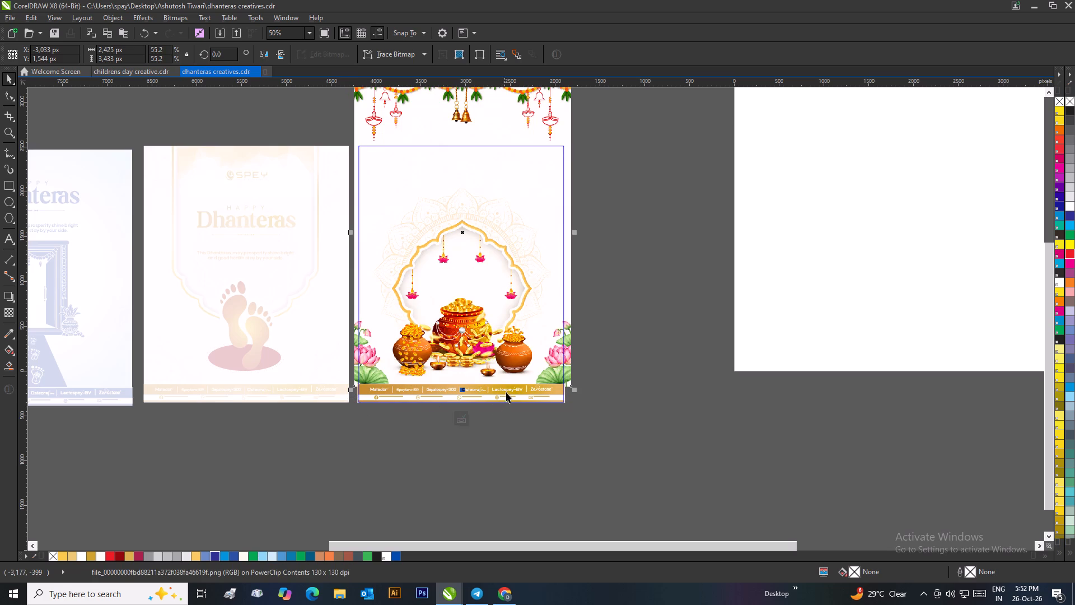
left_click(459, 413)
left_click(621, 431)
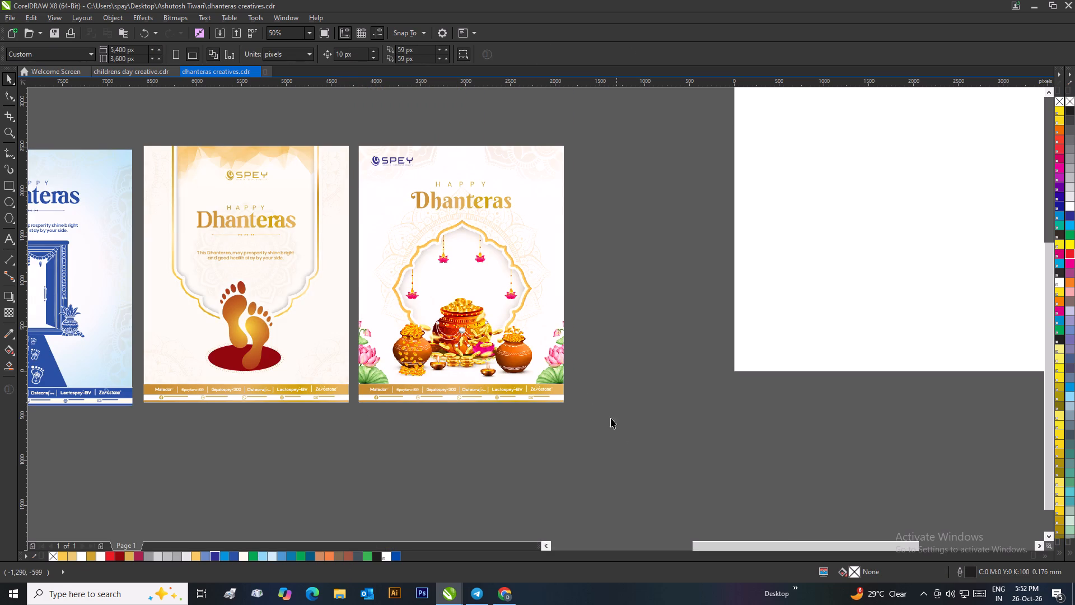
left_click(583, 380)
Sample the rust red #AB3A18 from the footprints artwork and apply it to the coin-pot poster's Dhanteras and HAPPY text.
left_click(7, 332)
left_click(241, 286)
scroll(432, 186, "up", 3)
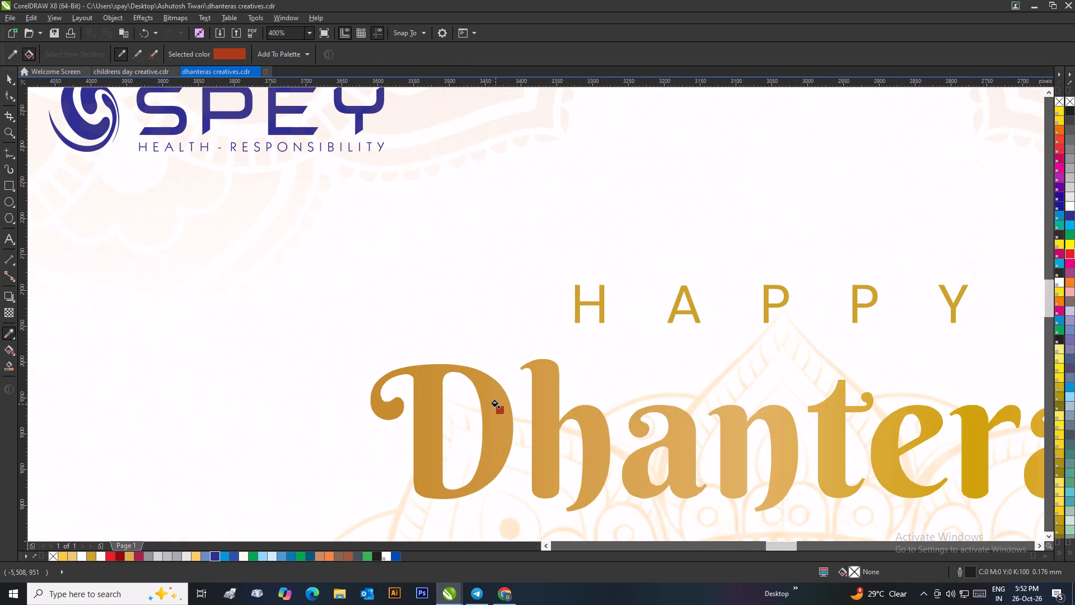
left_click(496, 404)
left_click(579, 301)
scroll(577, 306, "down", 3)
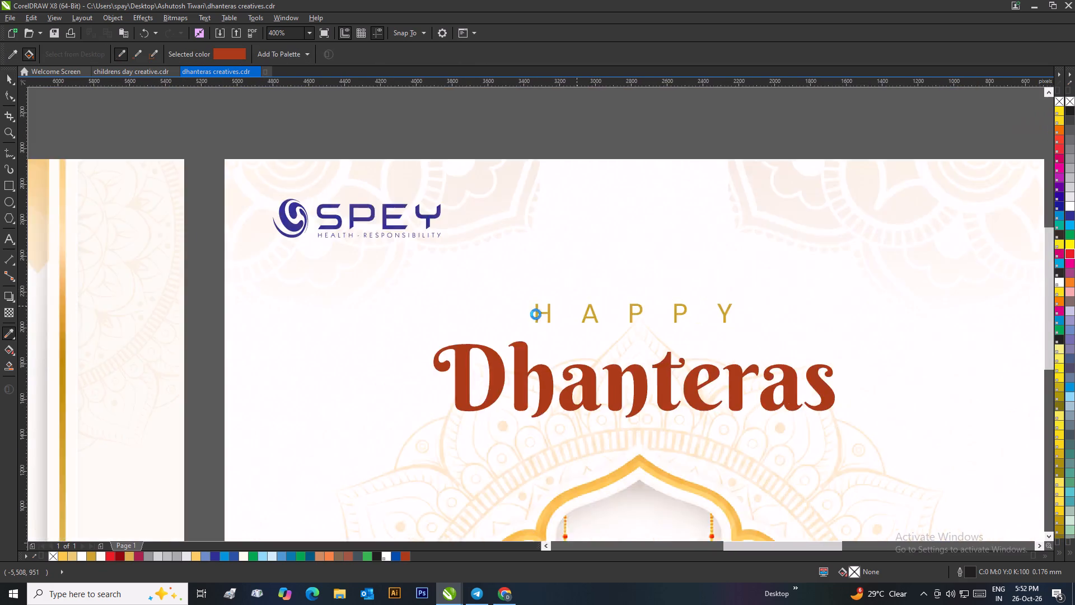
scroll(560, 317, "up", 3)
left_click(553, 282)
scroll(546, 290, "down", 3)
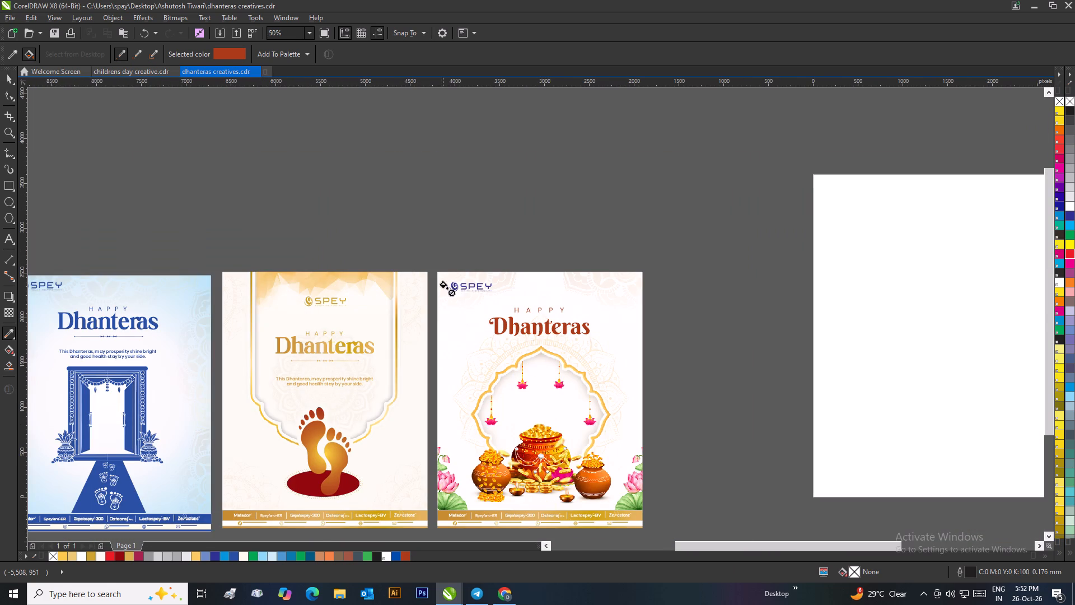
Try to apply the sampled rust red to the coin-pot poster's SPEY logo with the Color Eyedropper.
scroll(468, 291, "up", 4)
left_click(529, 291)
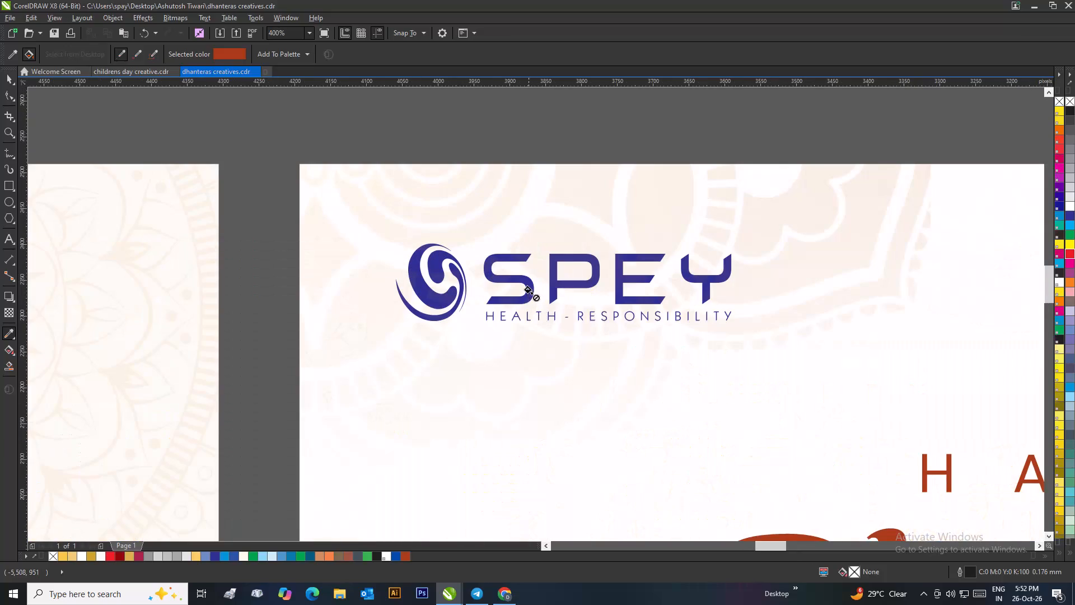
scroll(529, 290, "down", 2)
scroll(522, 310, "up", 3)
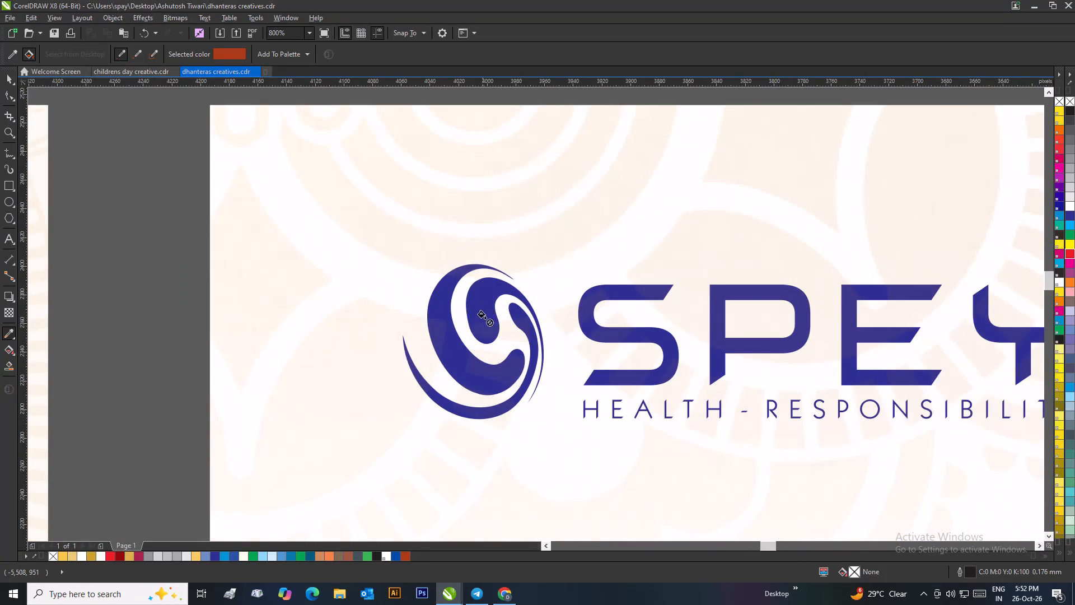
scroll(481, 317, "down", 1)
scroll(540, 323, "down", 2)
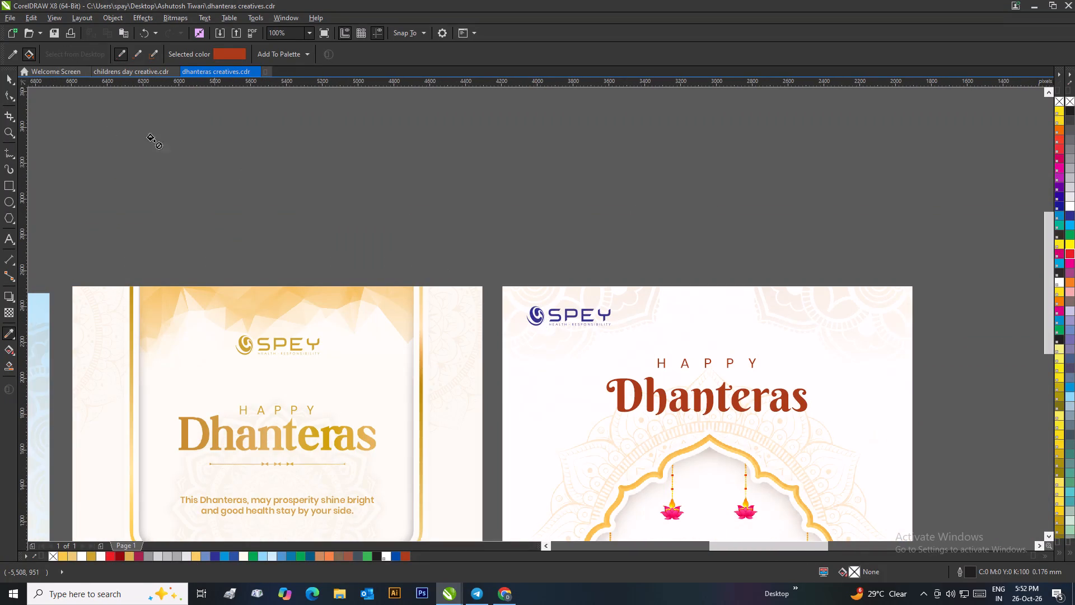
Reorder the coin-pot poster's top-left mandala so it sits behind the SPEY logo but in front of the poster background.
left_click(8, 76)
left_click_drag(474, 169, 477, 175)
left_click_drag(490, 240, 676, 385)
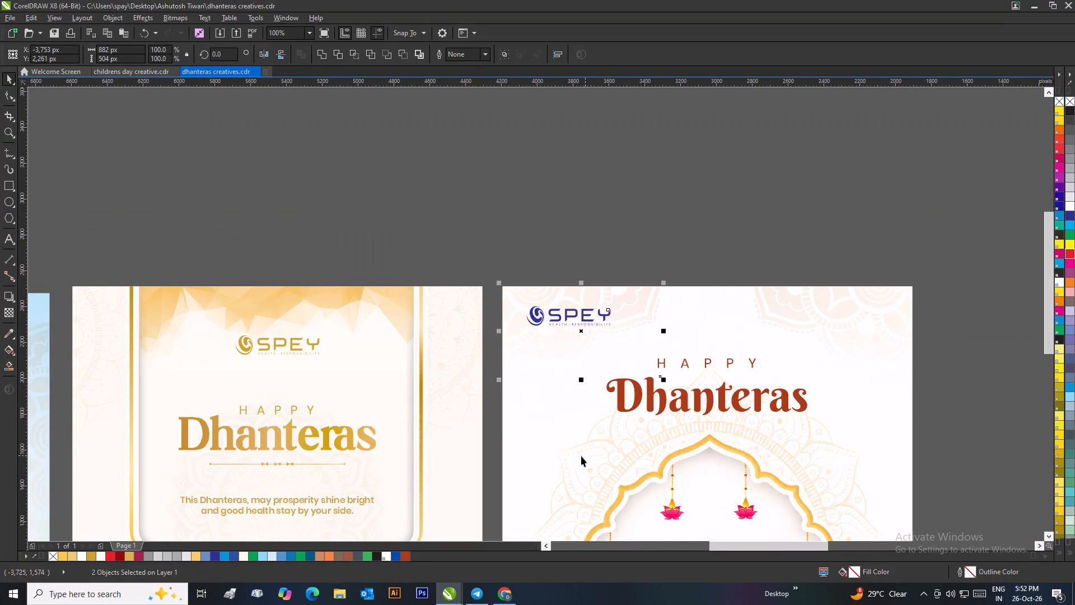
left_click(570, 260)
left_click(600, 313)
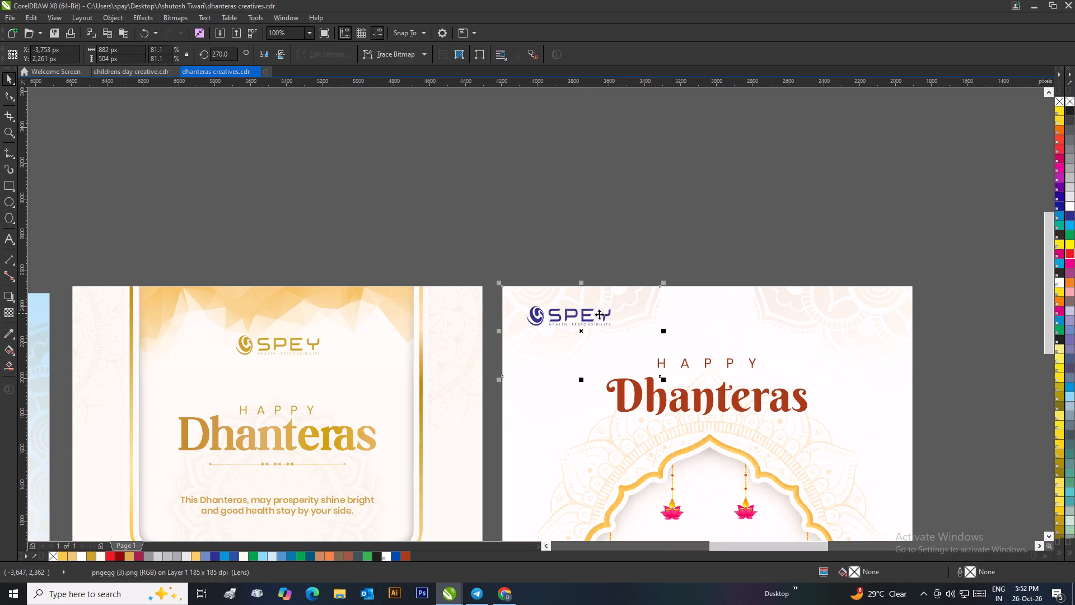
left_click(614, 267)
left_click_drag(632, 277, 501, 356)
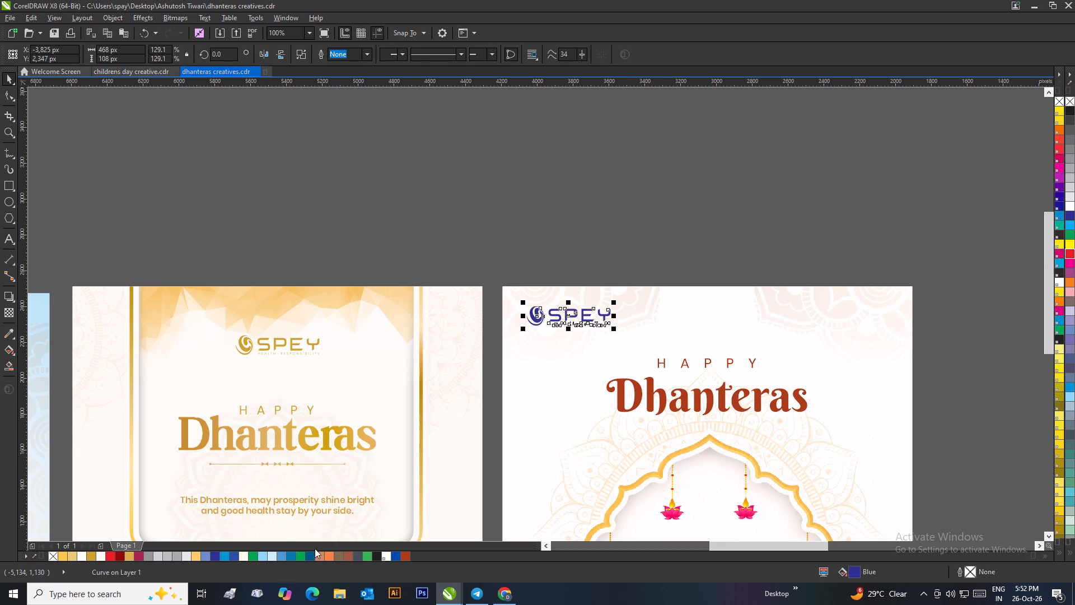
left_click(564, 207)
left_click(638, 294)
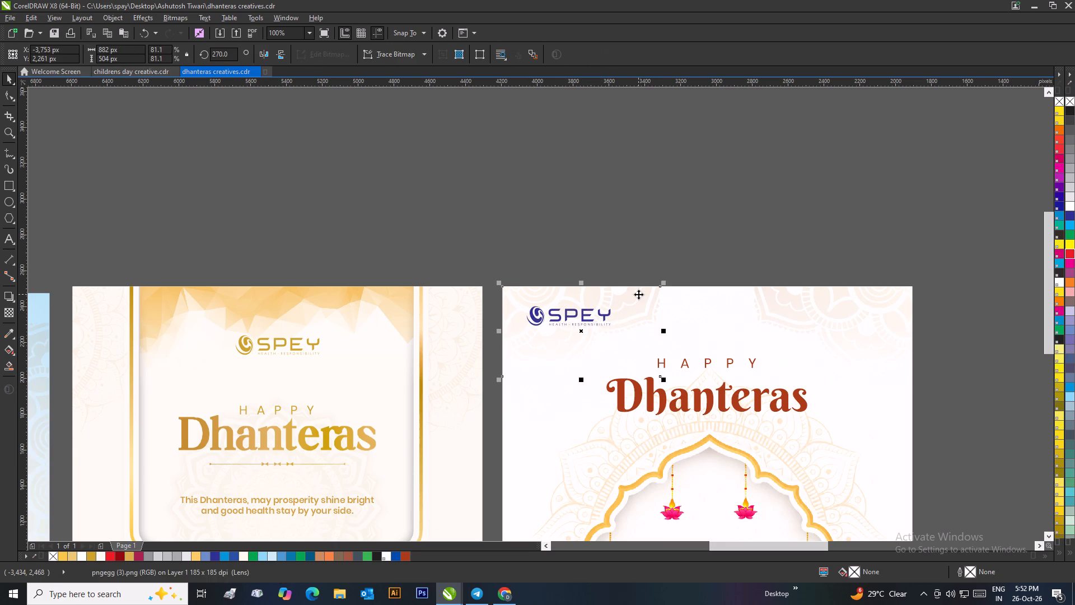
key("ctrl+Page_Down")
key("ctrl+Page_Down")
key("ctrl+Page_Down")
key("ctrl+Page_Down")
key("ctrl+Page_Down")
key("ctrl+Page_Down")
key("ctrl+Page_Down")
key("ctrl+Page_Down")
key("ctrl+Page_Down")
key("ctrl+Page_Down")
key("ctrl+Page_Down")
key("ctrl+Page_Down")
key("ctrl+Page_Down")
key("ctrl+Page_Down")
key("ctrl+Page_Down")
key("ctrl+Page_Up")
key("ctrl+Page_Up")
key("ctrl+Page_Up")
key("ctrl+Page_Up")
key("ctrl+Page_Up")
key("ctrl+Page_Up")
key("ctrl+Page_Up")
key("ctrl+Page_Up")
key("ctrl+Page_Up")
left_click(734, 256)
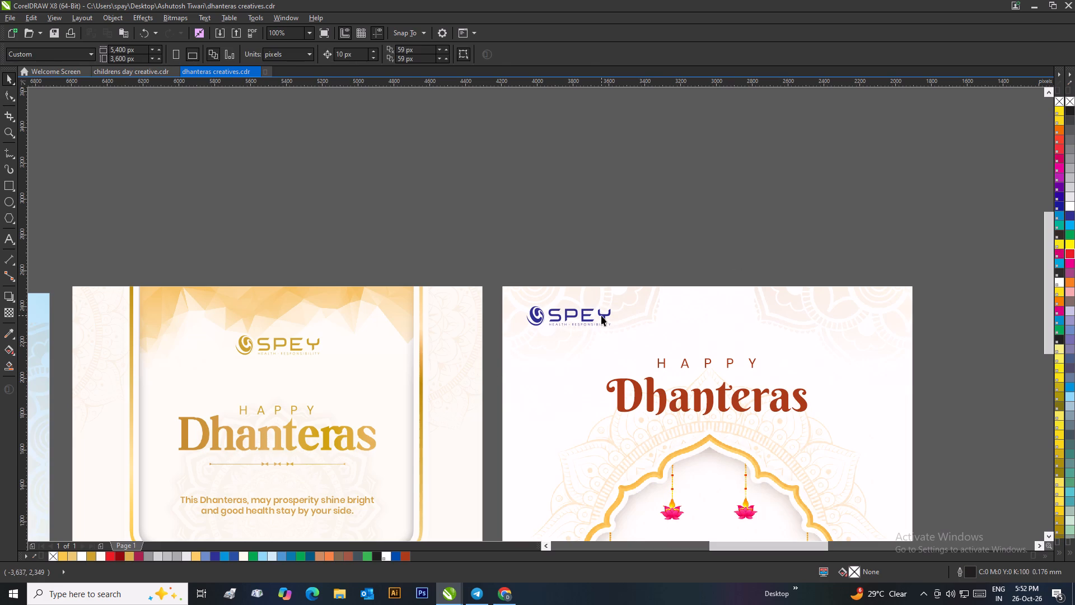
Recolour the coin-pot poster's SPEY logo from dark blue to the rust red #AB3A18.
left_click(601, 315)
left_click(409, 555)
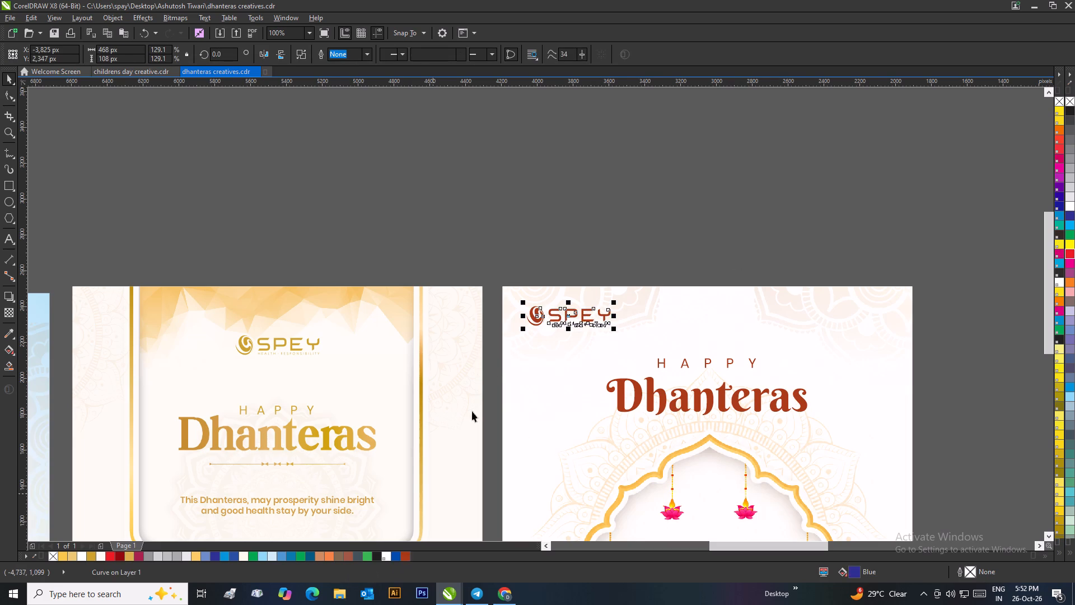
left_click(676, 170)
Inside the coin-pot poster's PowerClip, replace the footer strip's gold gradient with the solid rust red #AB3A18.
scroll(671, 213, "down", 1)
scroll(567, 469, "up", 1)
scroll(543, 308, "down", 2)
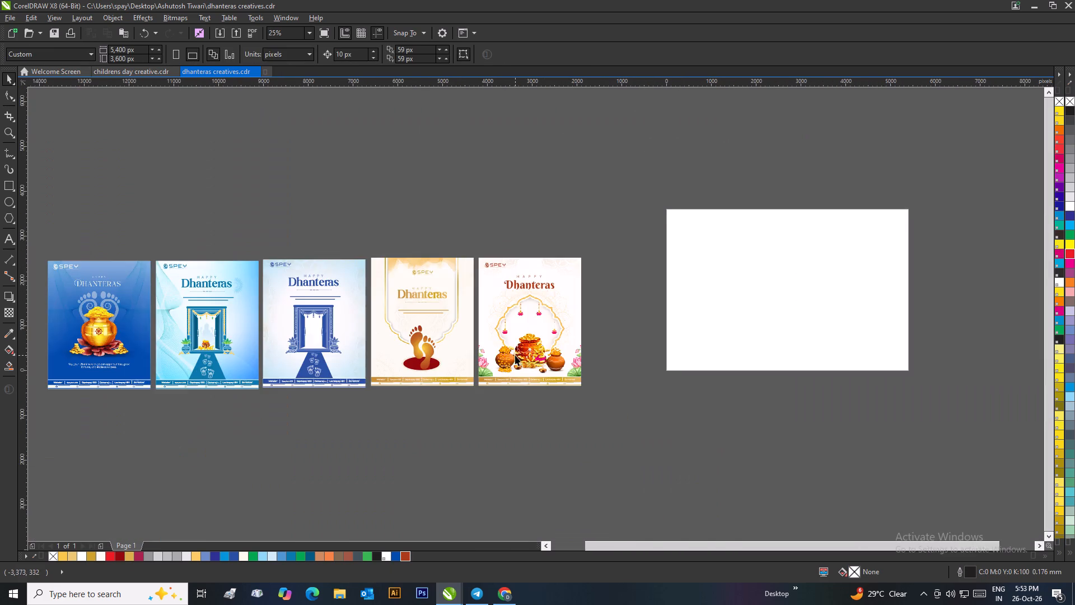
scroll(515, 355, "up", 1)
left_click(503, 361)
right_click(503, 361)
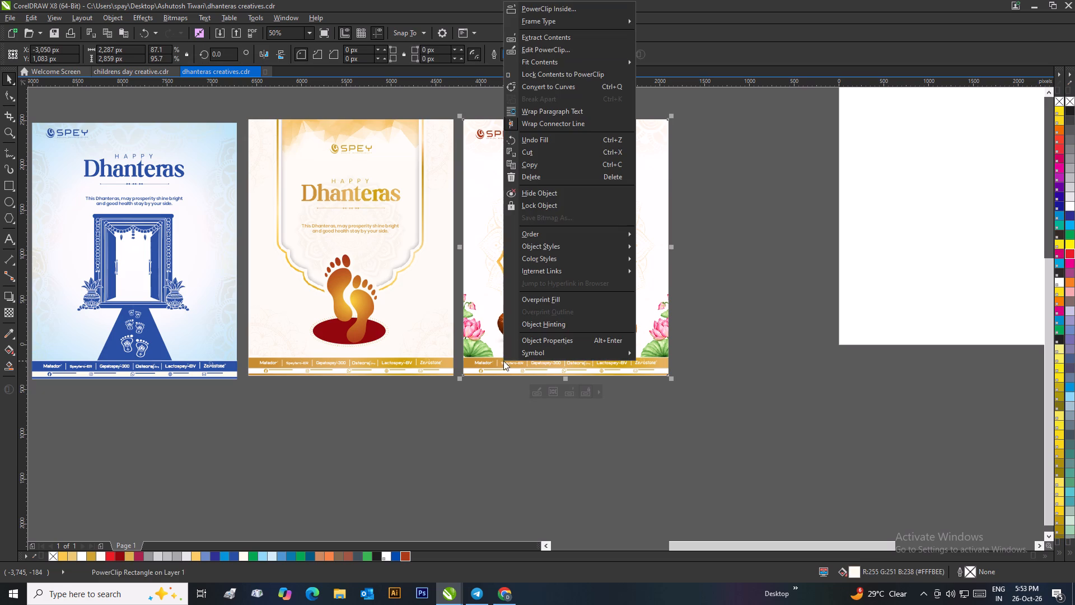
left_click(547, 52)
scroll(524, 368, "up", 1)
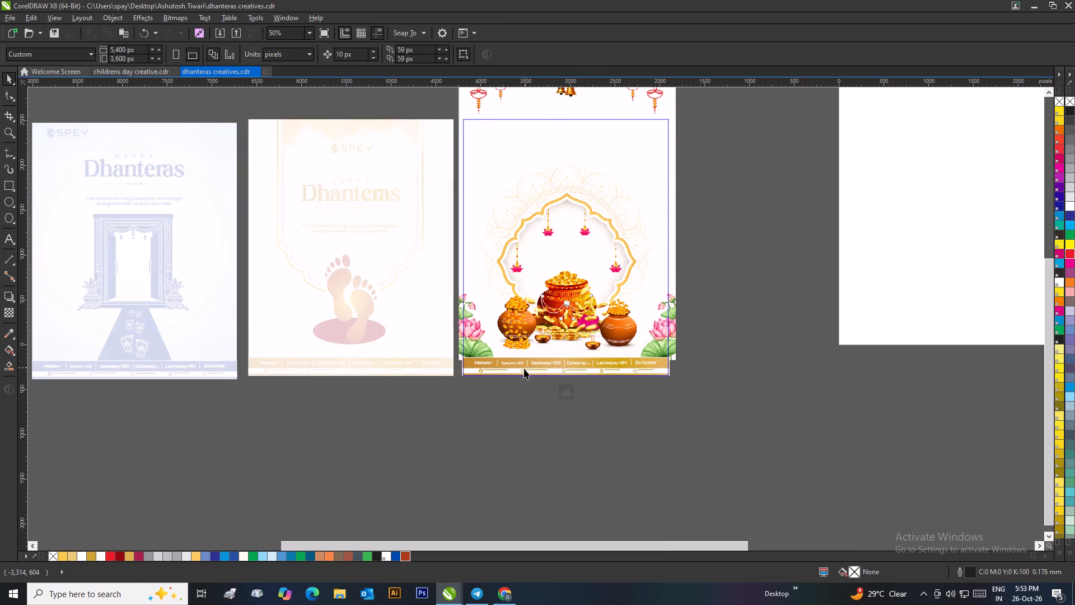
scroll(524, 369, "up", 1)
left_click(426, 298)
right_click(426, 298)
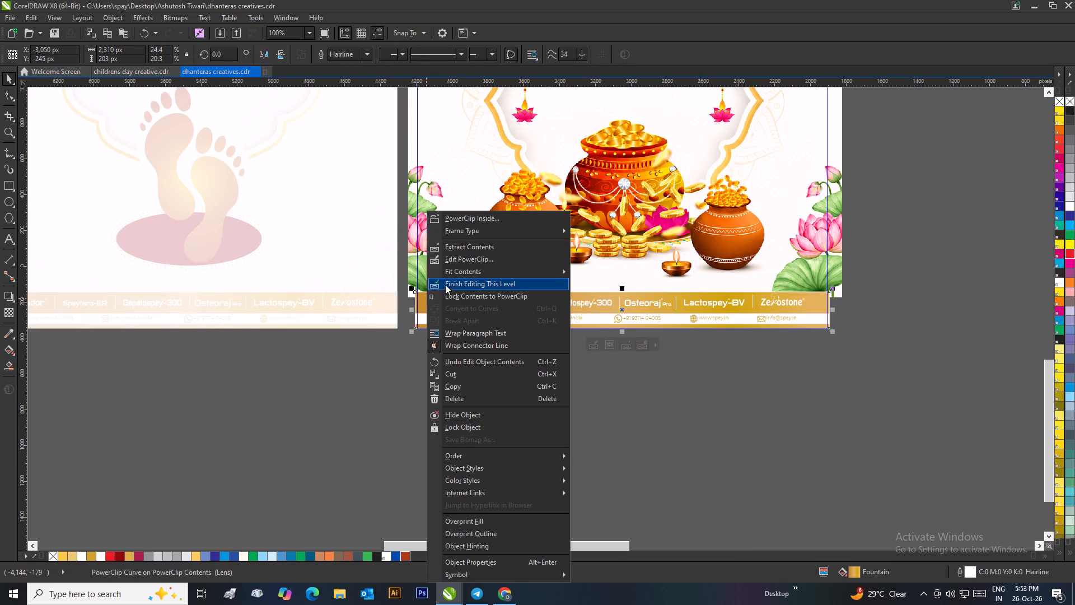
double_click(373, 338)
left_click(426, 298)
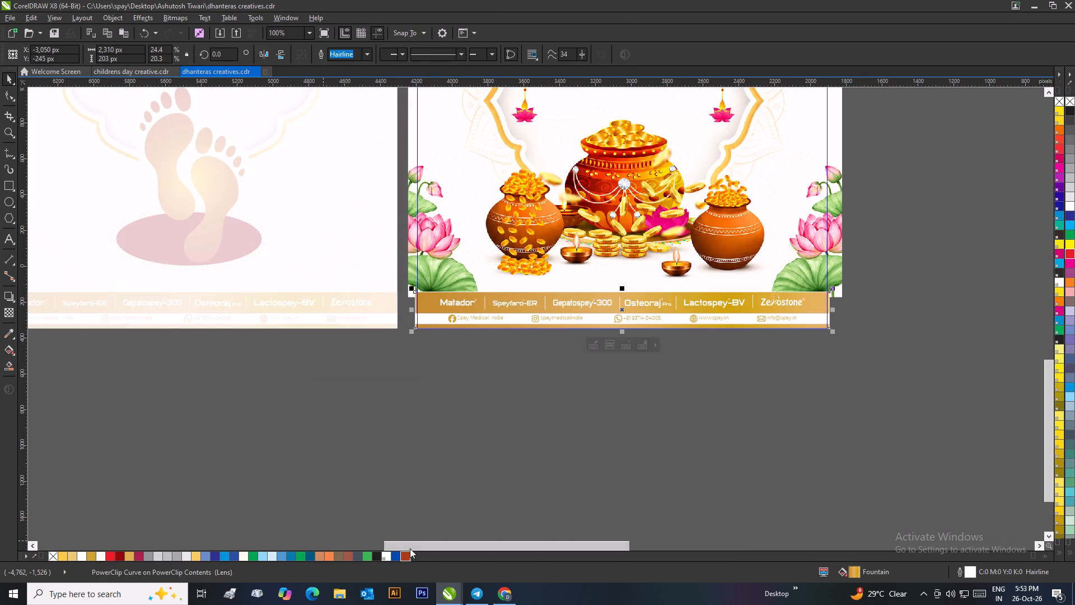
left_click(403, 555)
left_click(450, 457)
Inside the footer strip's nested PowerClip, fill the contact icons and text with the rust red, and finish editing both levels.
left_click(513, 321)
right_click(513, 321)
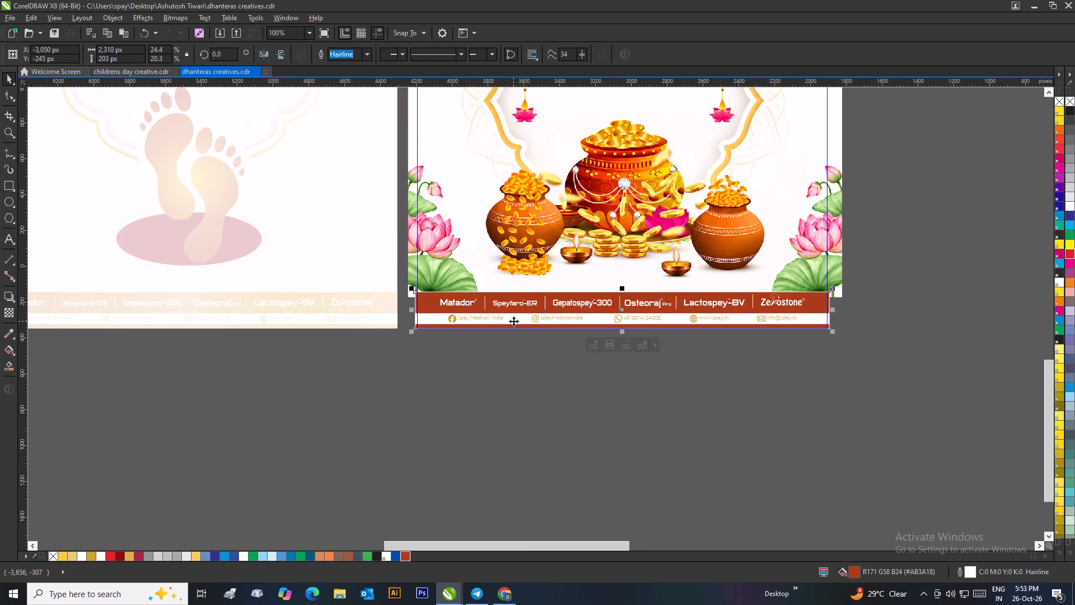
left_click(545, 263)
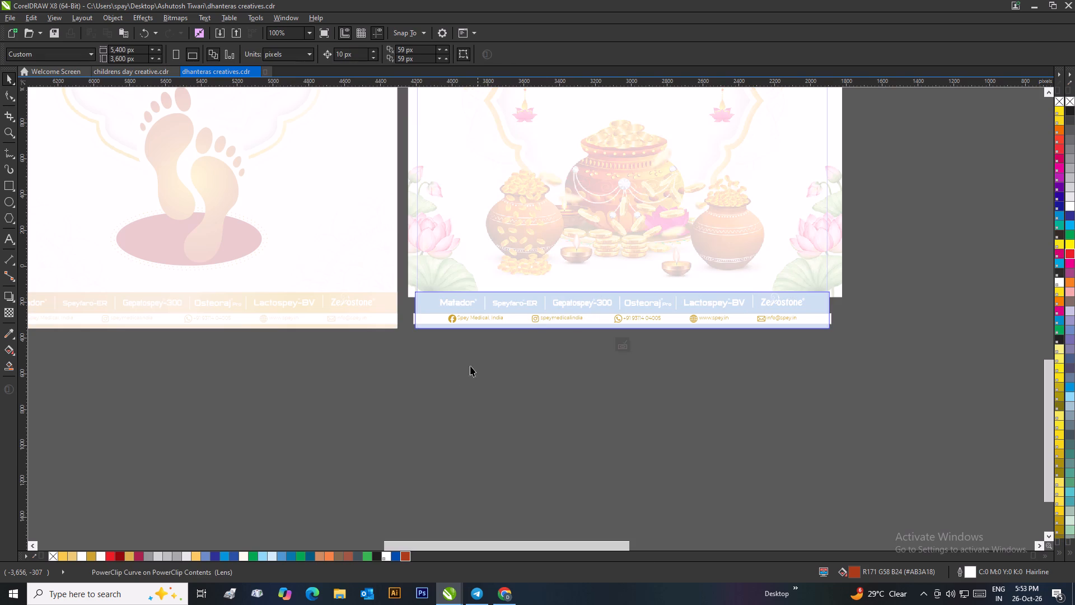
left_click_drag(428, 363, 822, 294)
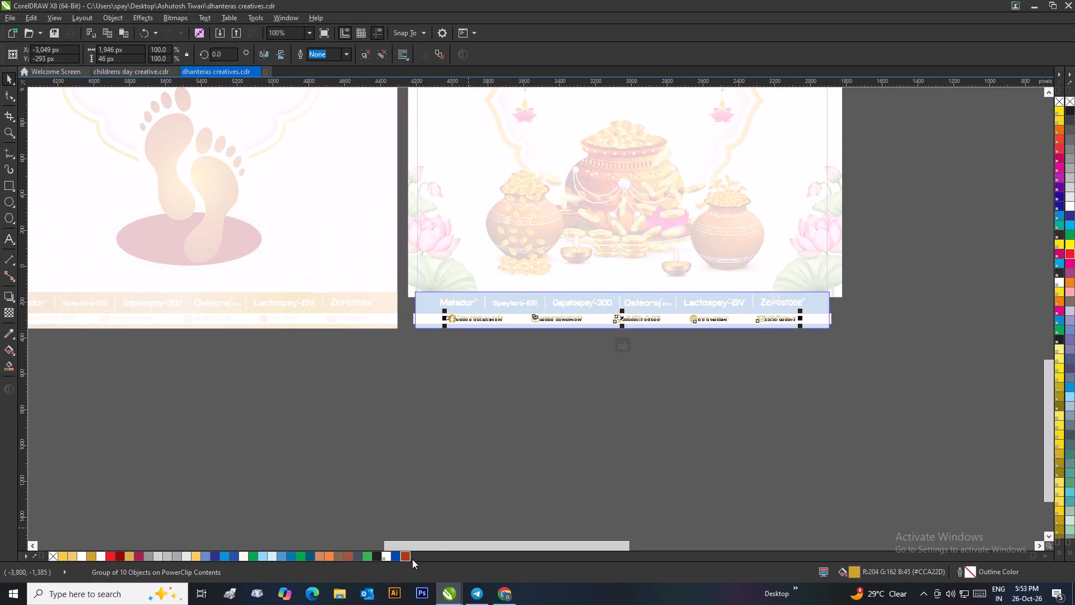
left_click(409, 556)
left_click_drag(500, 478, 509, 472)
left_click(620, 341)
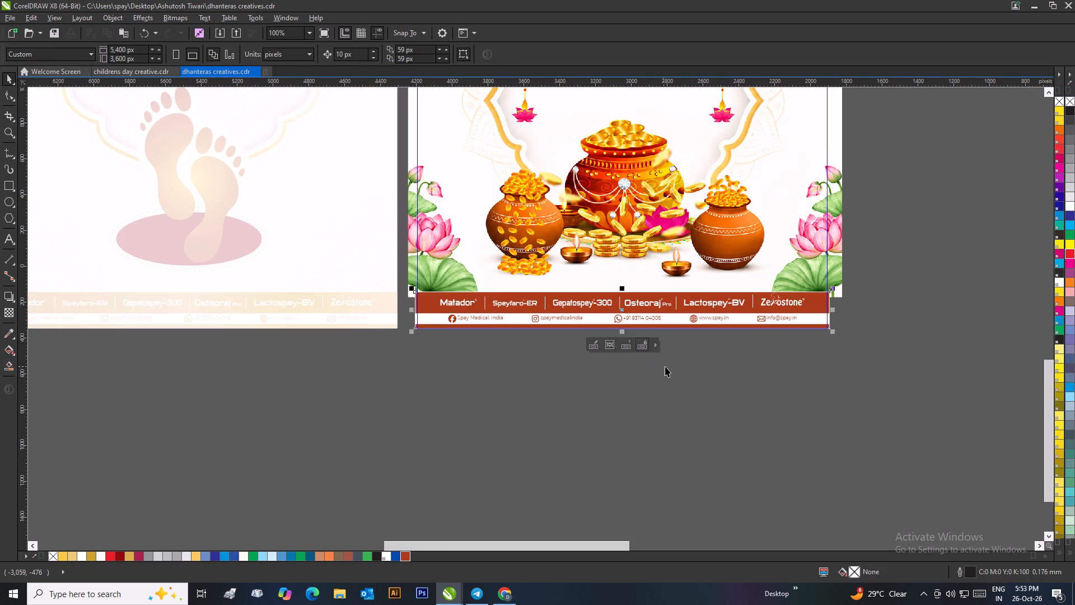
left_click(667, 367)
scroll(495, 297, "up", 3)
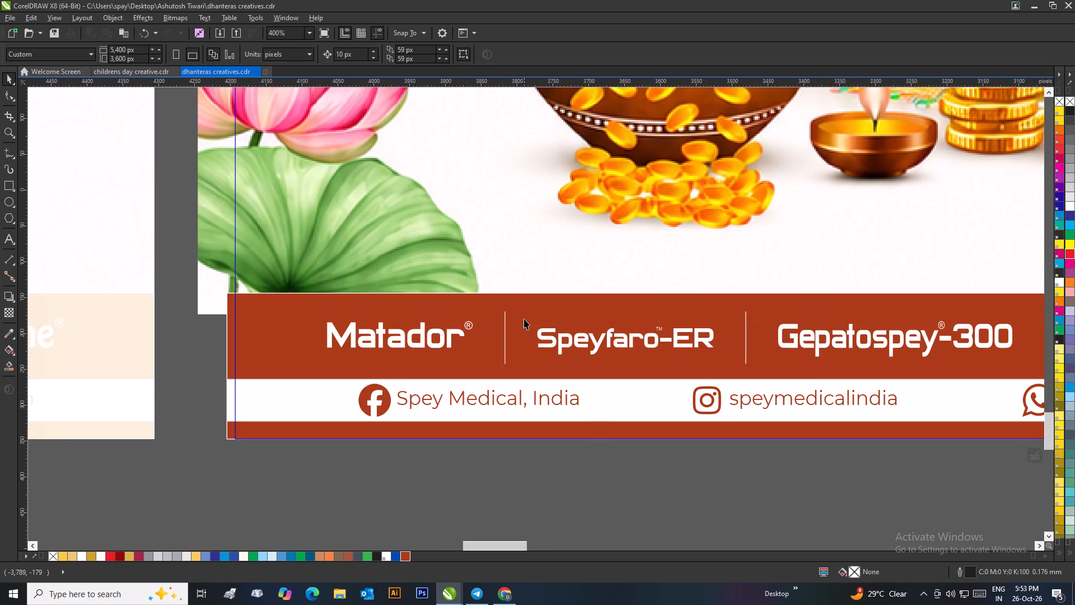
scroll(515, 329, "down", 7)
left_click(543, 326)
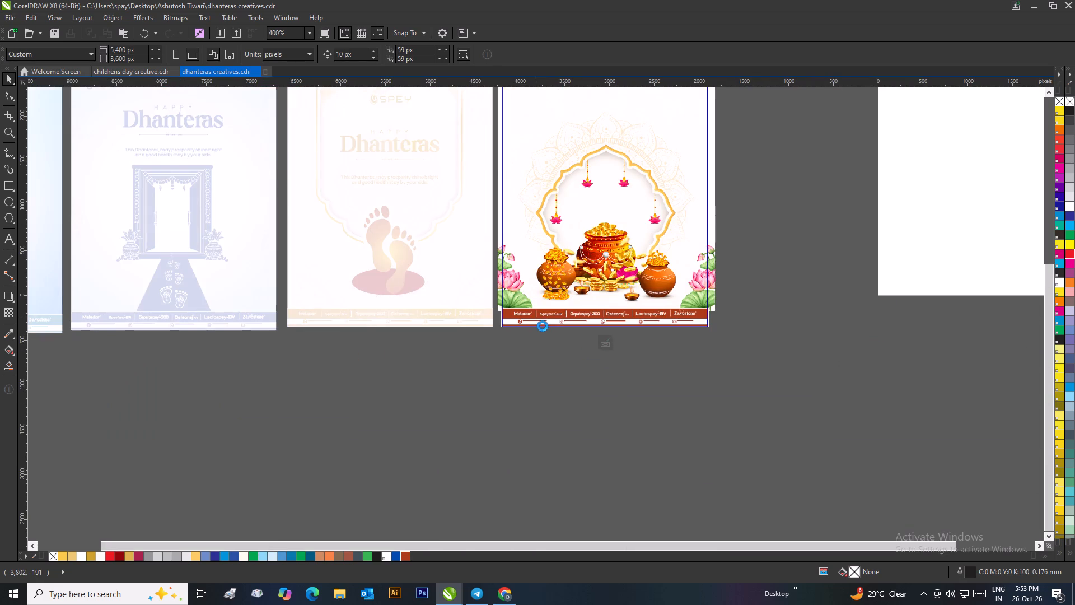
left_click(537, 314)
left_click(587, 320)
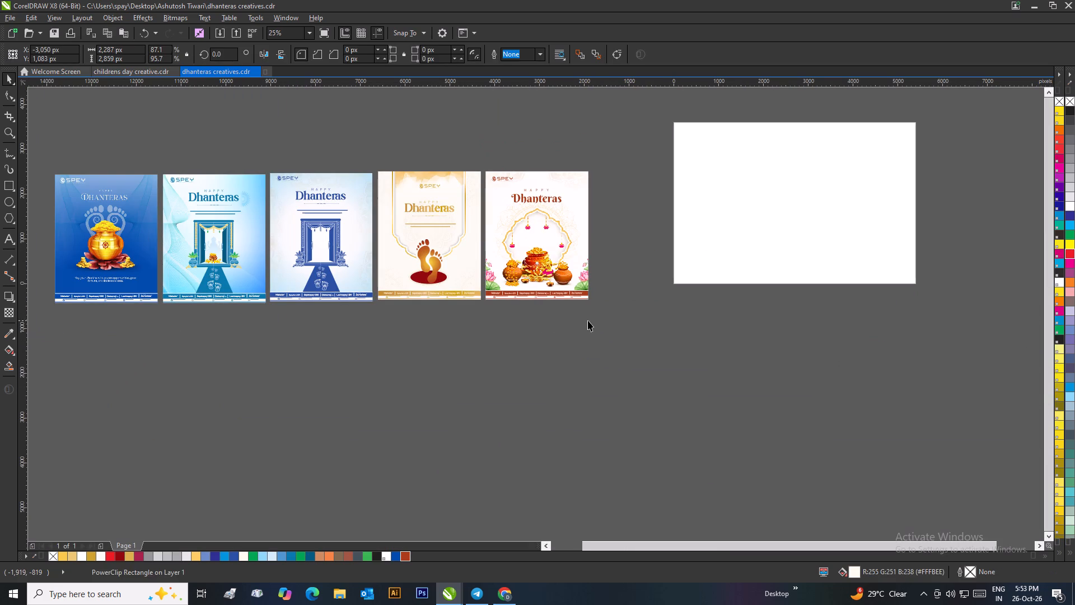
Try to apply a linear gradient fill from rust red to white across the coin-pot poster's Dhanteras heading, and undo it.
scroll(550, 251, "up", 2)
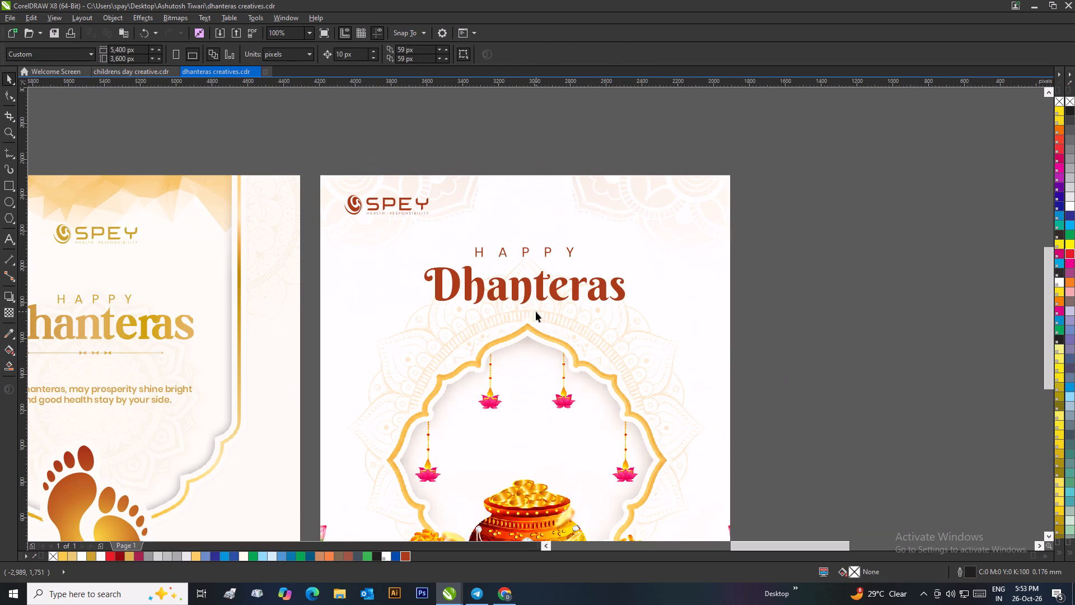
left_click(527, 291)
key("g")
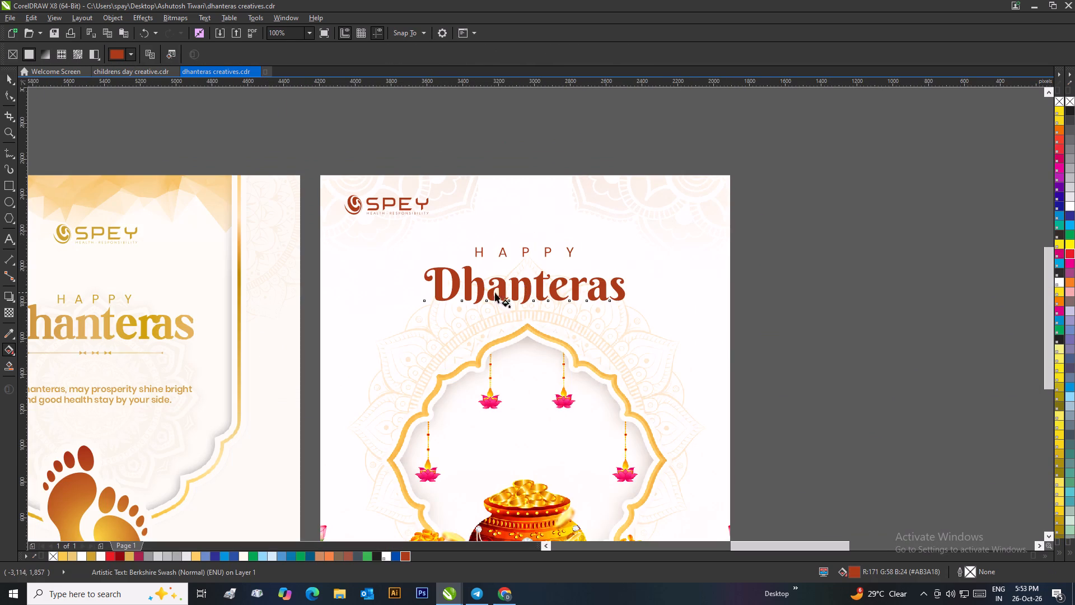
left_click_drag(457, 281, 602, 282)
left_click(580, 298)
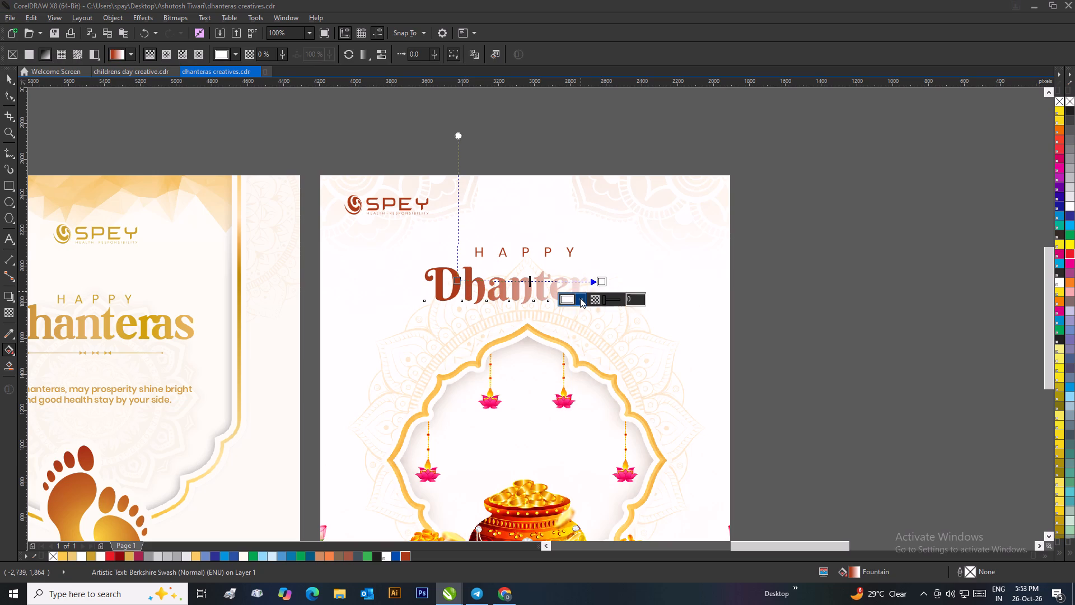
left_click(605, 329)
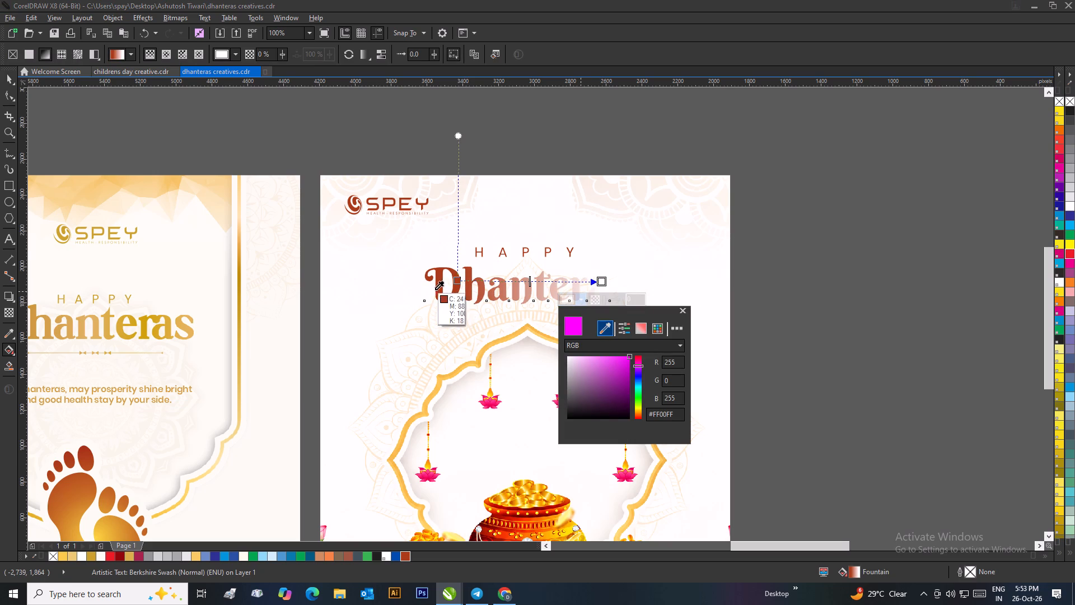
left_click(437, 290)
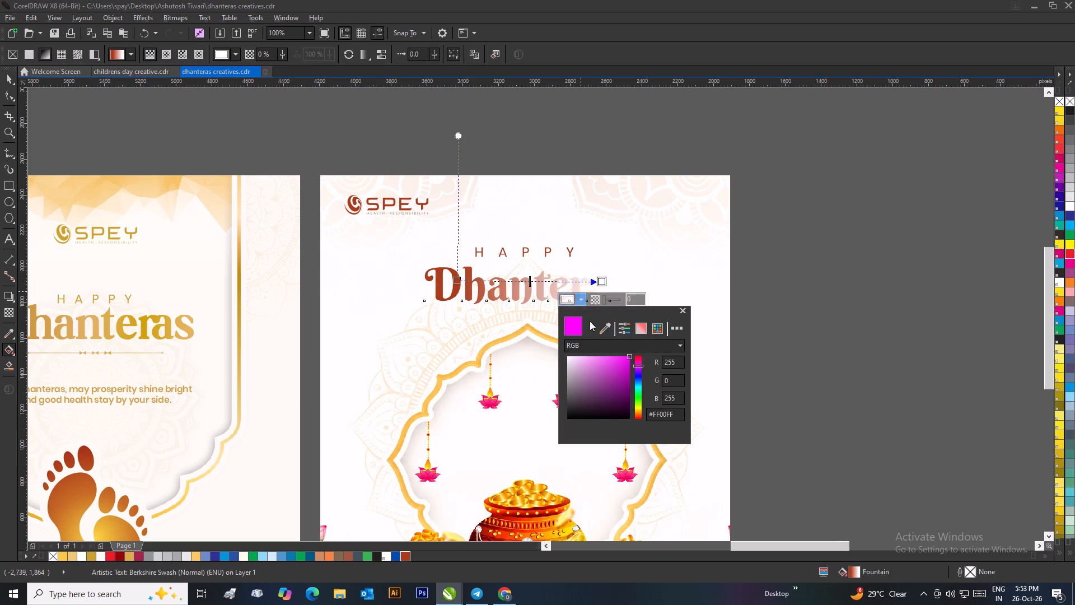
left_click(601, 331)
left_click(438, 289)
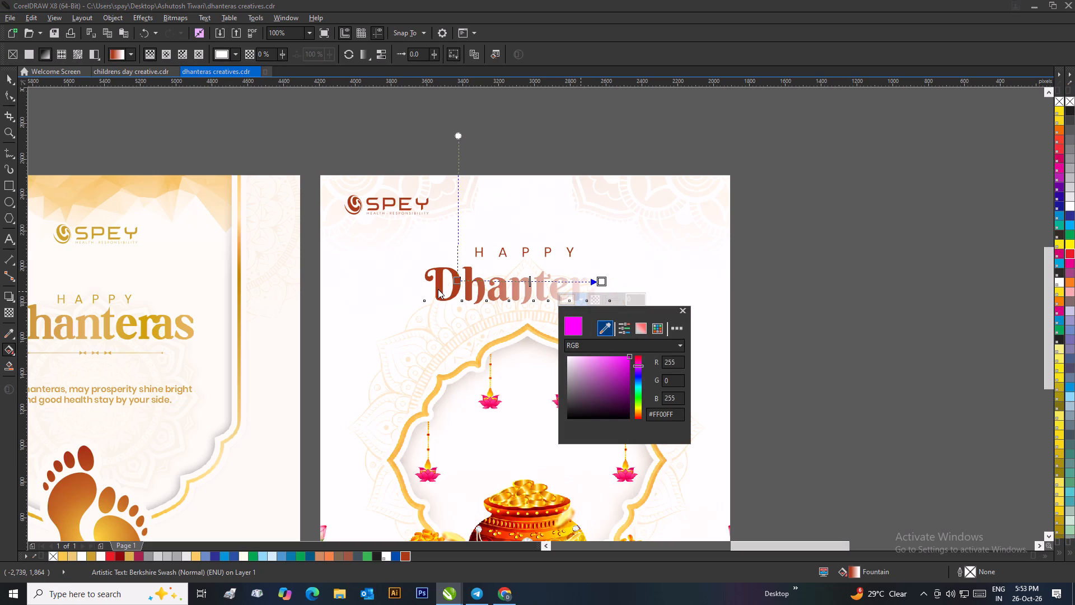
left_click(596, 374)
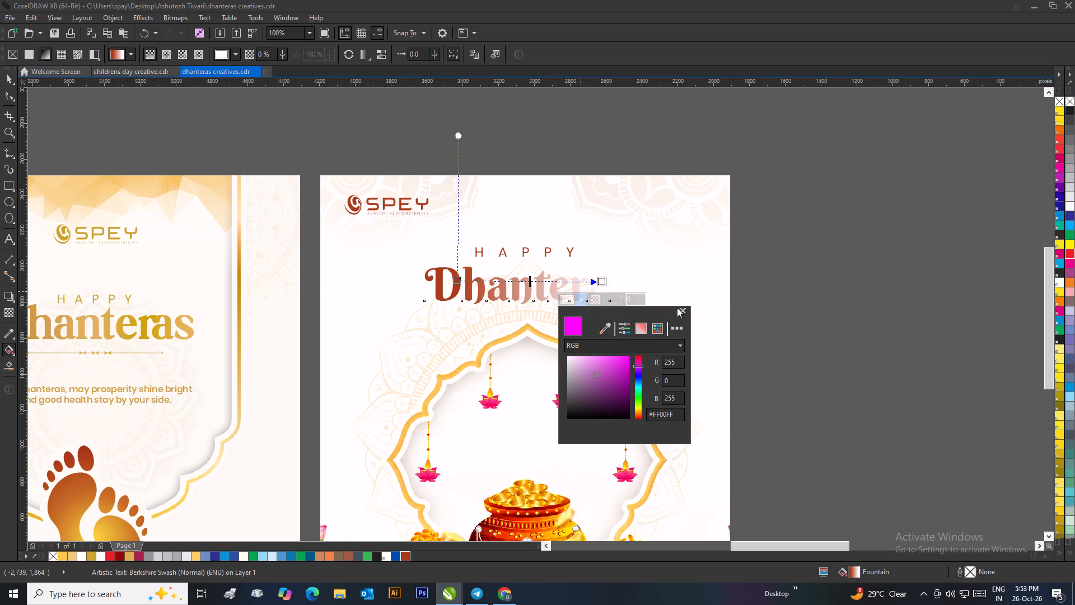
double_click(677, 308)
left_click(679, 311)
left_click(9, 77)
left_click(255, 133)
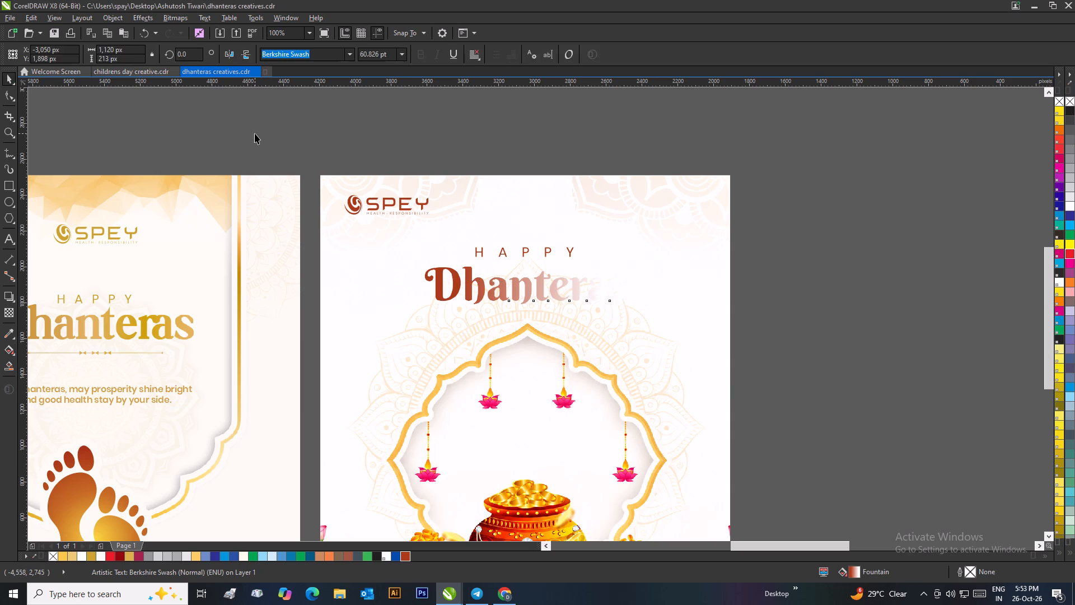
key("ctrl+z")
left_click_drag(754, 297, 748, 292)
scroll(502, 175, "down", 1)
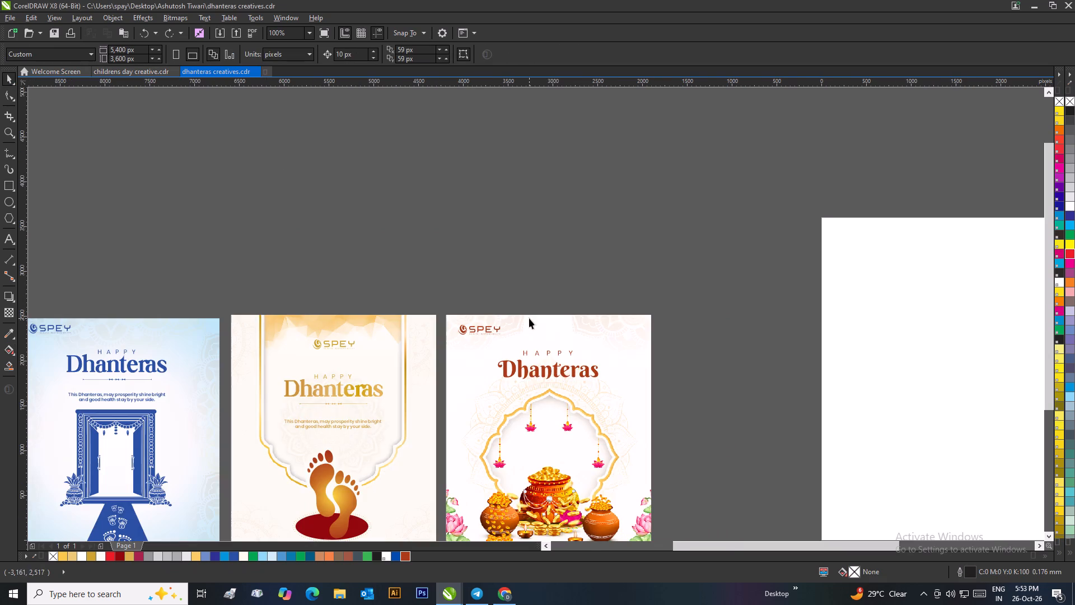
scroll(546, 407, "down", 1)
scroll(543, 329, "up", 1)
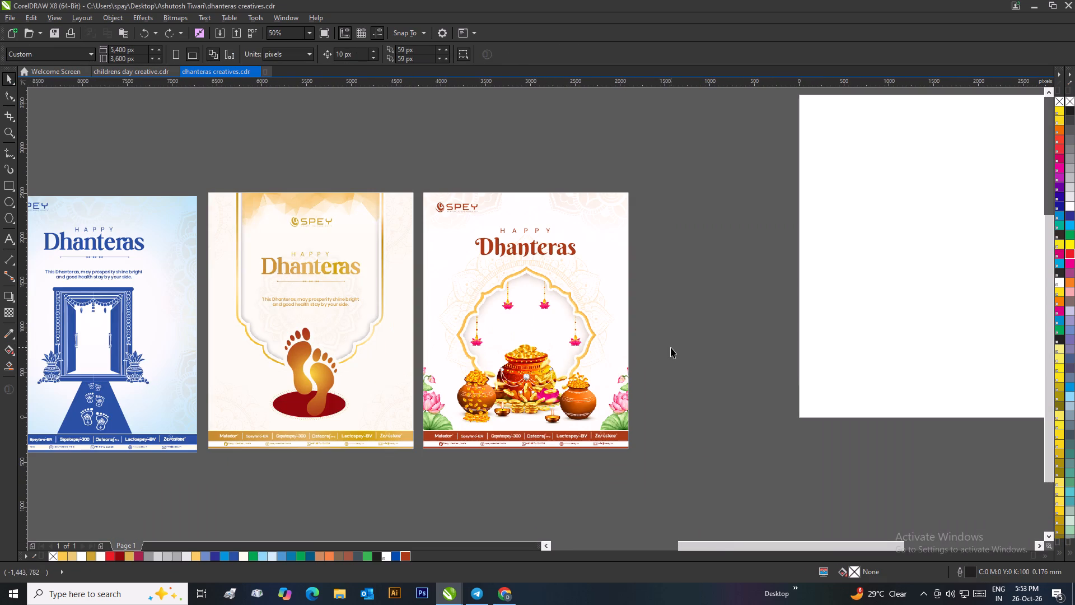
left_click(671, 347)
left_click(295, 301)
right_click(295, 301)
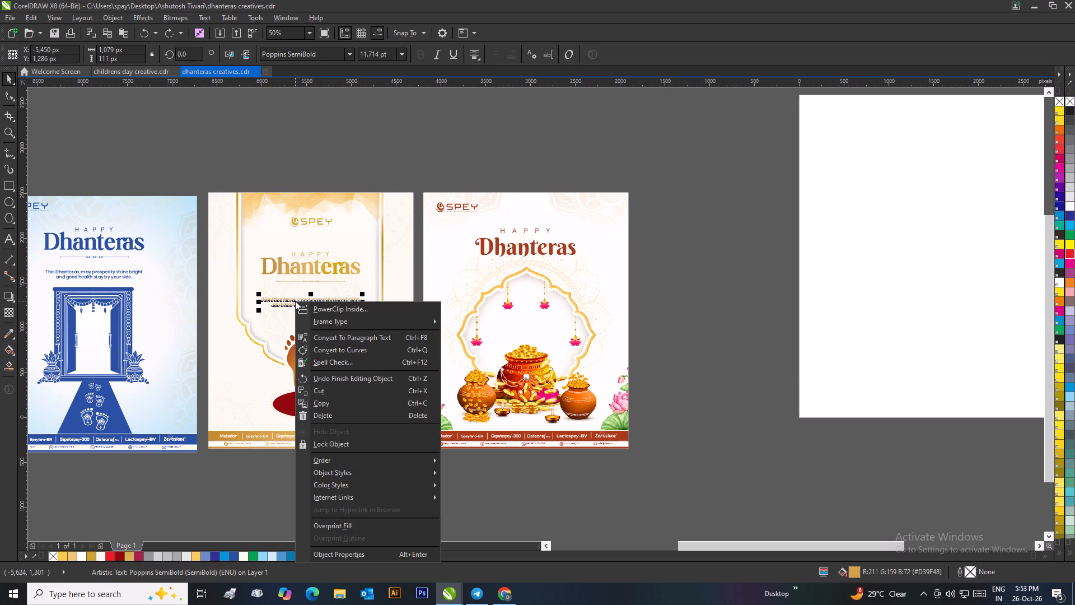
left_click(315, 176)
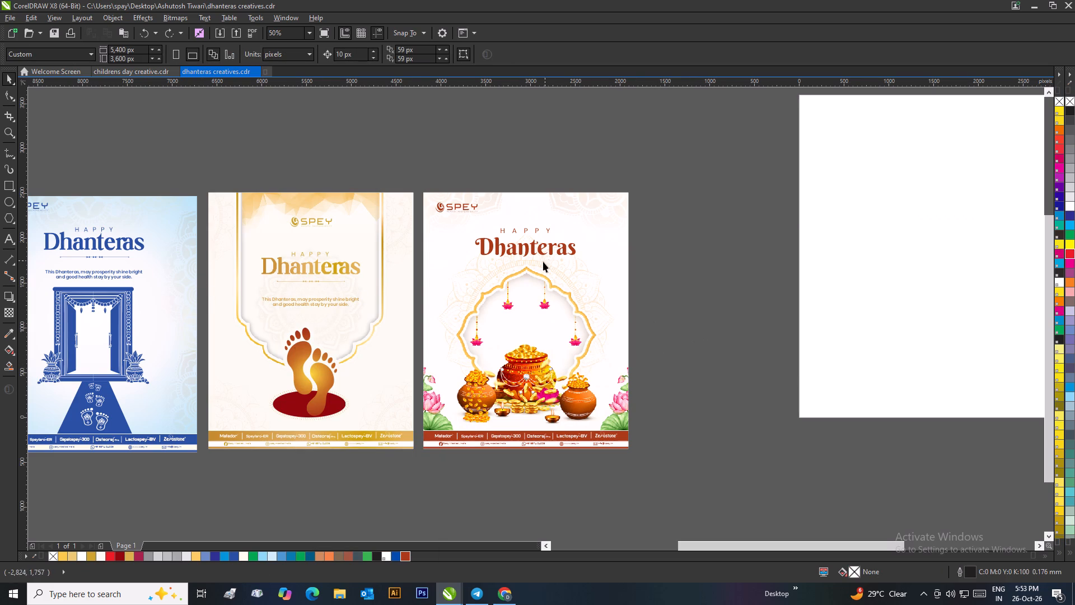
Move the coin-pot poster's Dhanteras heading inside the arch above the pots and shrink it to about 941 px wide.
left_click(520, 251)
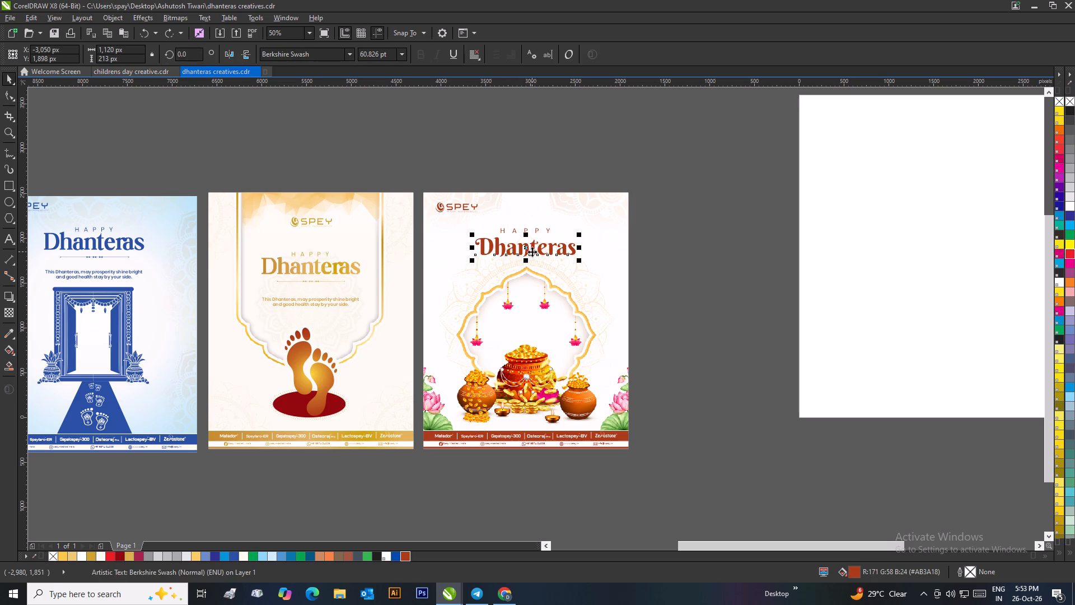
left_click_drag(532, 252, 536, 331)
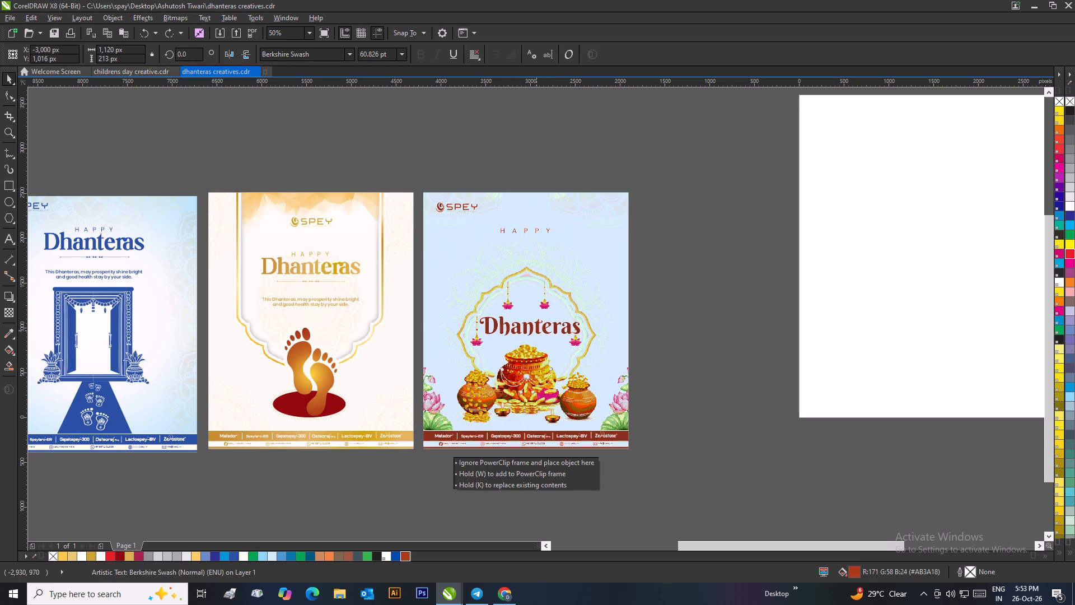
left_click_drag(536, 331, 535, 332)
scroll(556, 337, "up", 1)
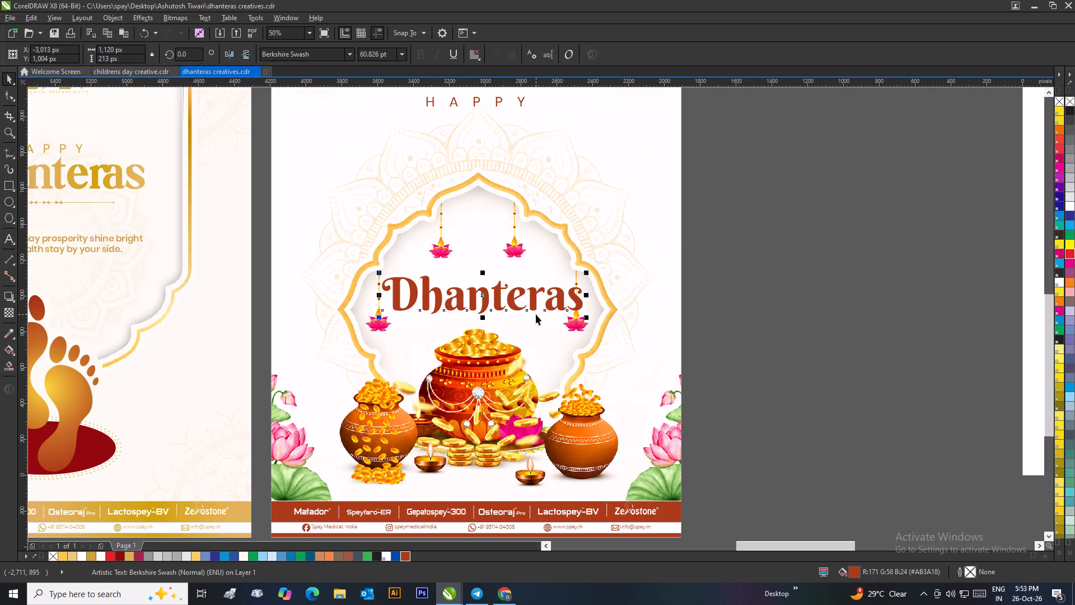
left_click_drag(588, 319, 557, 337)
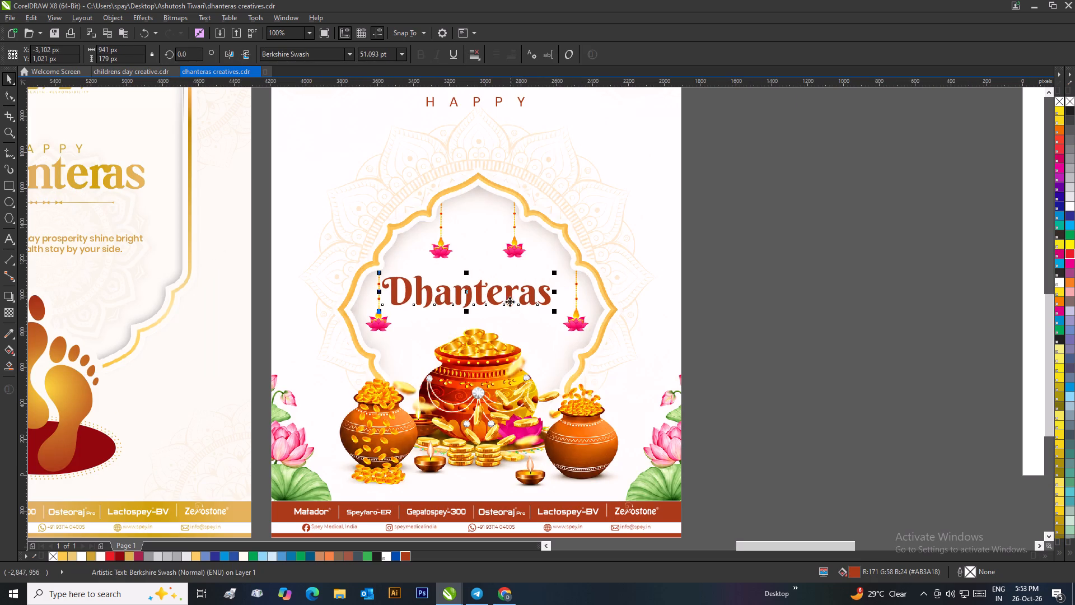
left_click_drag(508, 297, 518, 305)
left_click(737, 313)
scroll(590, 286, "down", 1)
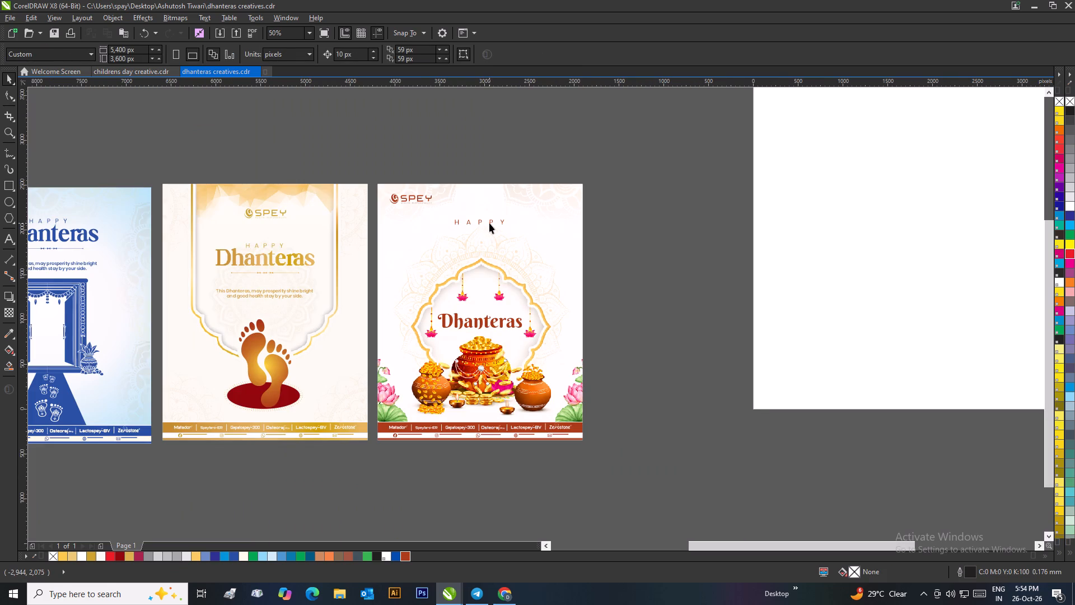
Move the HAPPY text inside the arch just above the Dhanteras heading and tighten its letter spacing.
left_click_drag(489, 223, 490, 311)
scroll(491, 311, "up", 1)
left_click(4, 97)
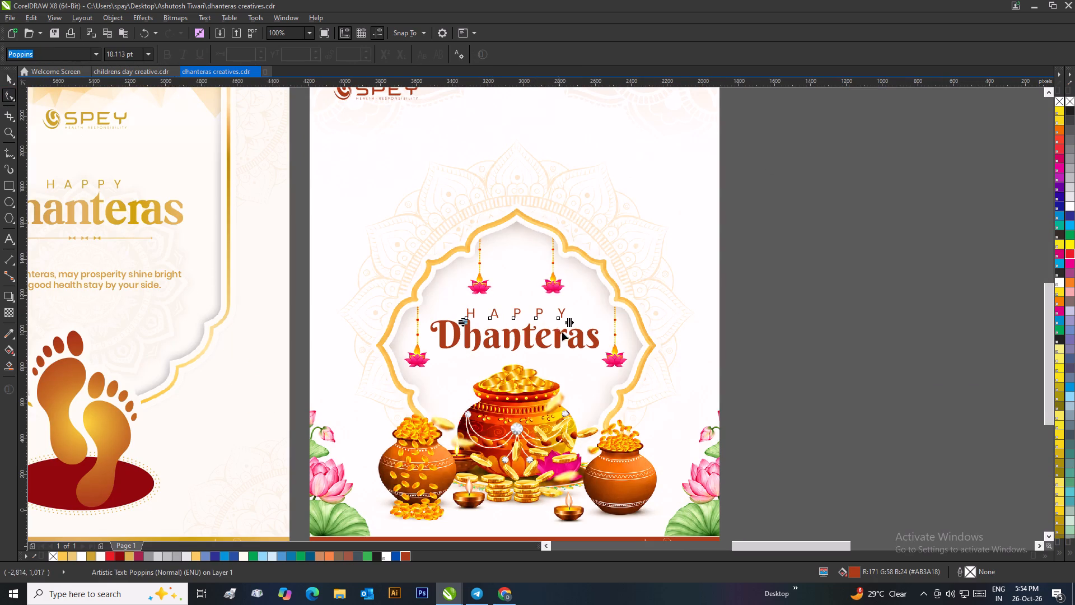
left_click_drag(566, 324, 530, 344)
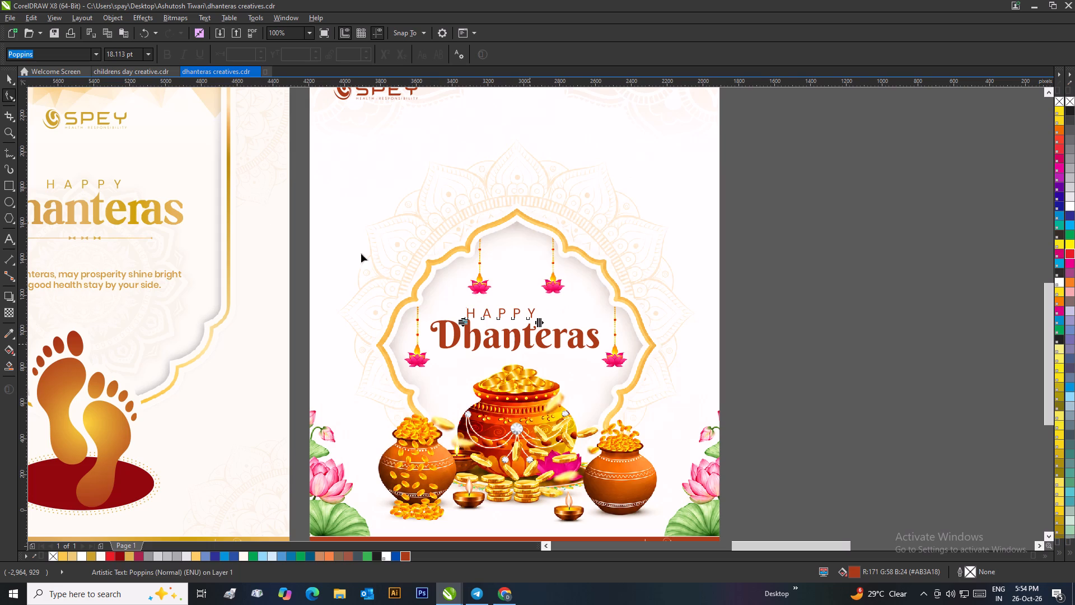
left_click_drag(8, 78, 18, 83)
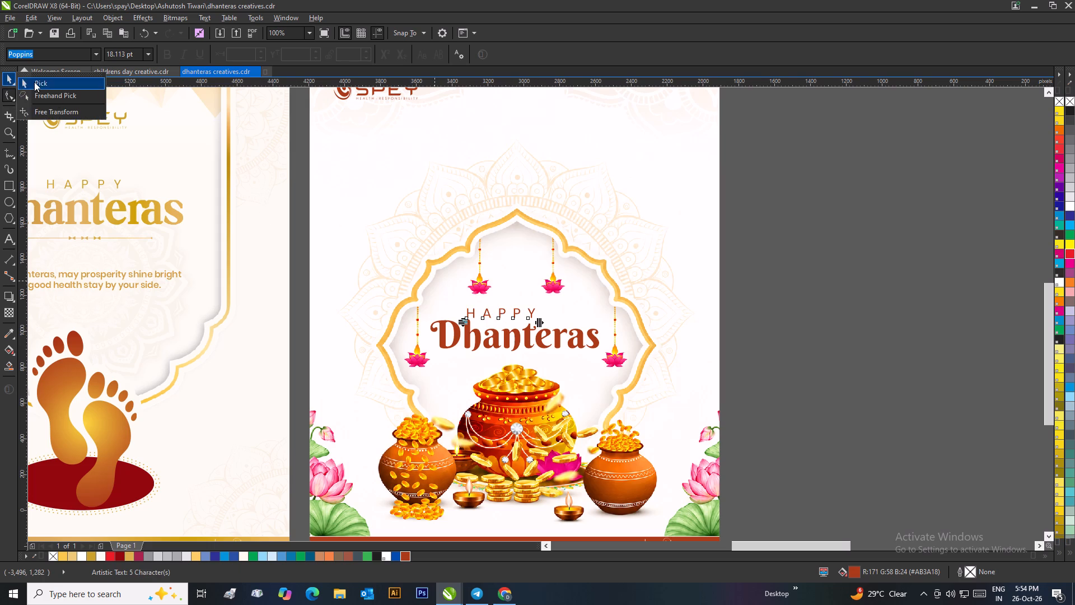
left_click(34, 82)
Centre the HAPPY text, about 372 px wide, horizontally over the Dhanteras heading inside the arch.
left_click(539, 323)
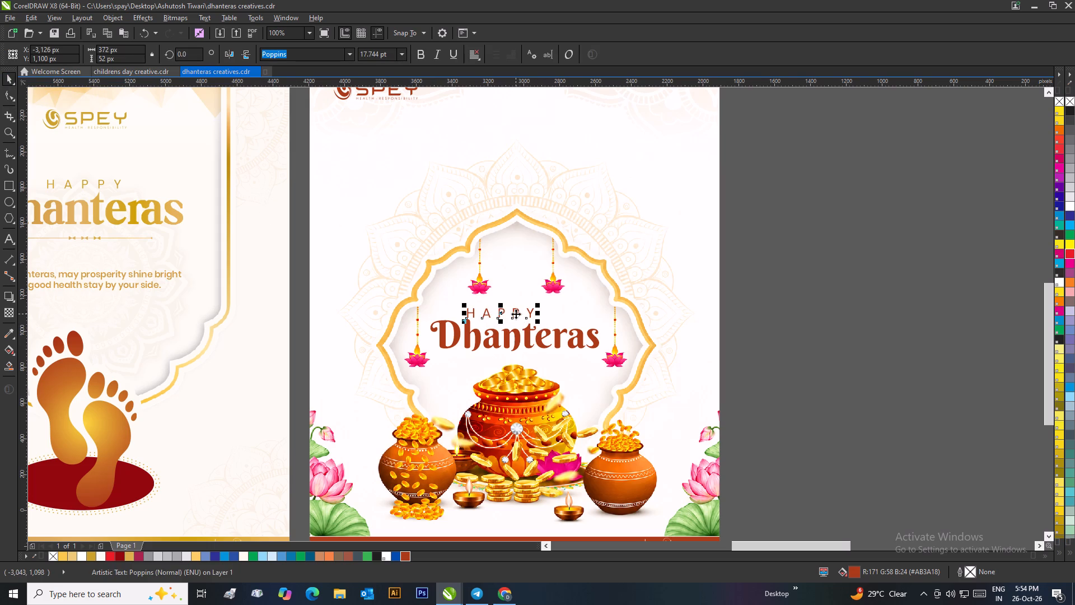
left_click_drag(516, 314, 531, 315)
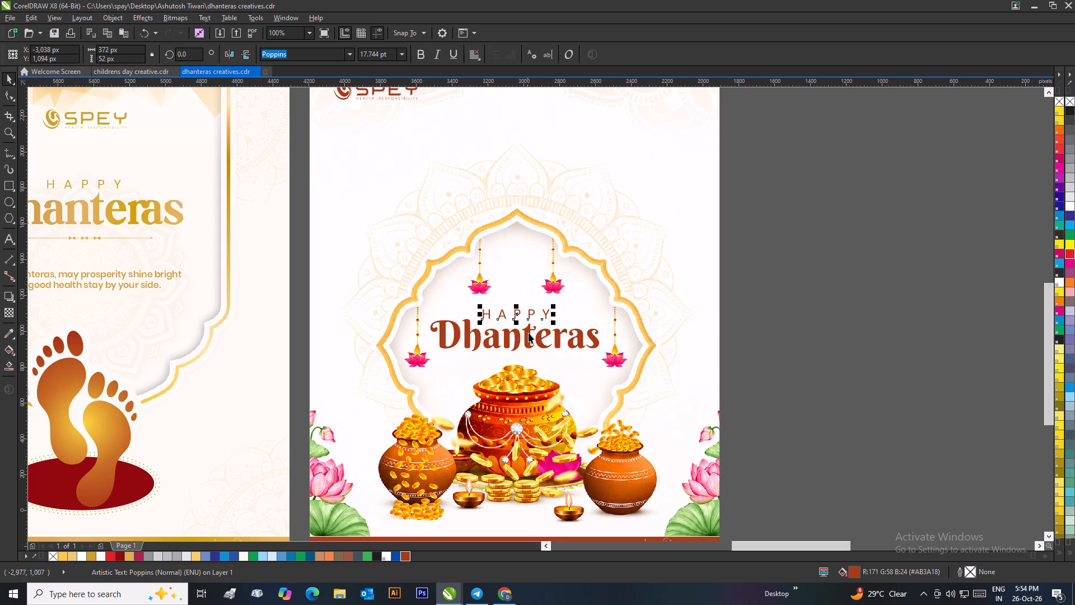
left_click(529, 333, "shift")
key("c")
left_click(720, 326)
scroll(639, 304, "down", 2)
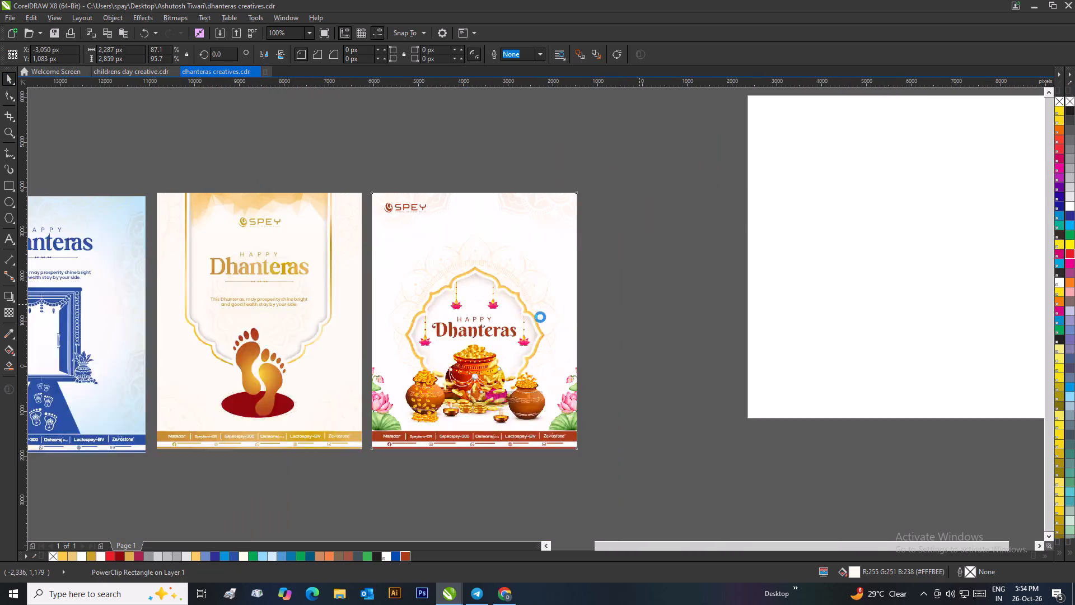
left_click(617, 320)
scroll(522, 337, "up", 2)
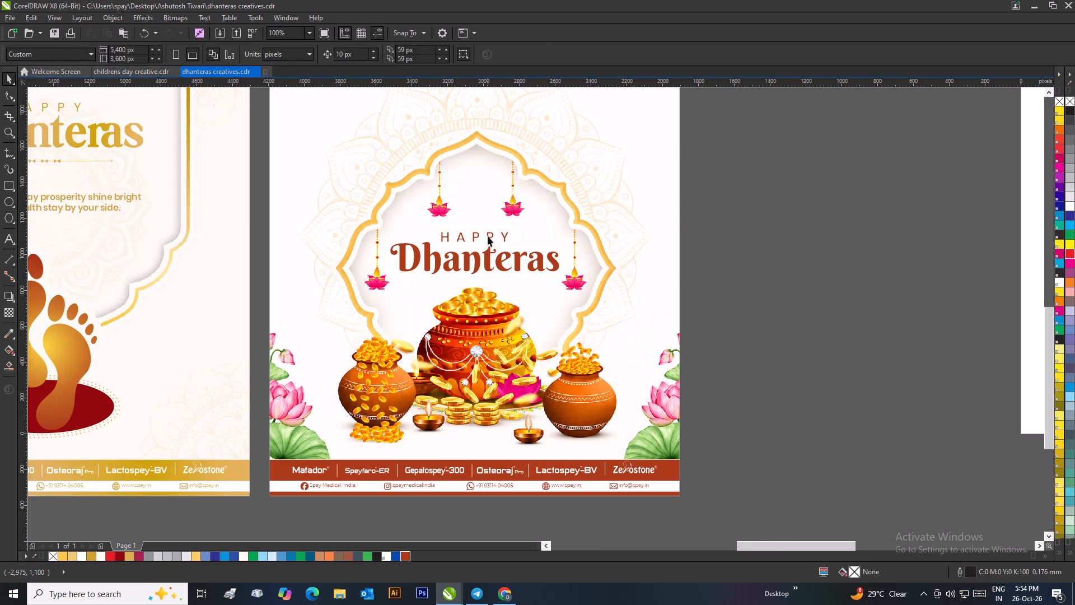
left_click(488, 236)
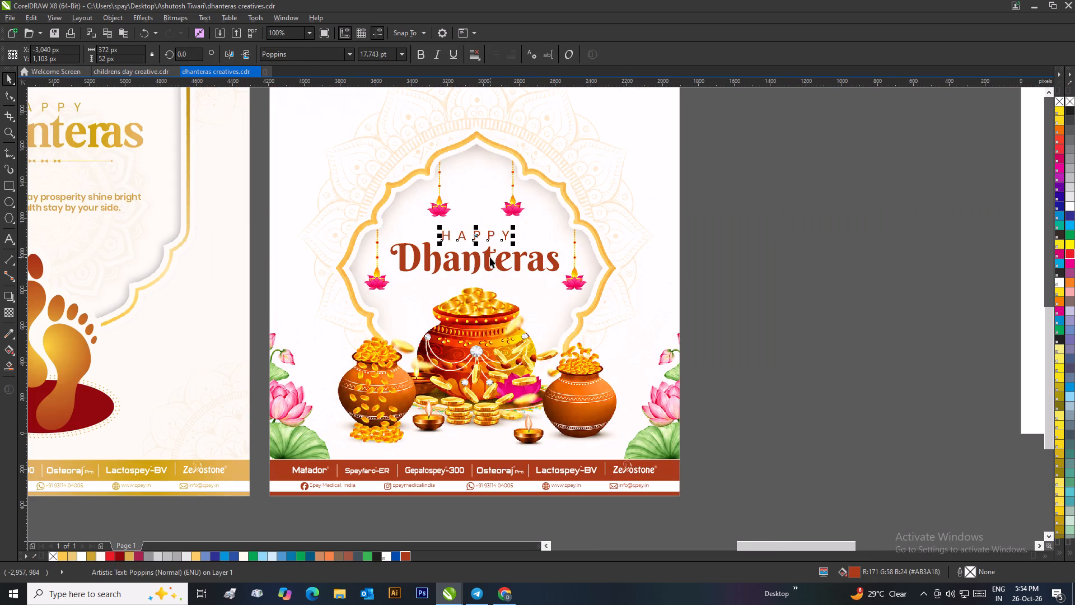
left_click(489, 257, "shift")
key("c")
left_click_drag(711, 275, 702, 275)
Copy the footprints poster's greeting message above the coin-pot poster's arch, enlarge it to about 1,202 px wide and centre it on the poster.
scroll(562, 252, "down", 1)
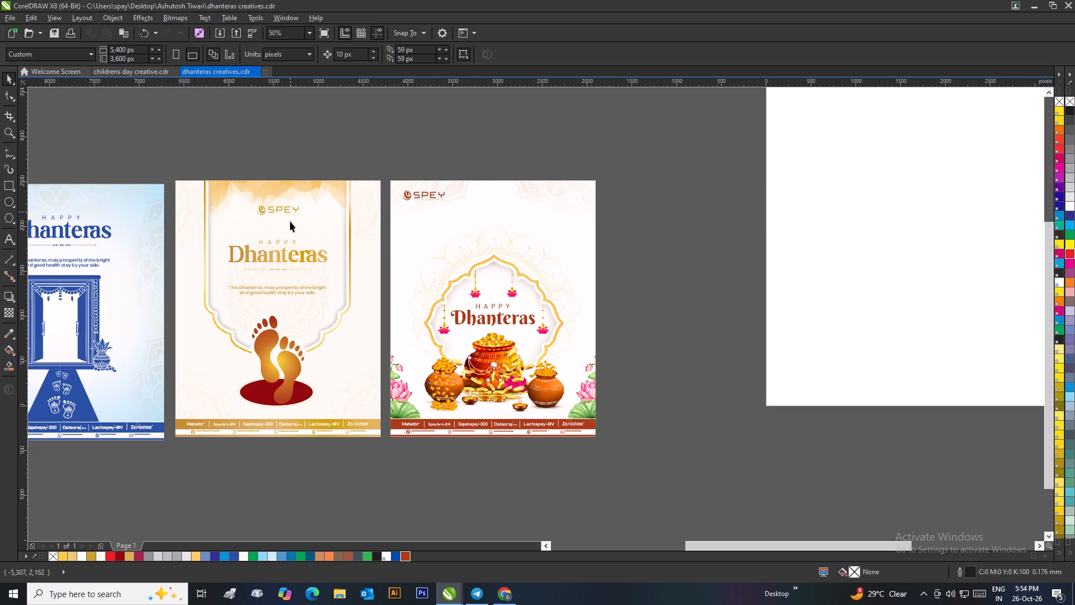
left_click(285, 290)
left_click_drag(278, 291, 476, 253)
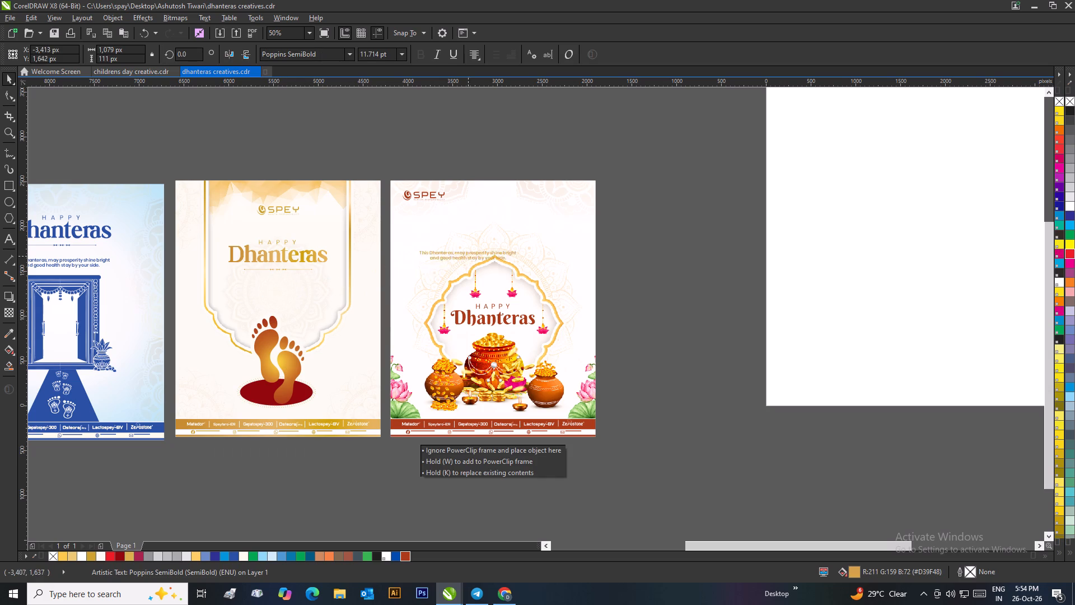
left_click_drag(476, 253, 489, 236)
right_click(489, 236)
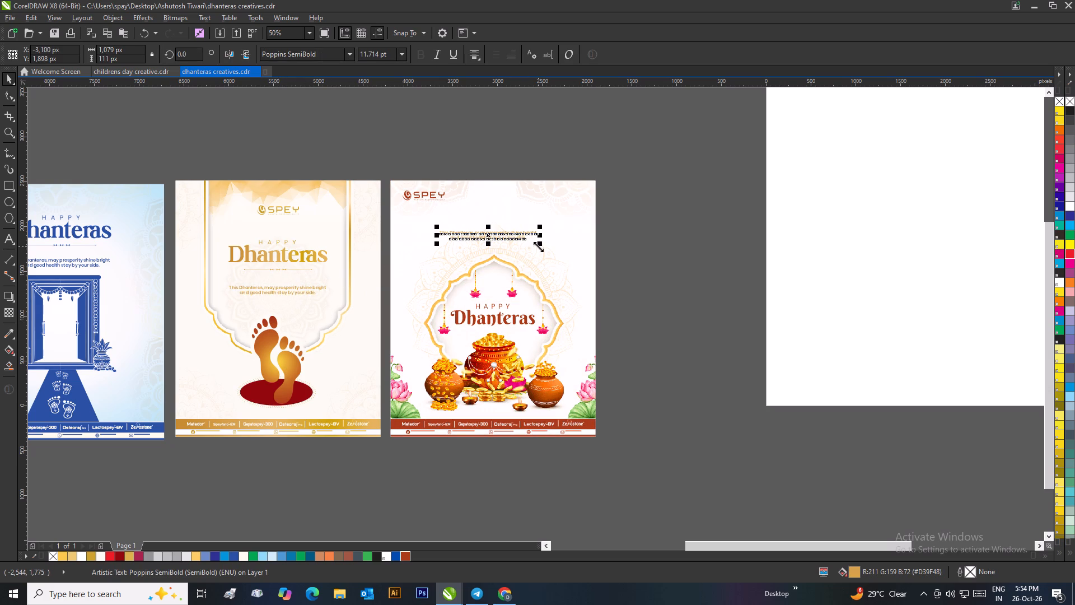
left_click_drag(538, 246, 549, 260)
left_click(572, 250, "shift")
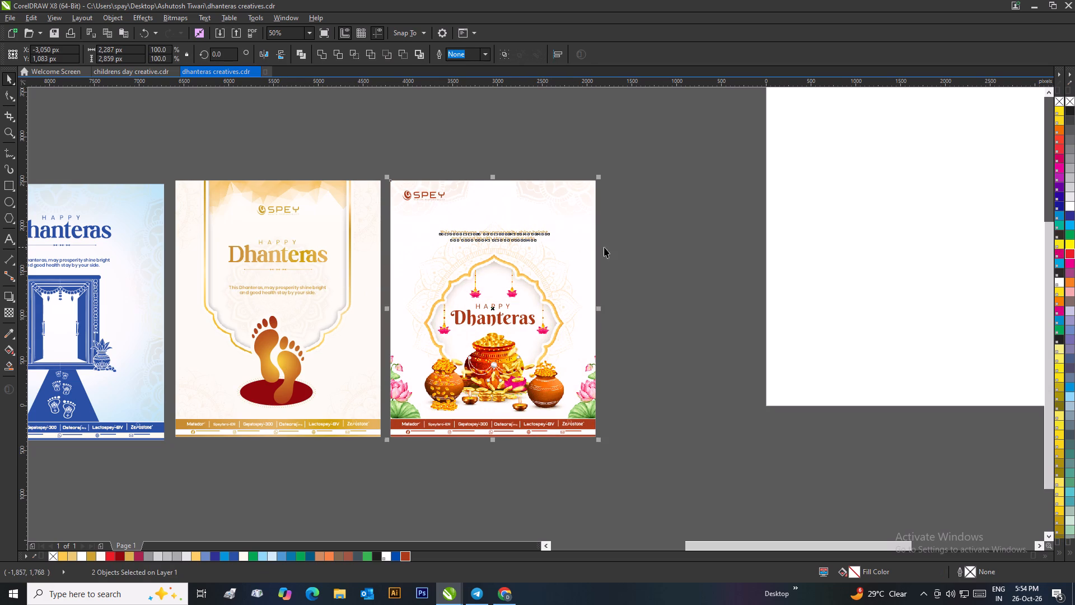
key("c")
left_click(630, 245)
Recolour the coin-pot poster's copied greeting message with the rust red #AB3A18.
left_click(515, 234)
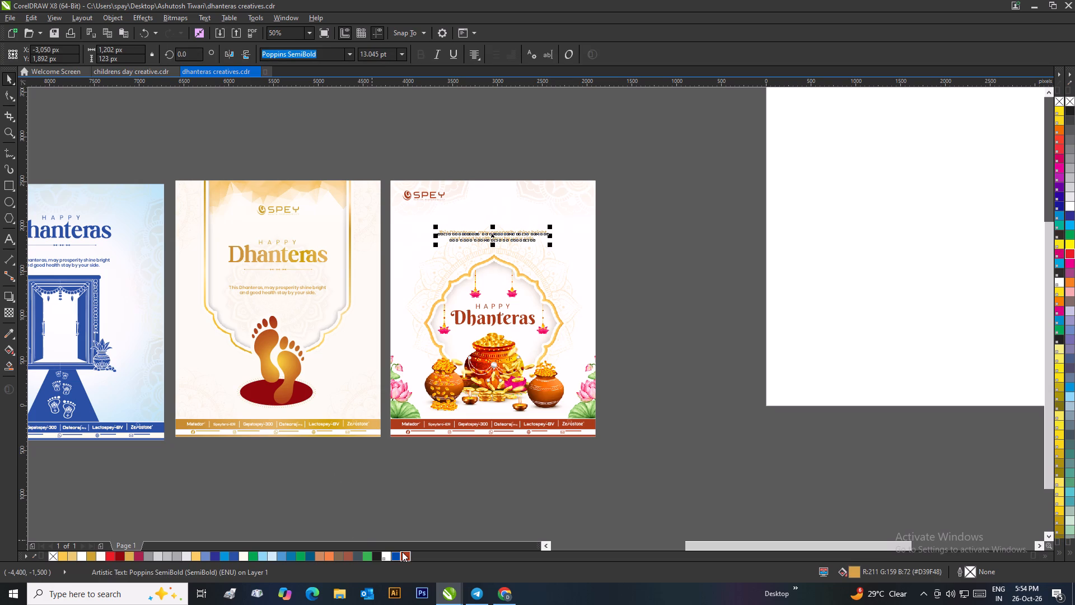
left_click(402, 552)
left_click(686, 375)
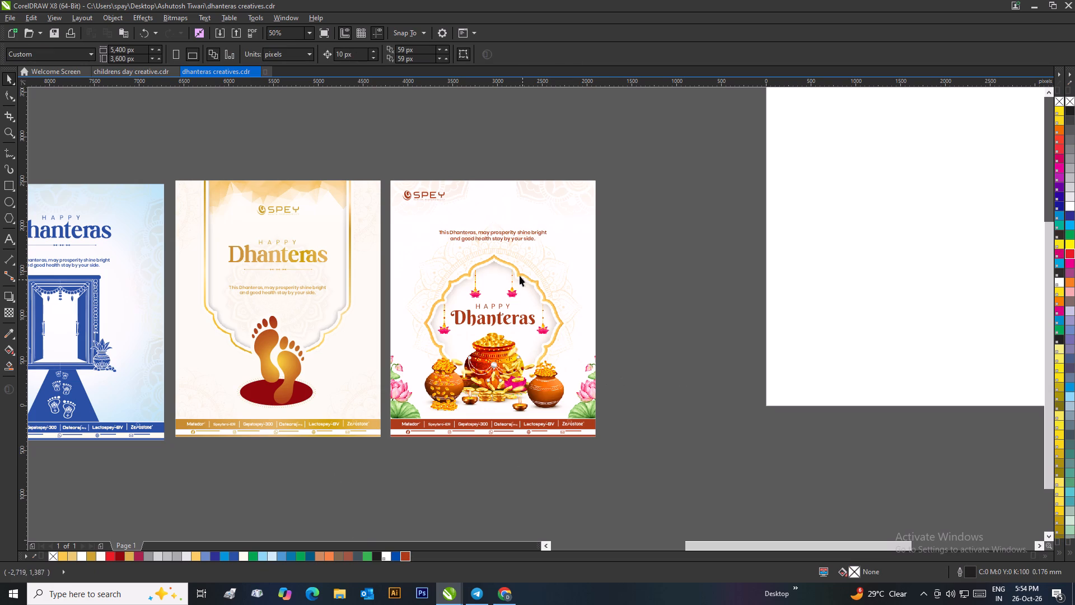
Enlarge the coin-pot poster's greeting message to about 1,347 px wide, centred horizontally and slightly higher above the arch.
left_click(503, 240)
left_click_drag(433, 249, 426, 254)
left_click_drag(551, 248, 553, 254)
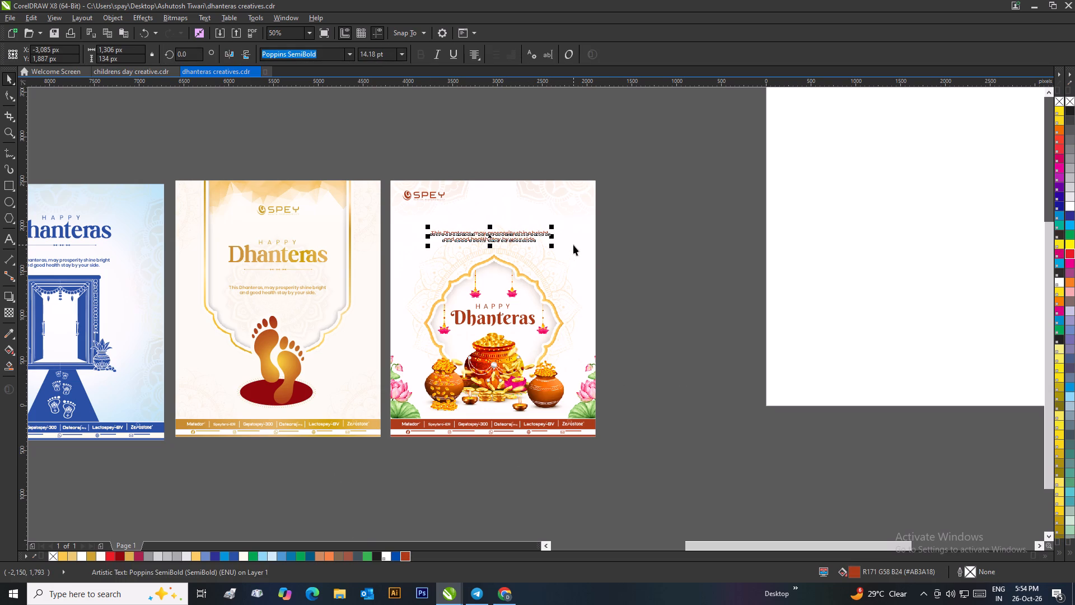
left_click(573, 245, "shift")
key("c")
left_click(638, 255)
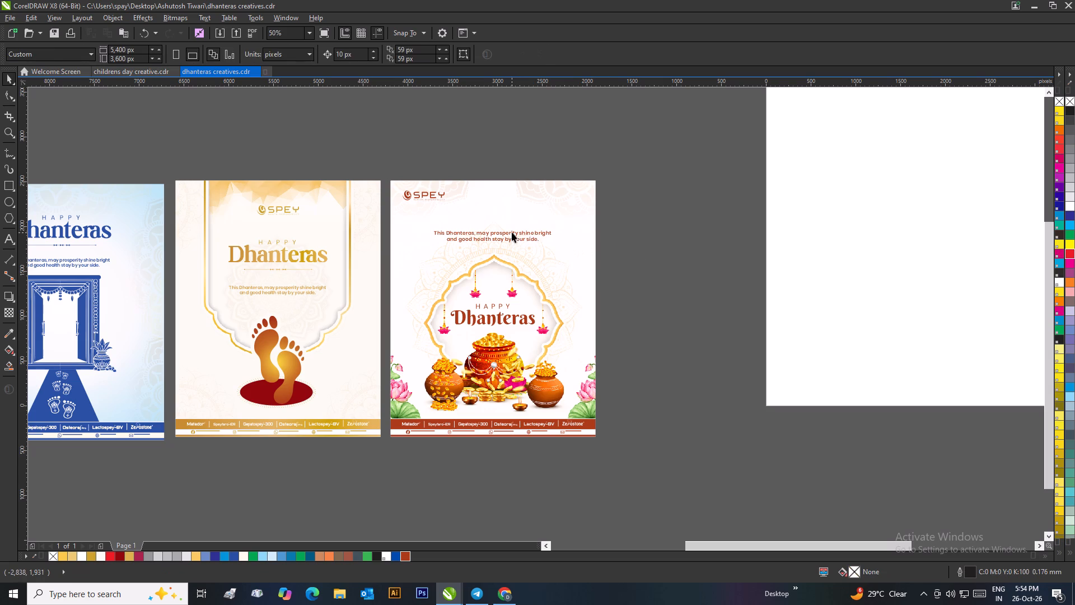
left_click_drag(512, 232, 510, 226)
left_click_drag(553, 243, 556, 248)
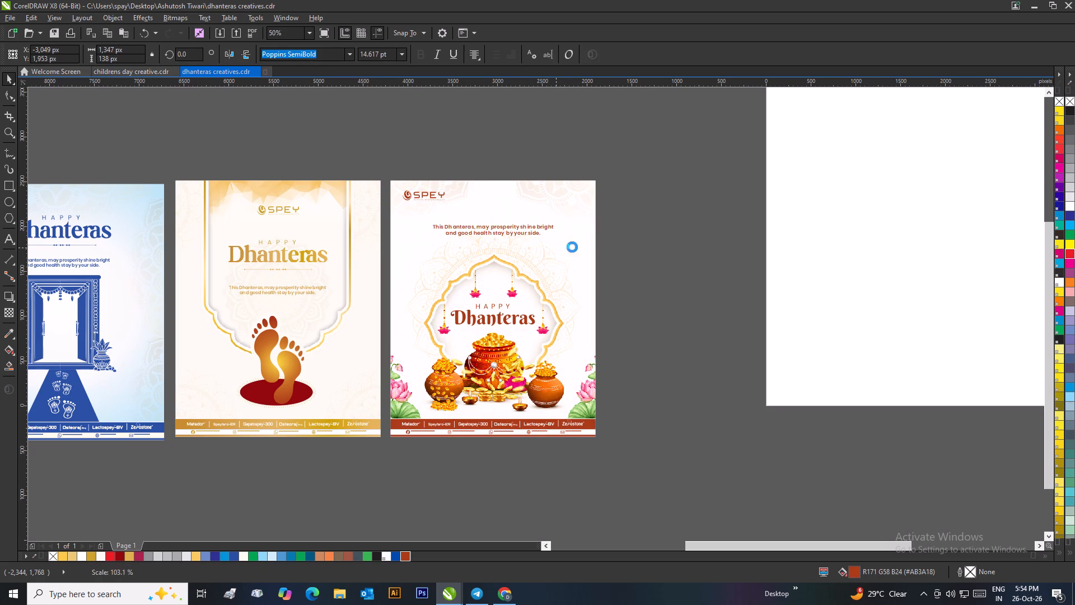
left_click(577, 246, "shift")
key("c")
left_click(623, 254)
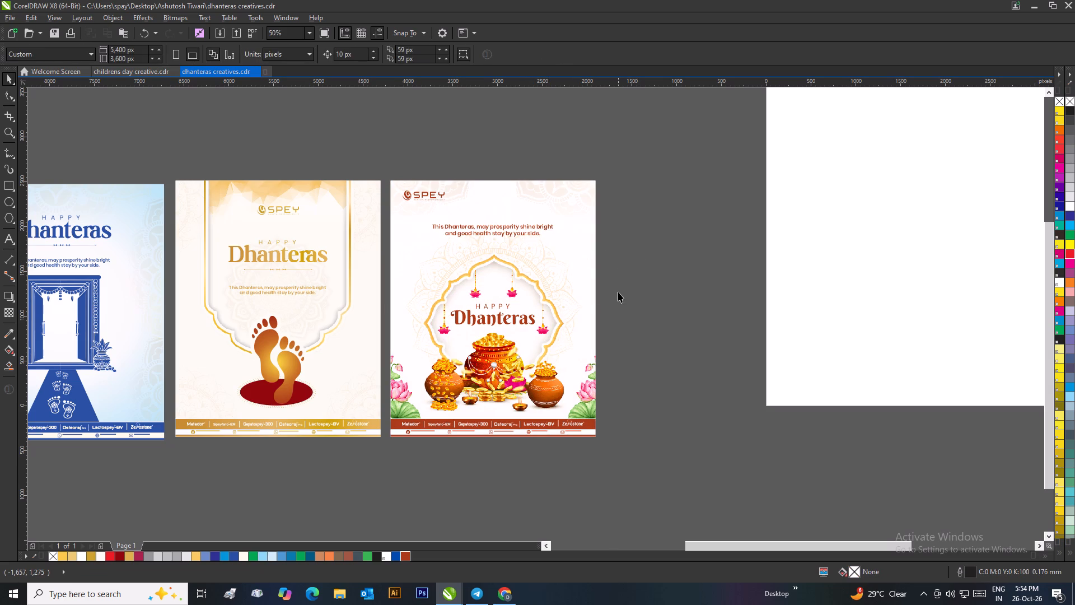
Group all the objects of the finished coin-pot Dhanteras poster.
left_click_drag(617, 167, 382, 465)
key("ctrl+g")
left_click(675, 317)
left_click_drag(613, 171, 386, 458)
key("ctrl+g")
Copy the grouped coin-pot poster into a new document and centre it on the page.
right_click(468, 238)
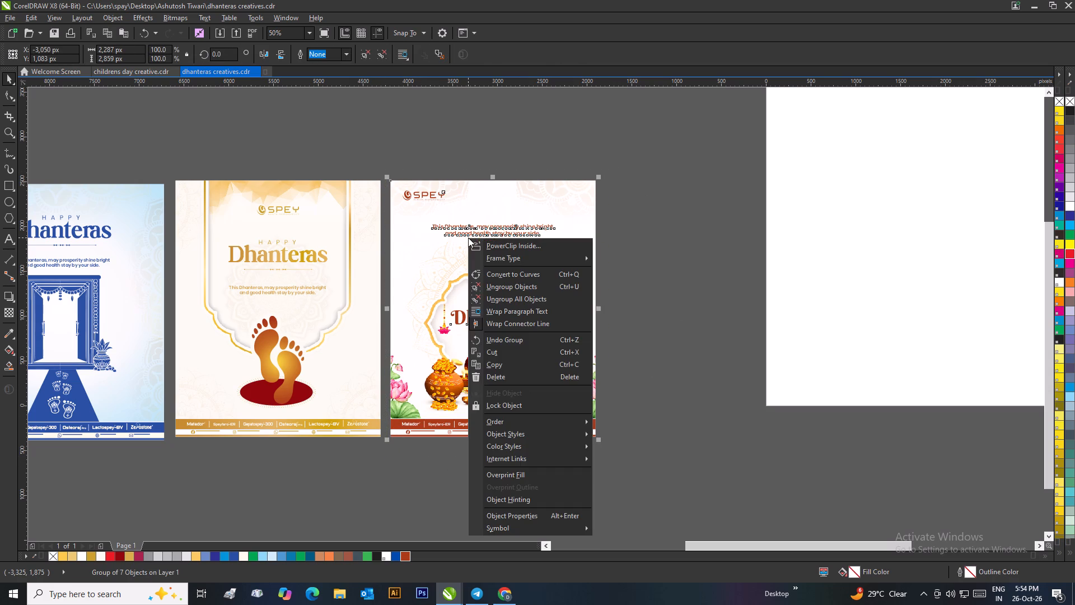
left_click(494, 367)
left_click(611, 347)
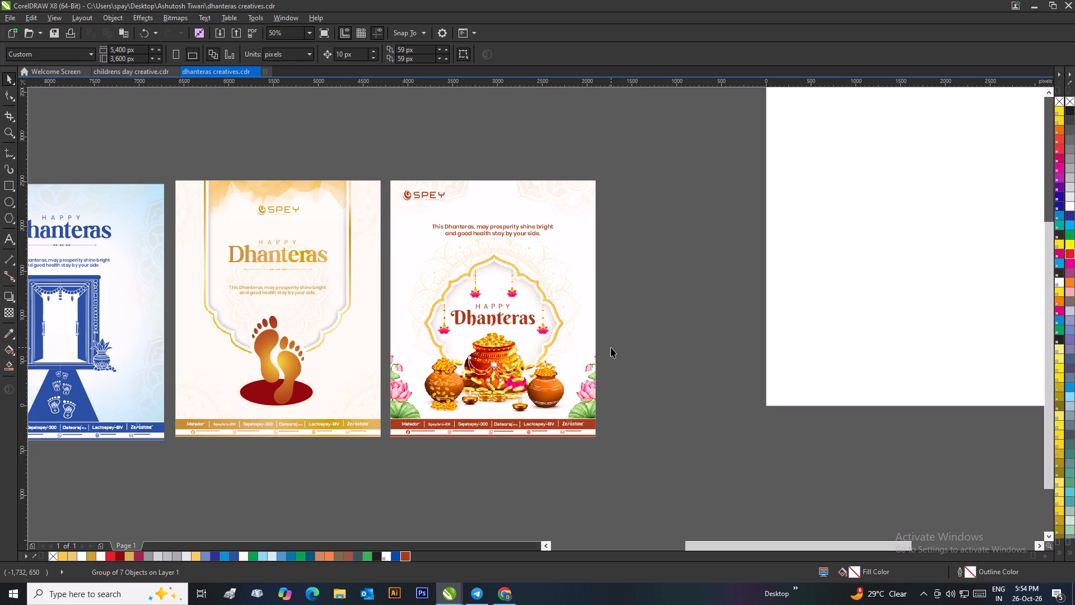
key("ctrl+n")
scroll(487, 378, "down", 3)
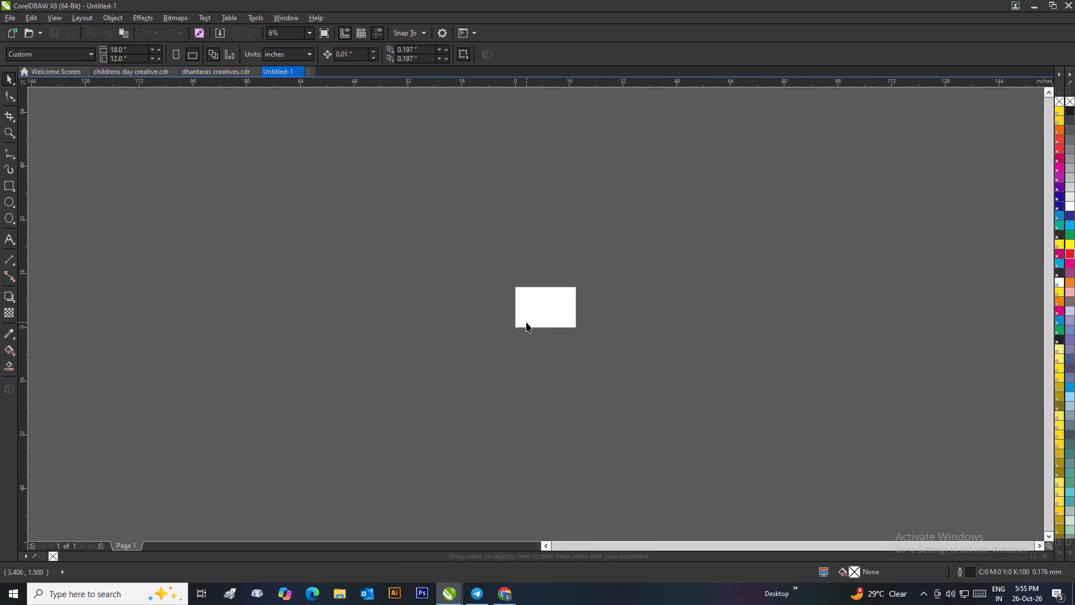
key("ctrl+v")
key("p")
left_click(609, 323)
scroll(569, 301, "up", 3)
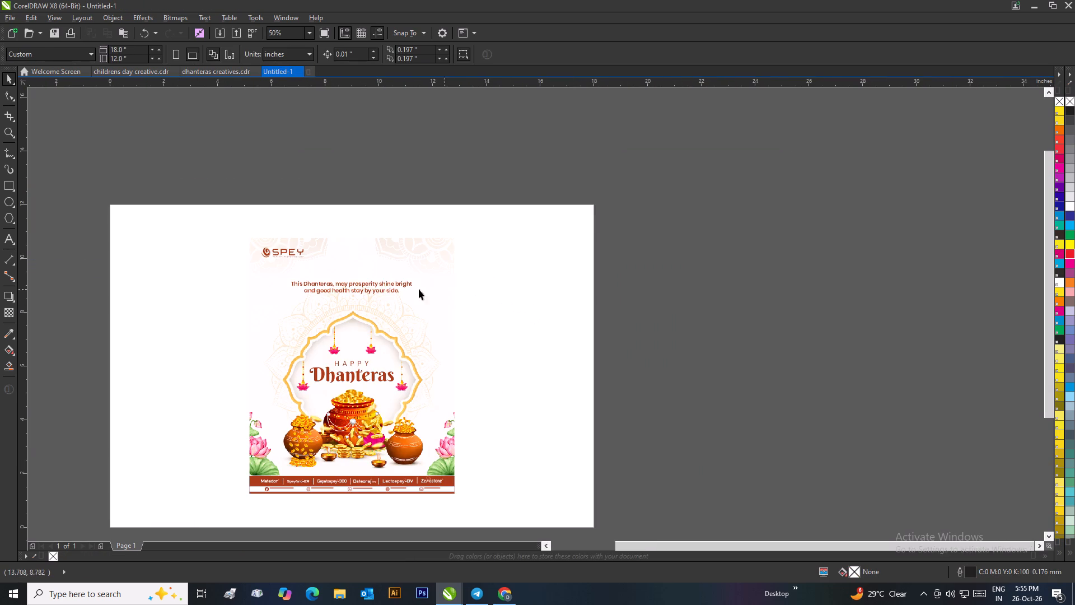
Set the new document's page size to 7.623 by 9.53 inches, matching the poster's dimensions.
left_click(380, 288)
left_click_drag(121, 48, 91, 48)
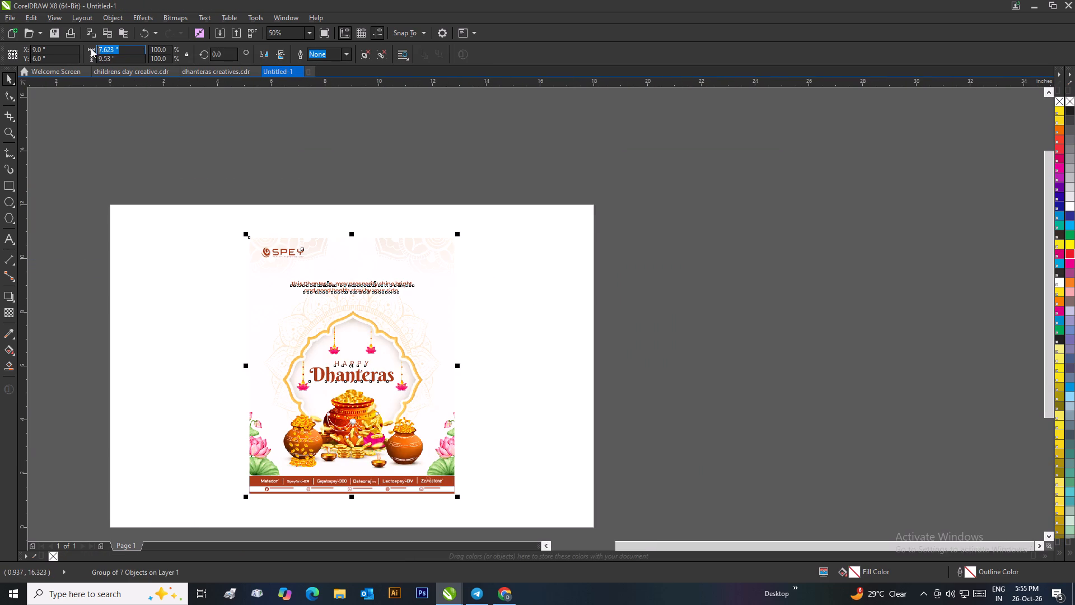
key("ctrl+c")
left_click(169, 118)
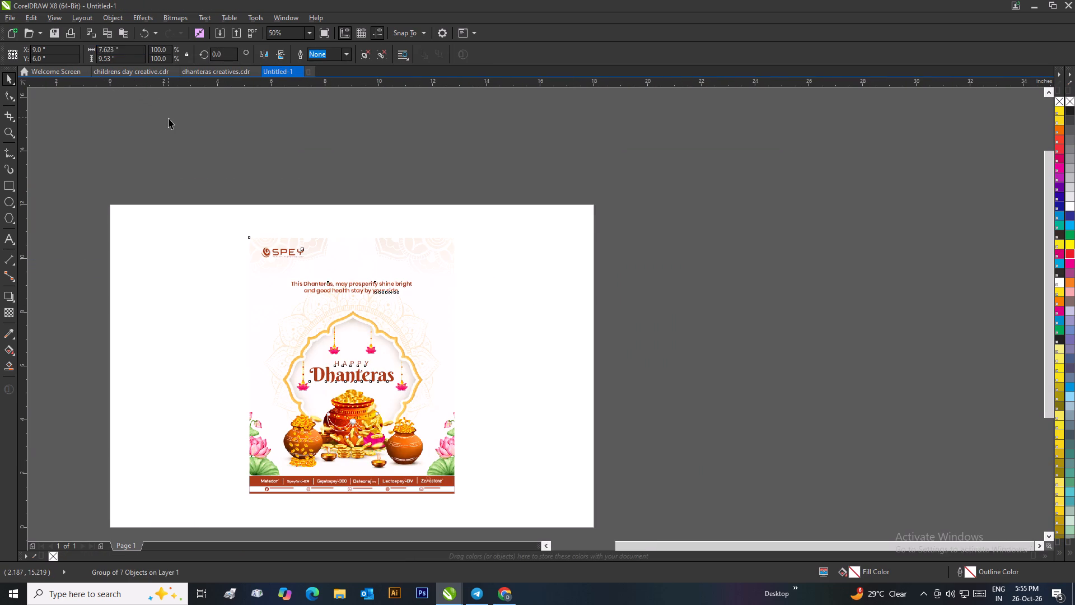
left_click_drag(141, 53, 107, 49)
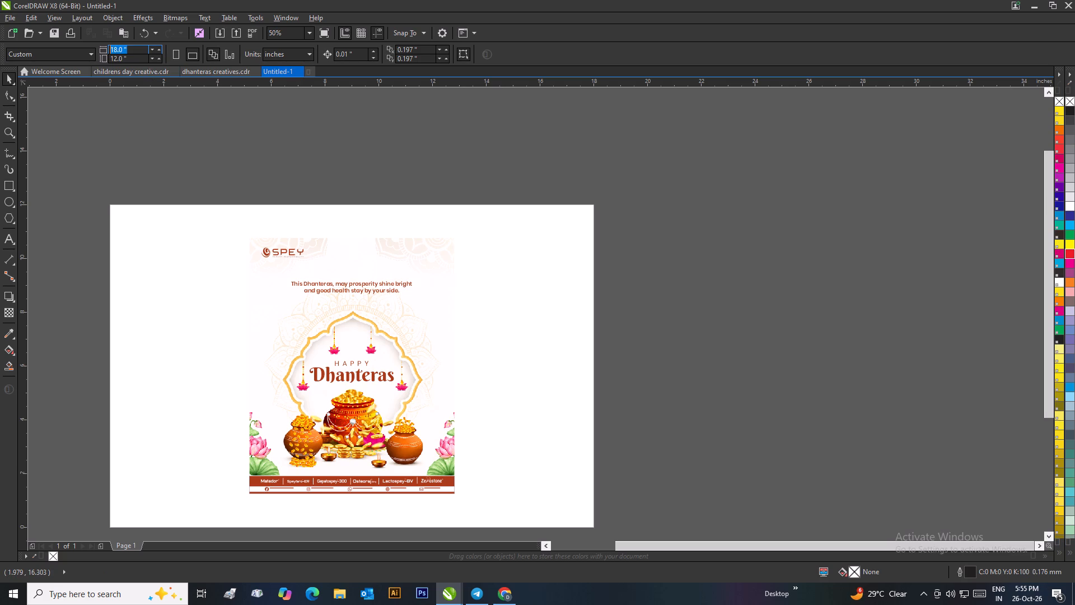
key("BackSpace")
key("ctrl+v")
key("Tab")
key("BackSpace")
type("9.")
type("53")
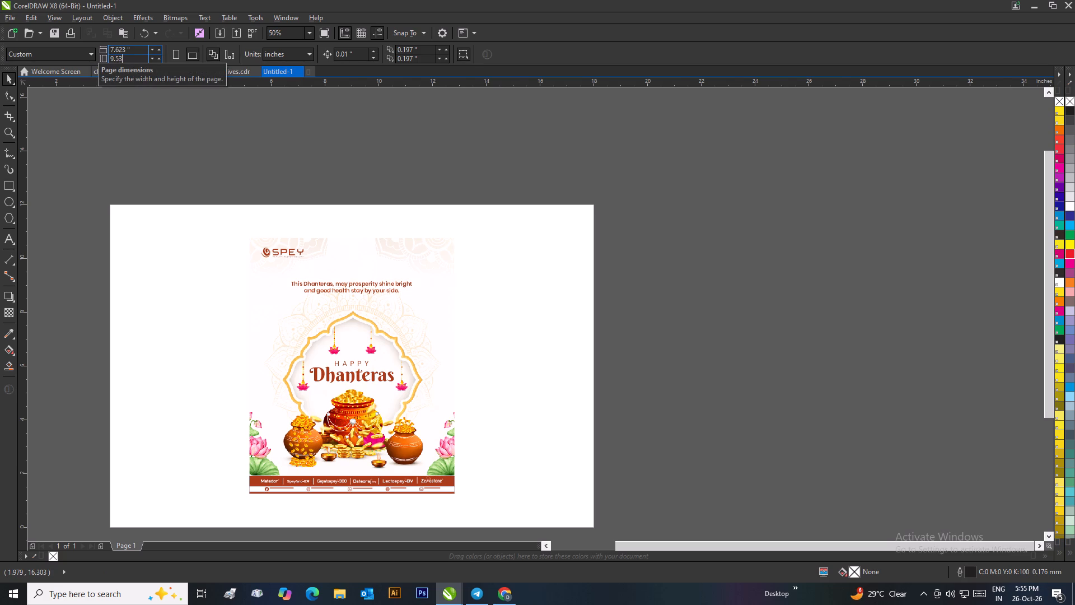
key("Return")
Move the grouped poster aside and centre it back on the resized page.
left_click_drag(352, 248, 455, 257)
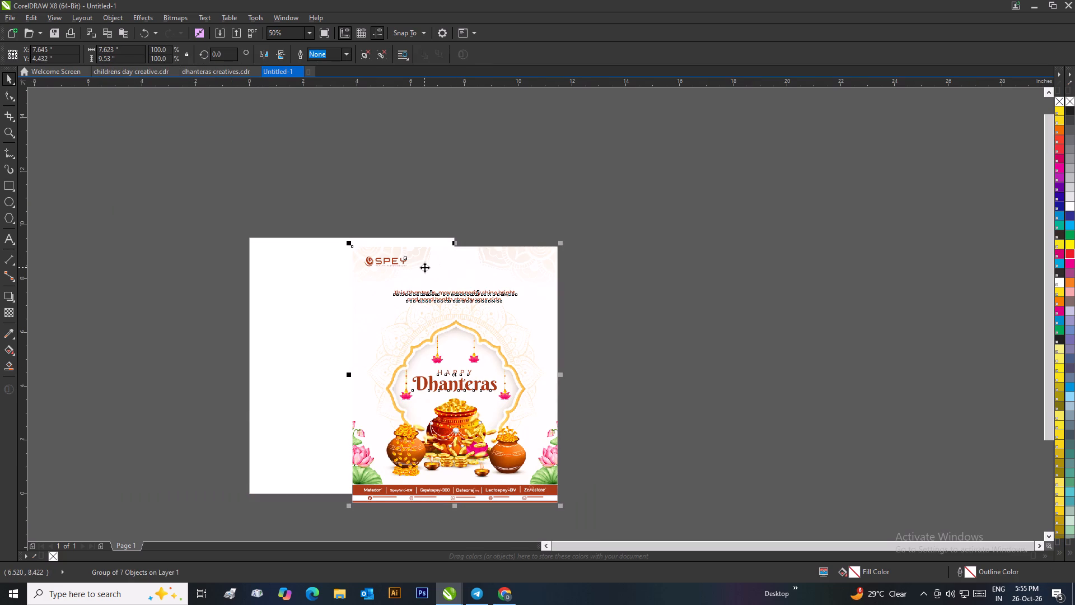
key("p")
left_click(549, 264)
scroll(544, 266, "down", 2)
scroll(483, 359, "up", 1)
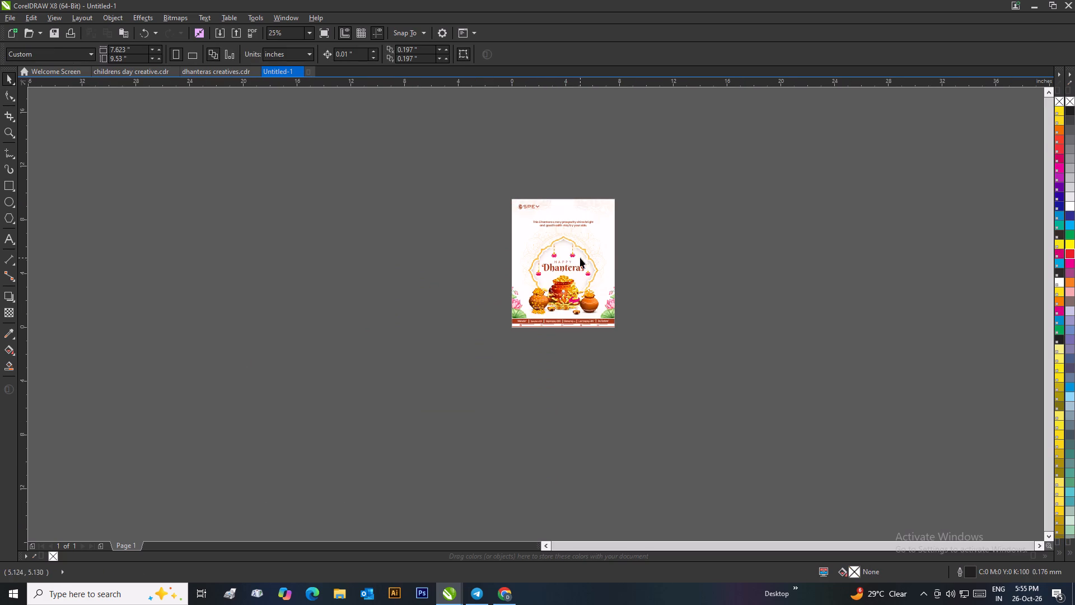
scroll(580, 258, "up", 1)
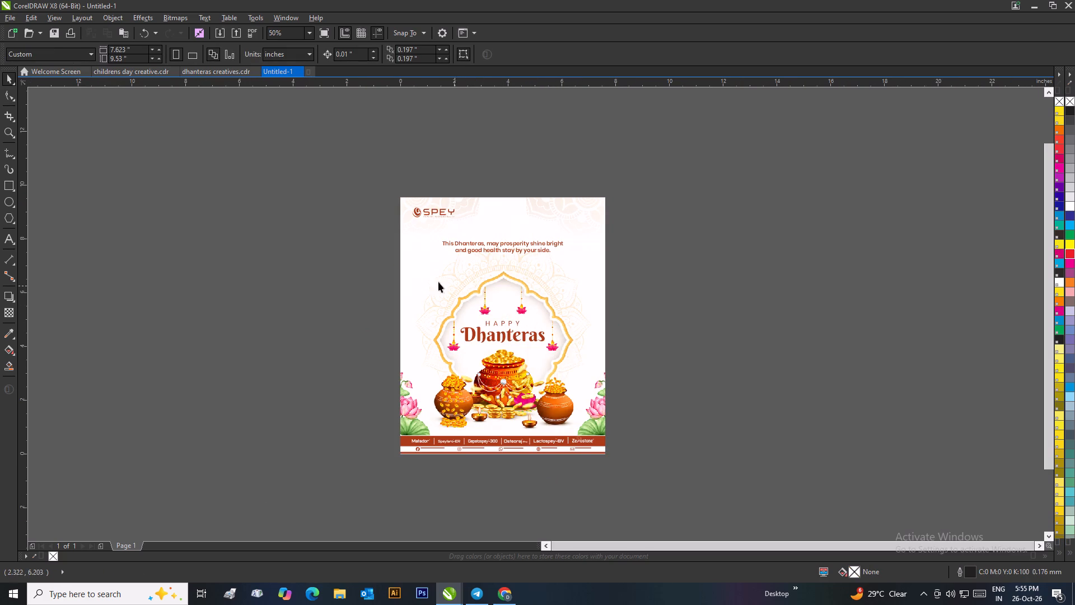
Start exporting the coin-pot poster as a JPG file named "Dhanteras post..".
left_click(14, 17)
left_click(34, 202)
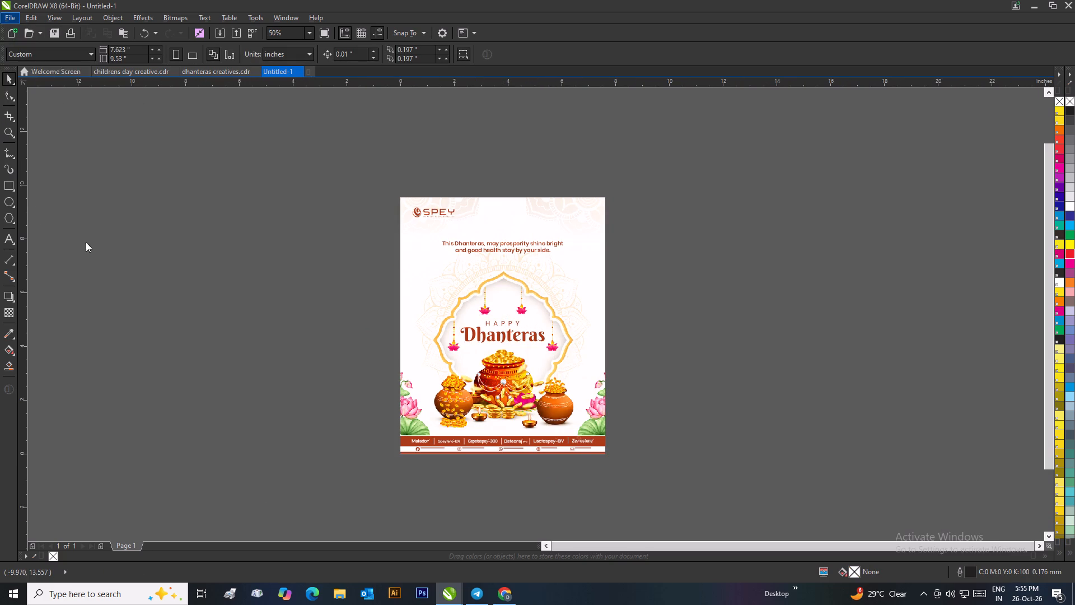
key("BackSpace")
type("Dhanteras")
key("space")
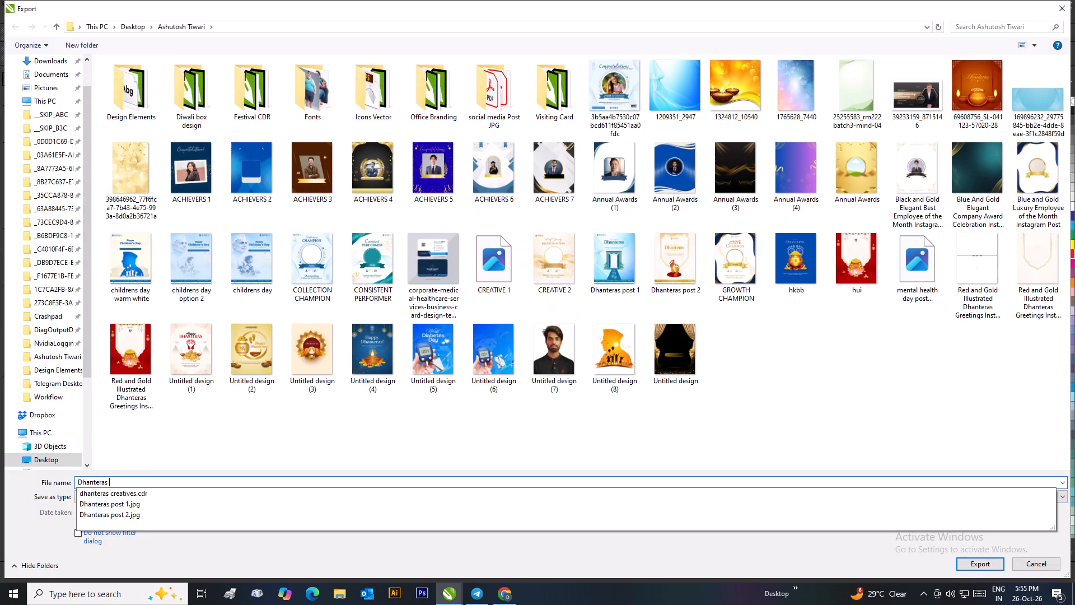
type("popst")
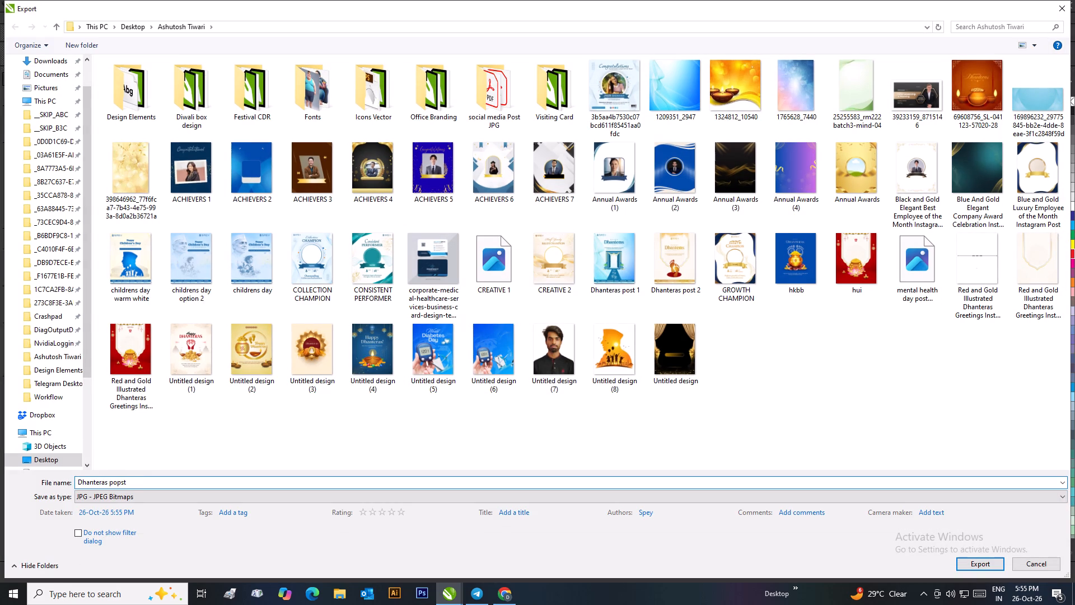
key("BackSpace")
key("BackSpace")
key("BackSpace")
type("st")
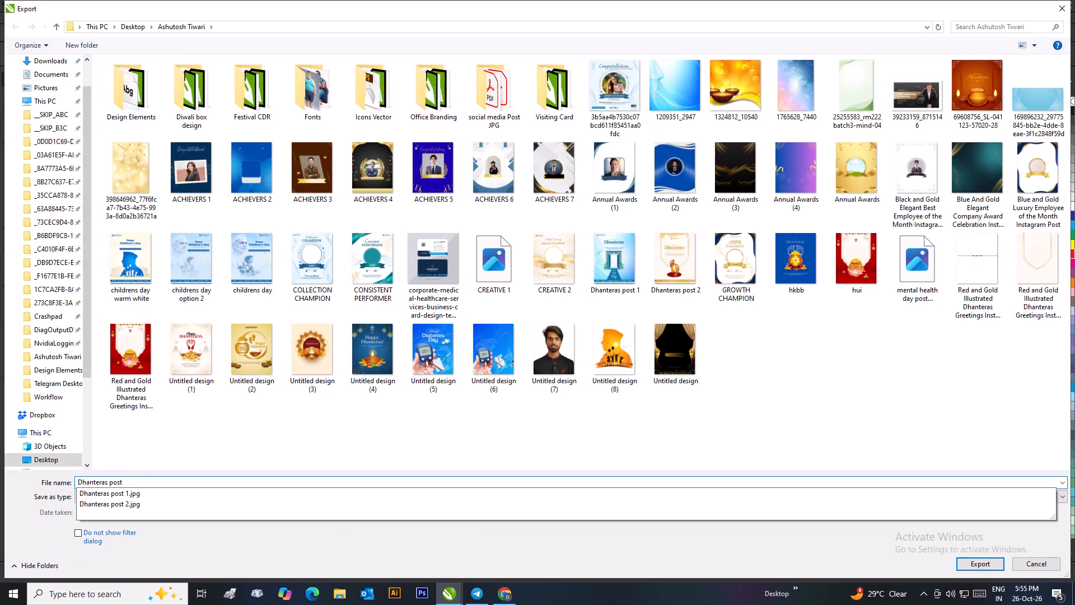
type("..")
scroll(151, 308, "up", 1)
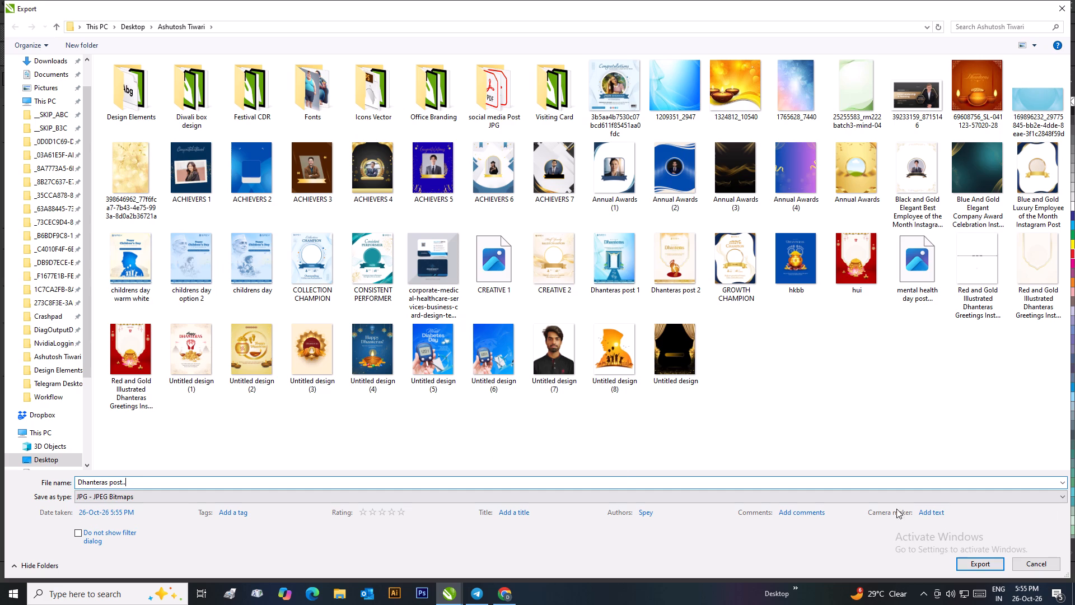
left_click(971, 564)
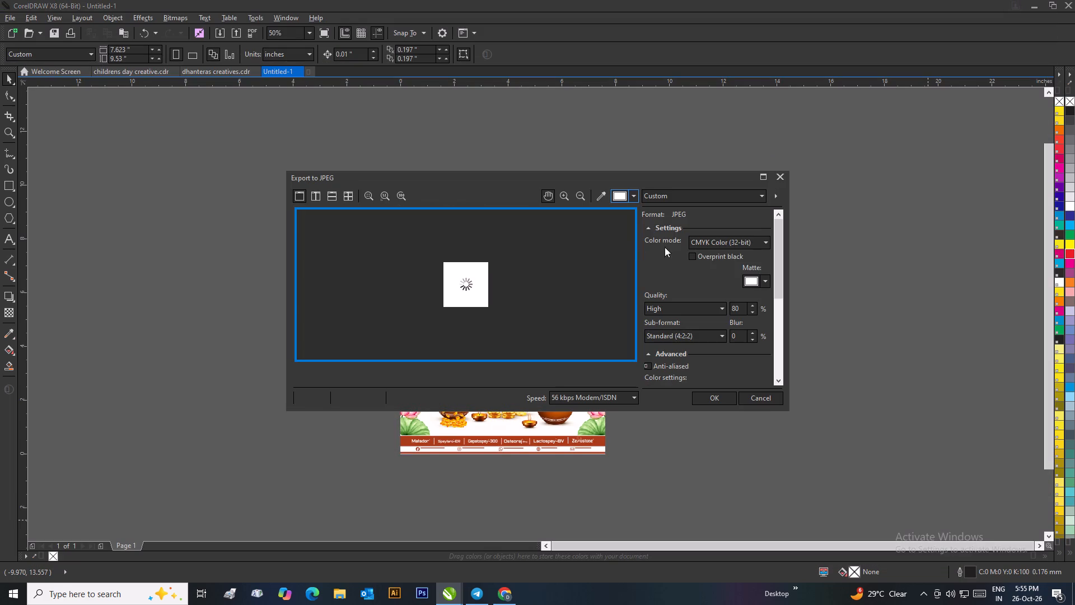
Set the JPEG colour mode to RGB Color (24-bit) and complete the export.
left_click(713, 241)
left_click(704, 264)
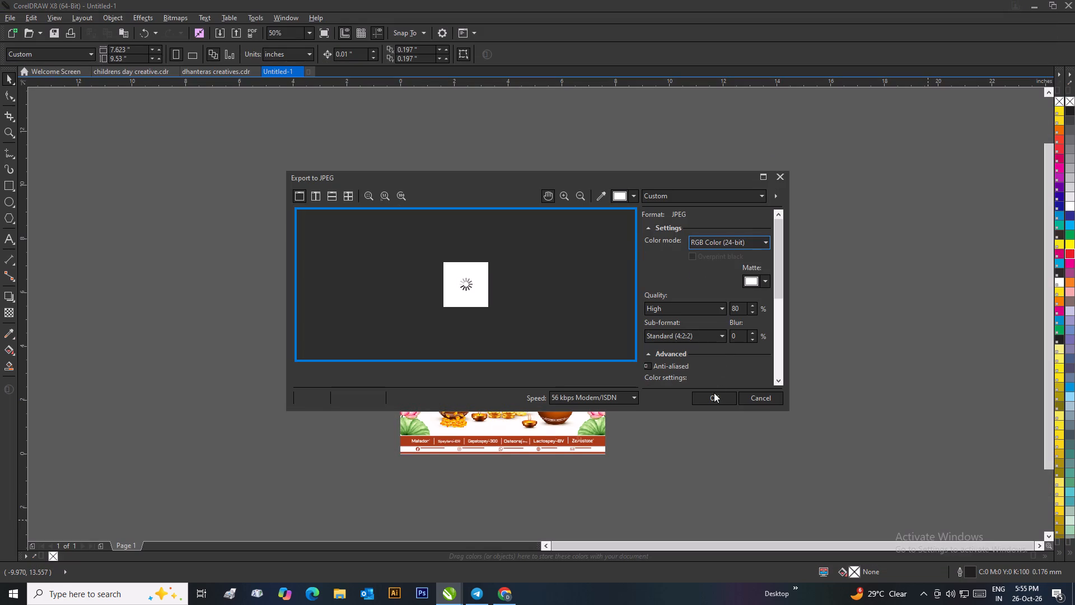
left_click(712, 398)
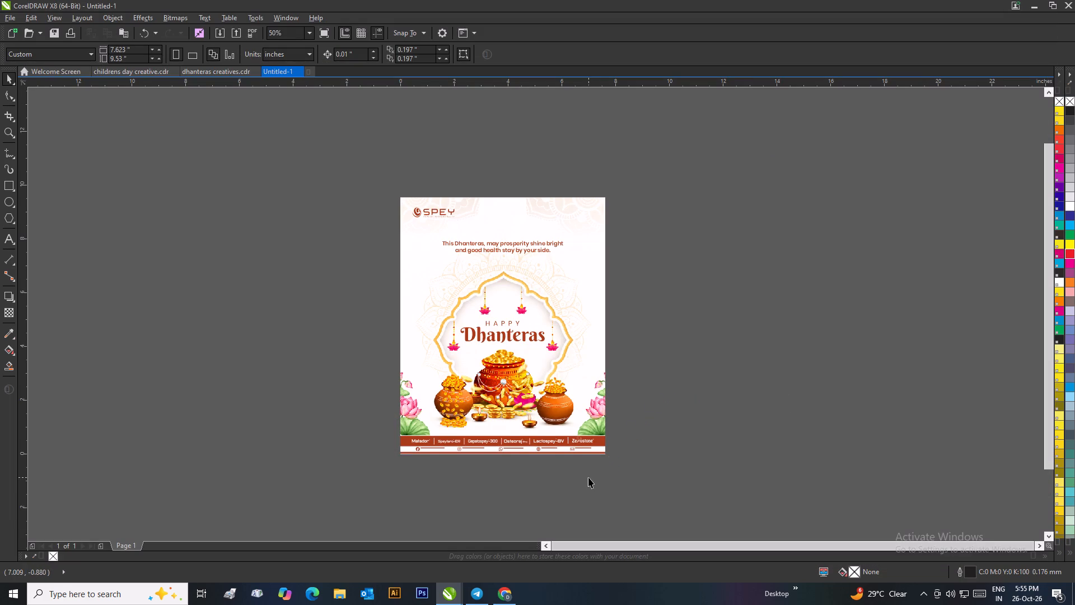
left_click(588, 478)
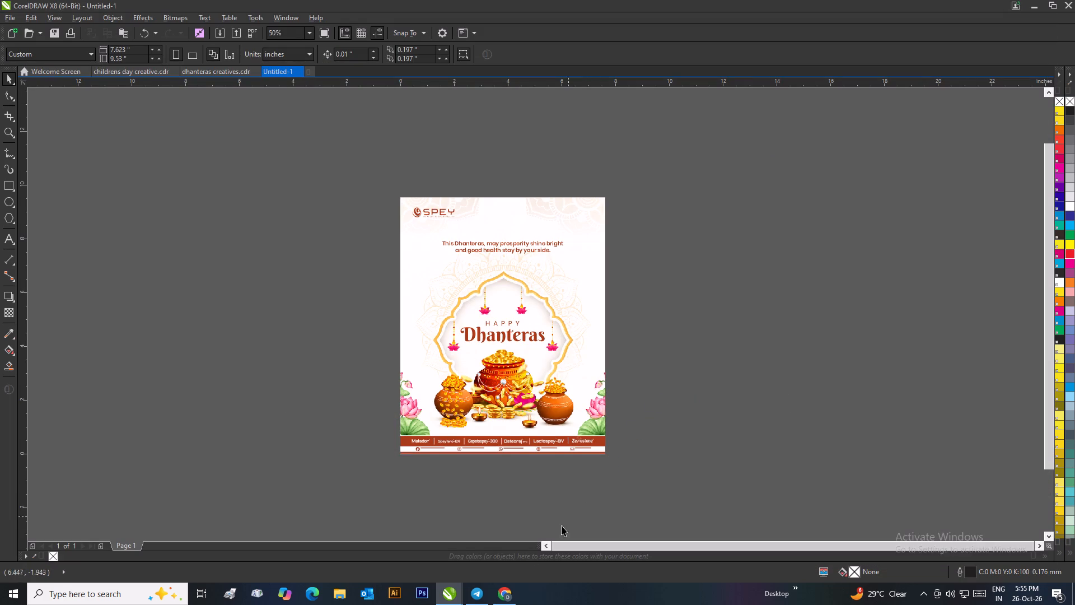
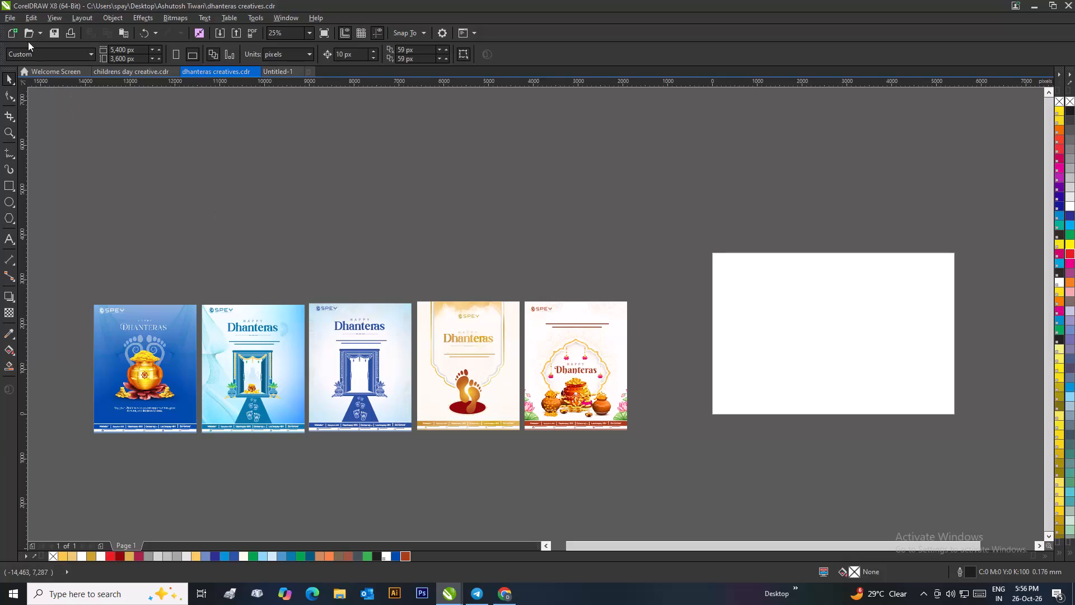
Save the poster drawing as a CorelDRAW file named dhanteras creatives, overwriting the existing file.
left_click(6, 16)
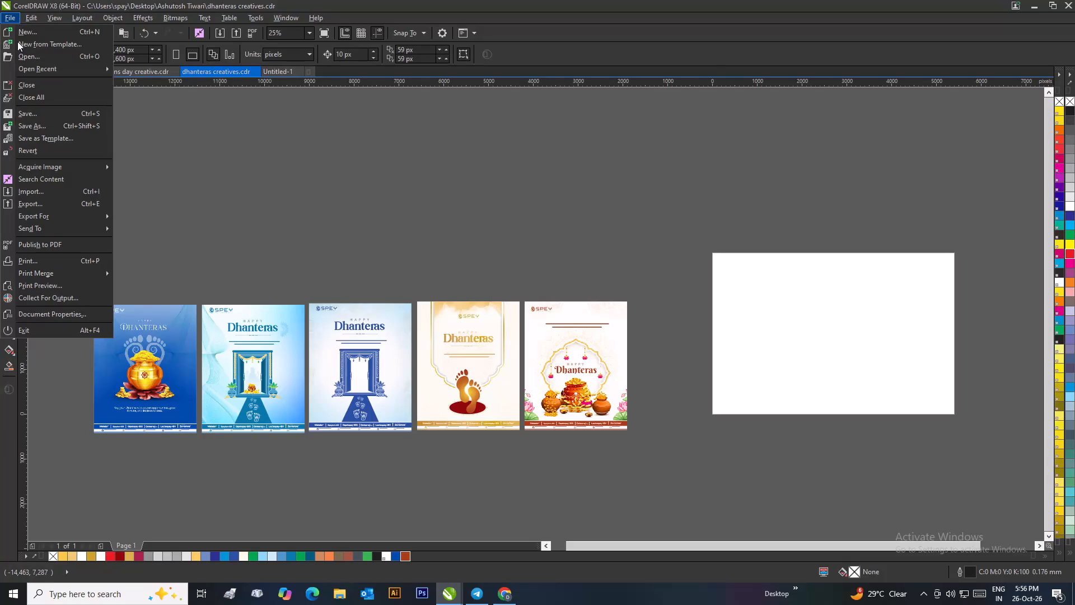
left_click(30, 124)
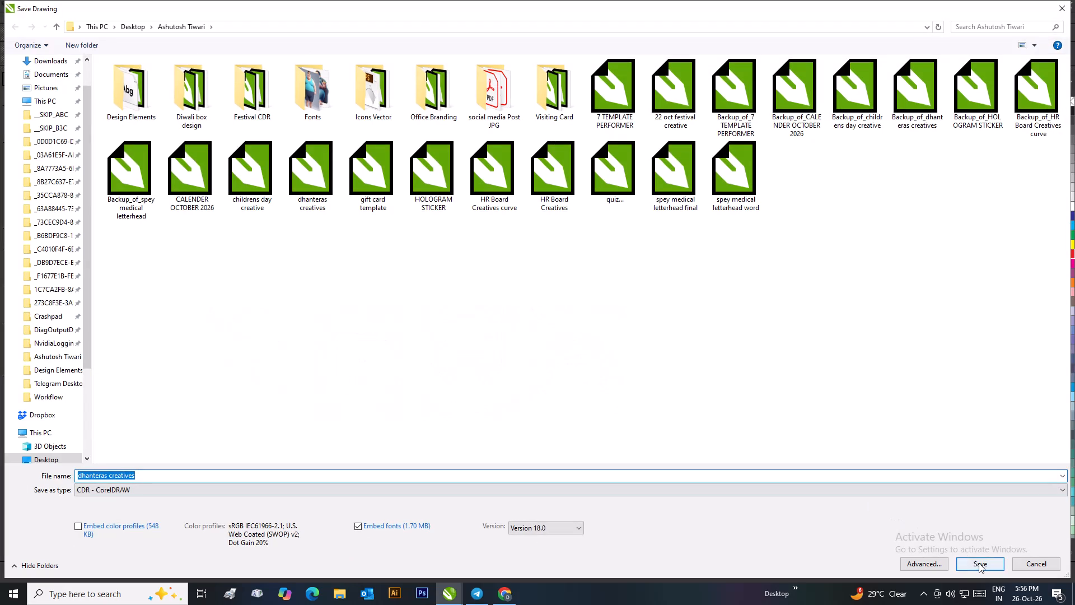
left_click(979, 563)
left_click(567, 301)
left_click_drag(560, 250, 548, 244)
Close the Untitled-1 document without saving its changes.
left_click(300, 71)
left_click(545, 317)
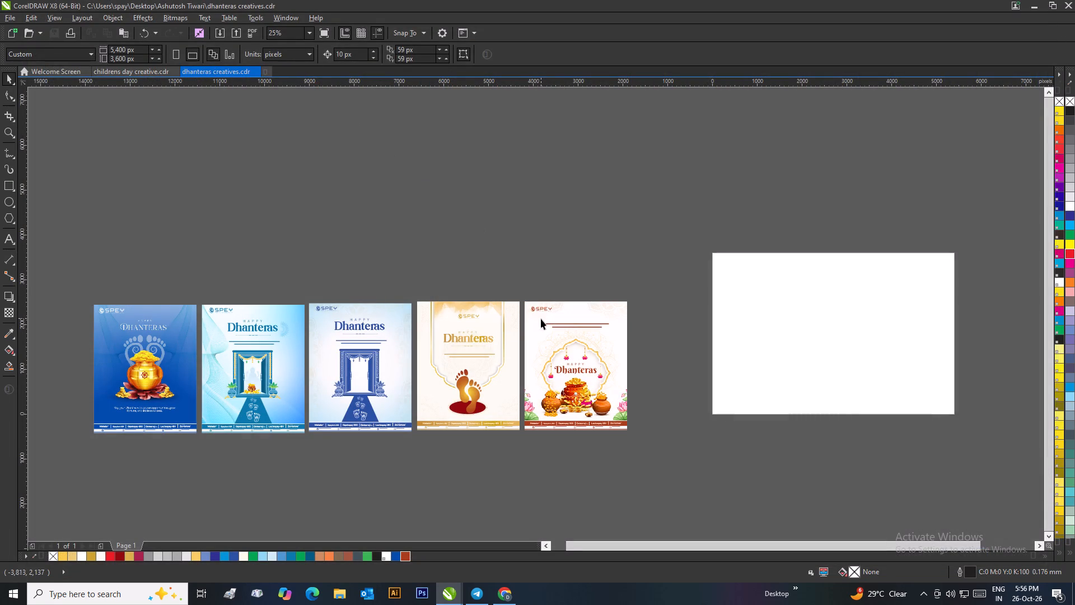
Review the poster designs in the Children's Day and Dhanteras documents, ending on the coin-pot Dhanteras poster.
left_click(469, 246)
left_click(146, 72)
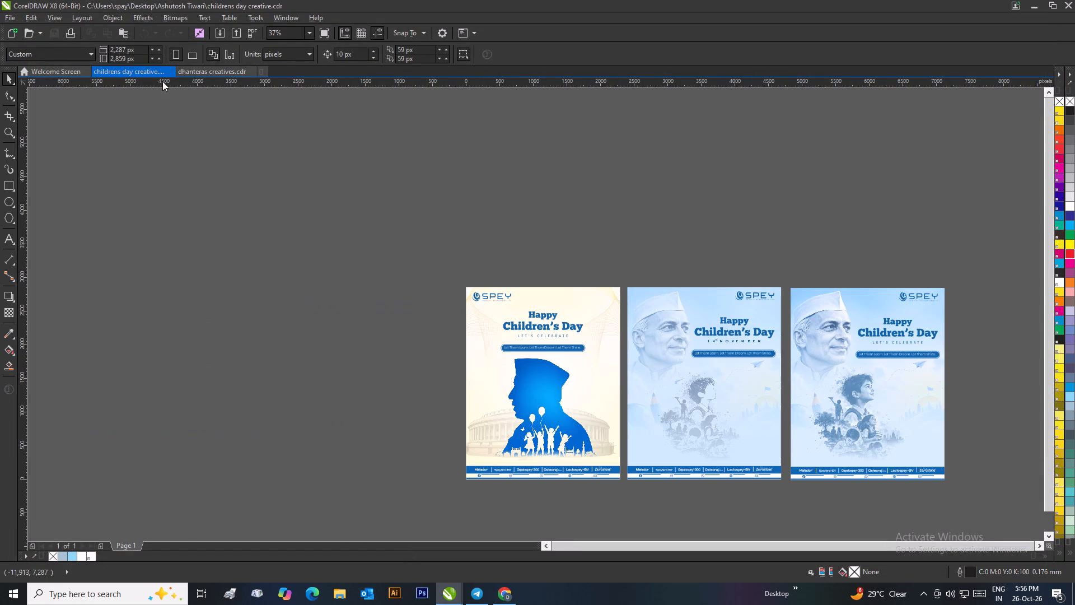
scroll(186, 129, "down", 1)
scroll(762, 467, "up", 1)
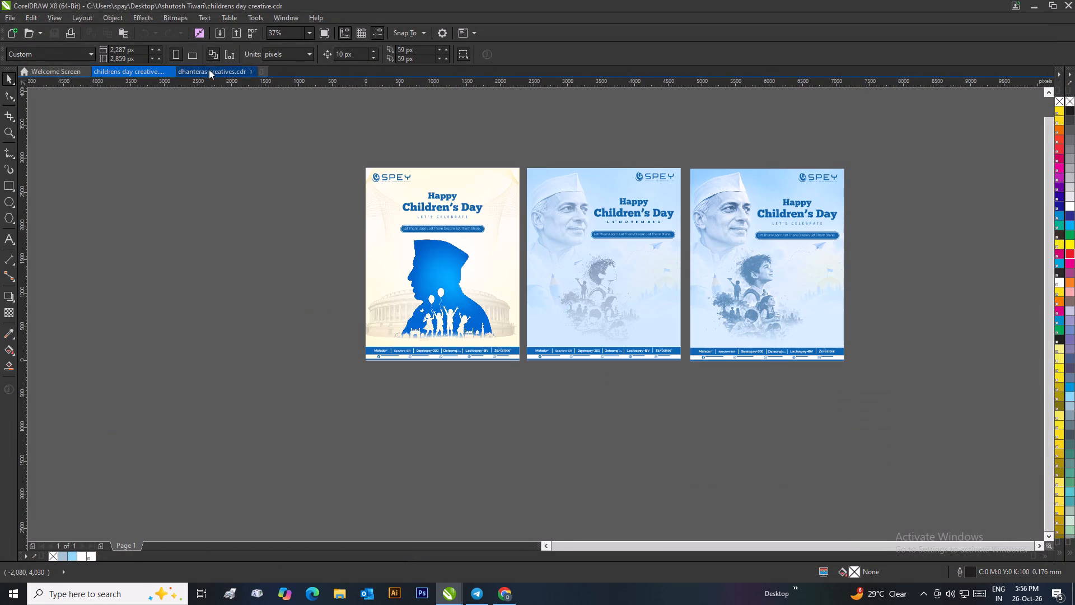
left_click(209, 69)
left_click(146, 69)
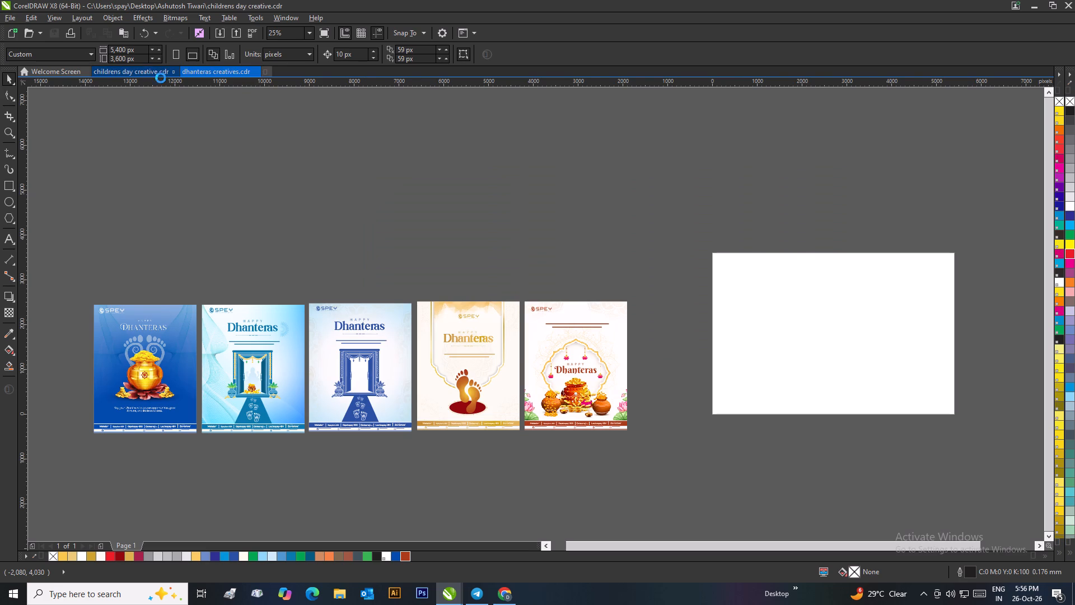
left_click(226, 75)
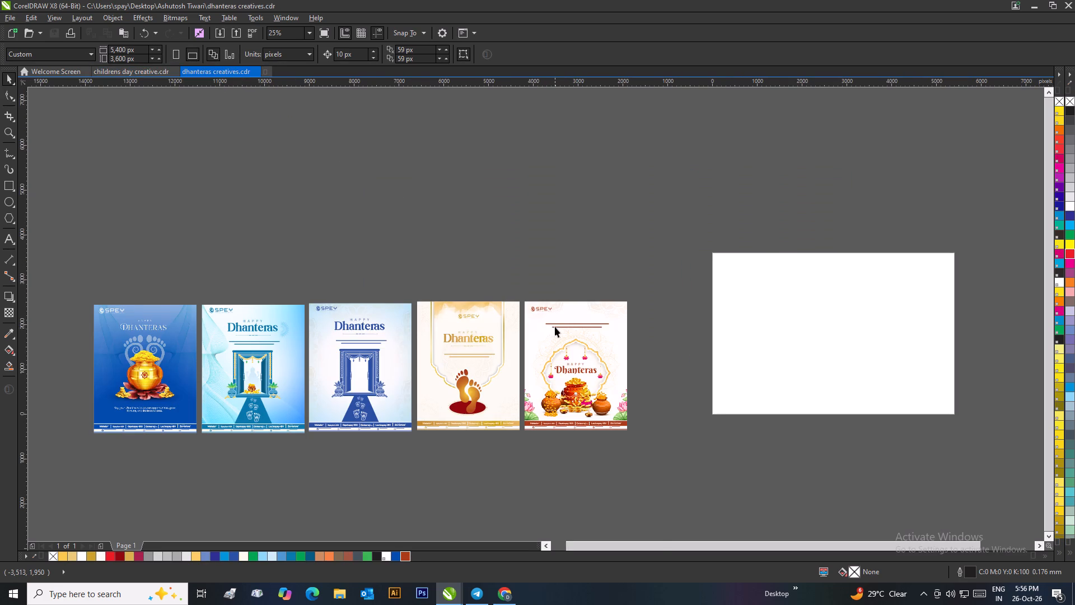
scroll(555, 327, "up", 1)
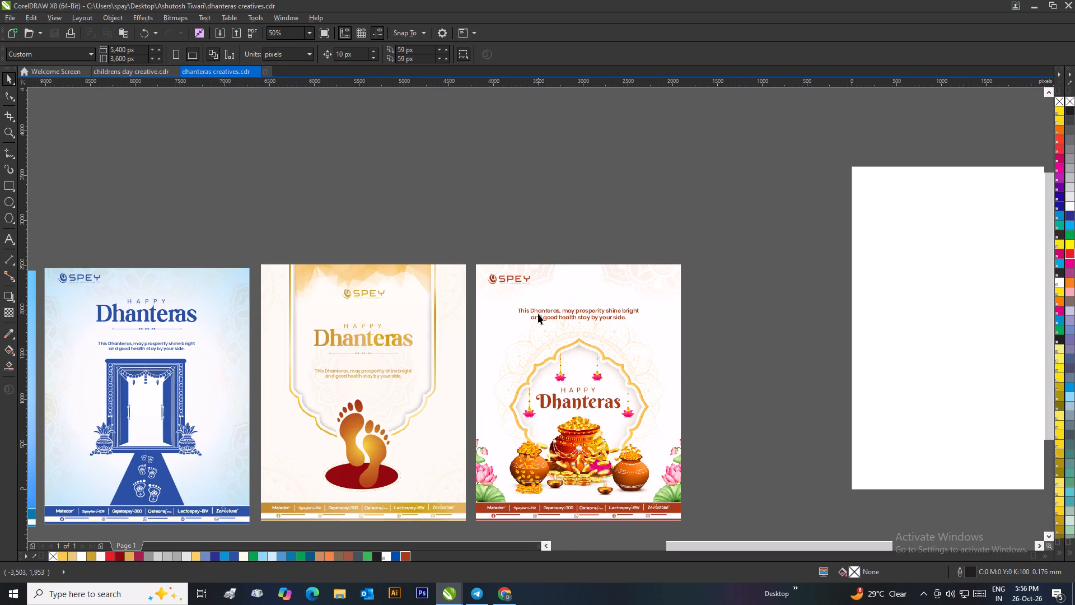
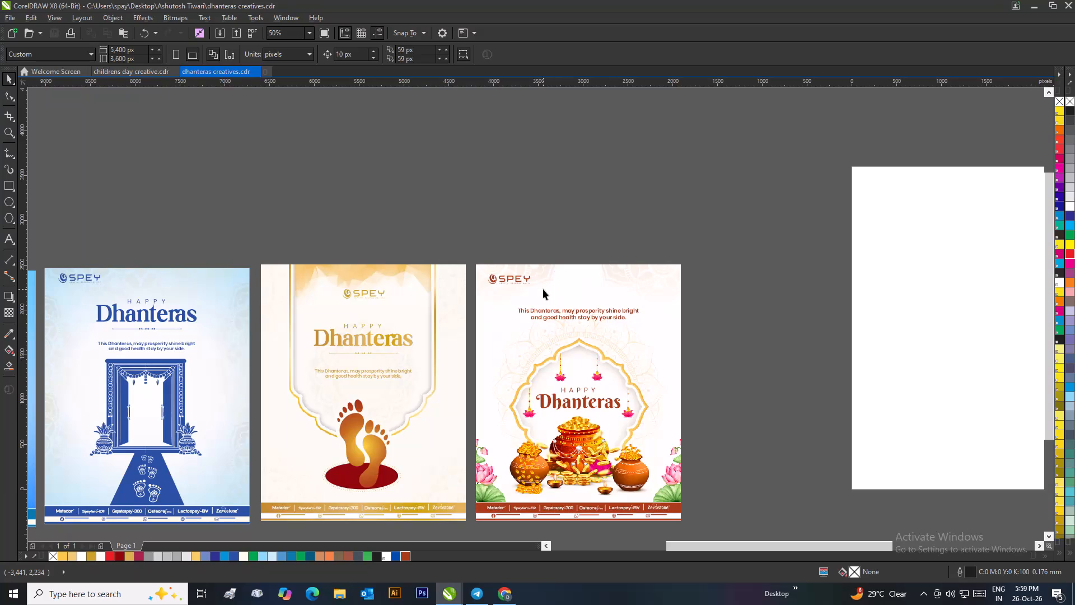
Ungroup all objects of the coin-pot Dhanteras poster.
left_click_drag(561, 241, 492, 292)
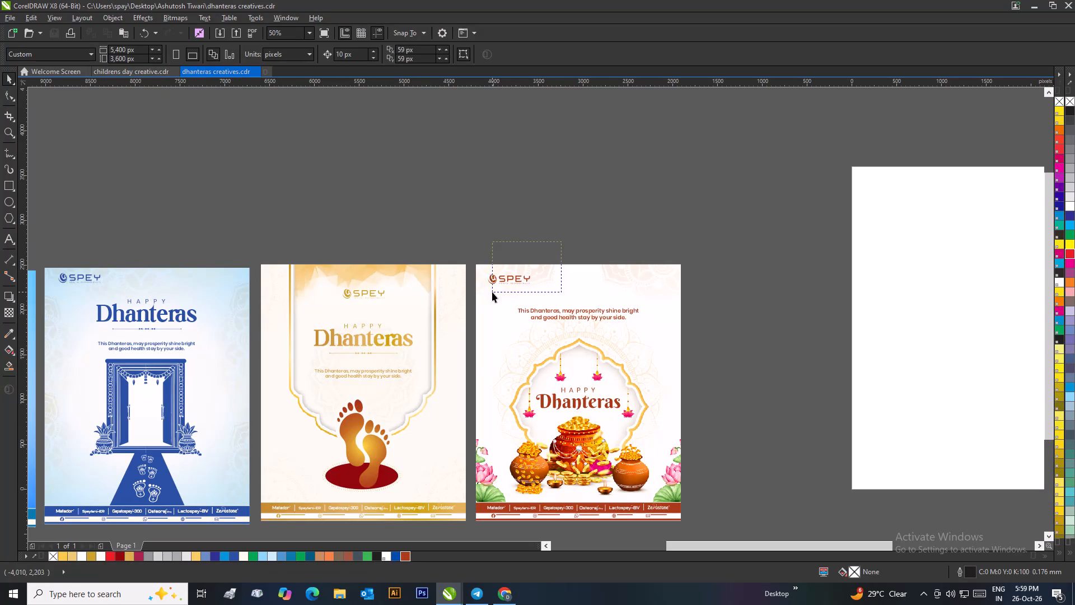
left_click_drag(492, 292, 489, 294)
left_click(507, 281)
right_click(507, 281)
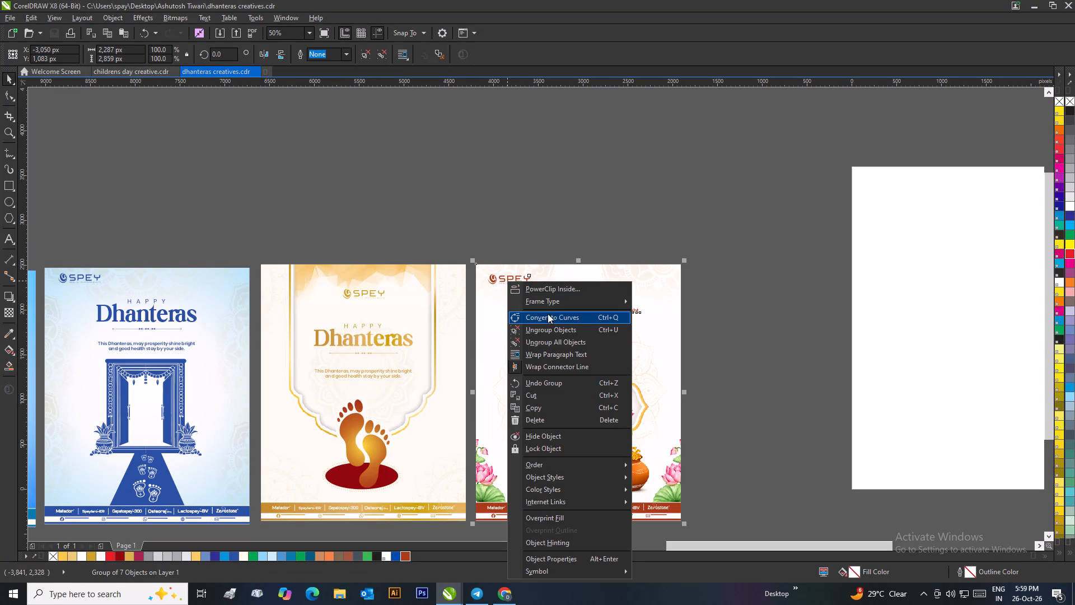
left_click(548, 342)
Recolour the SPEY logo on the coin-pot poster to Blue.
left_click(550, 203)
left_click_drag(548, 229, 475, 296)
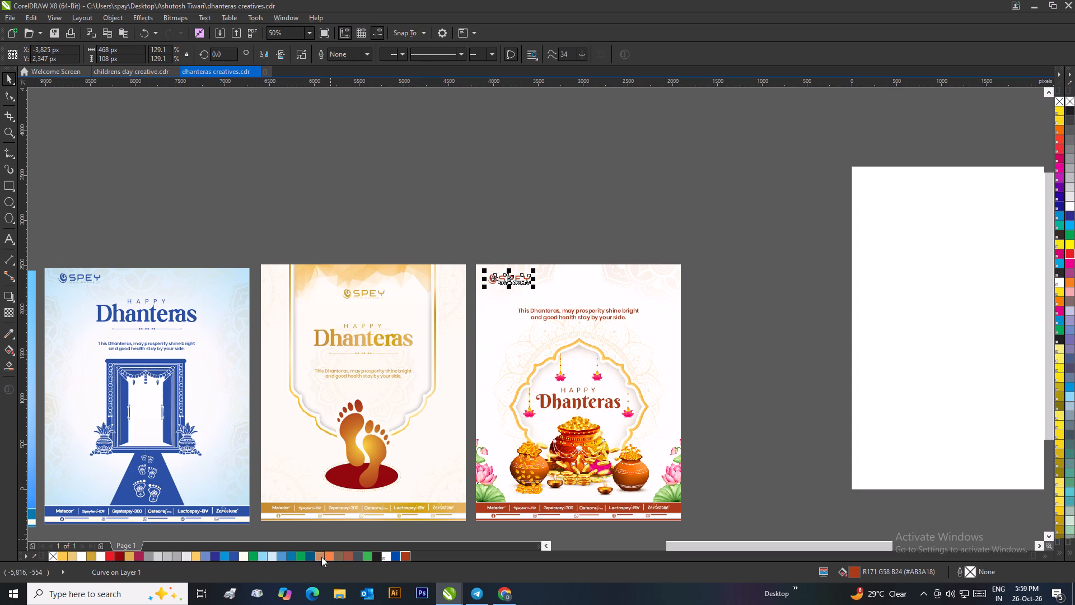
left_click(217, 556)
left_click(558, 220)
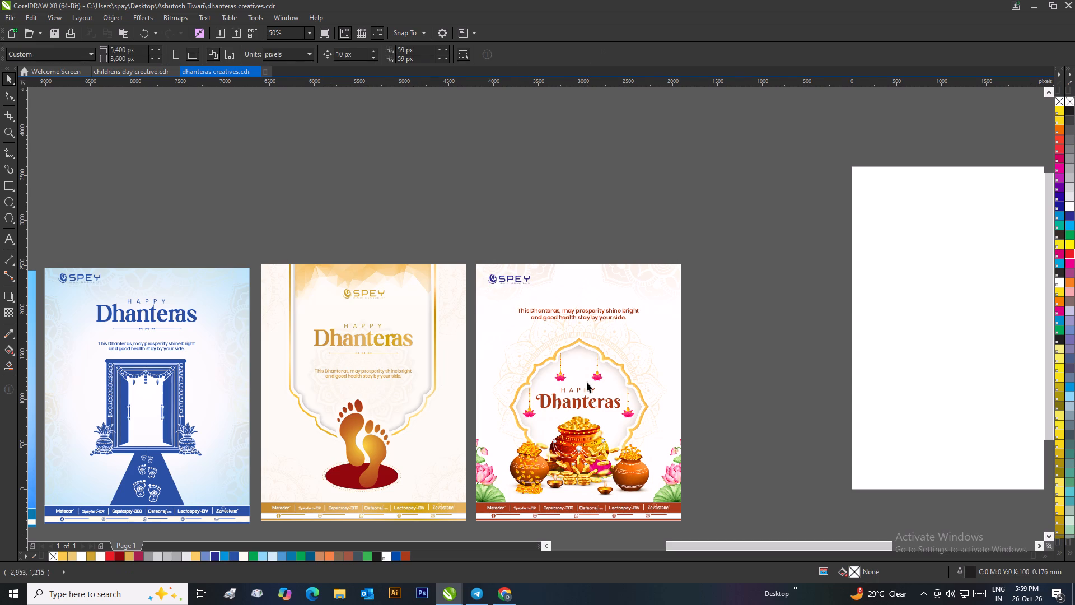
Centre the blue SPEY logo horizontally on the coin-pot poster.
scroll(590, 384, "up", 1)
scroll(513, 272, "down", 1)
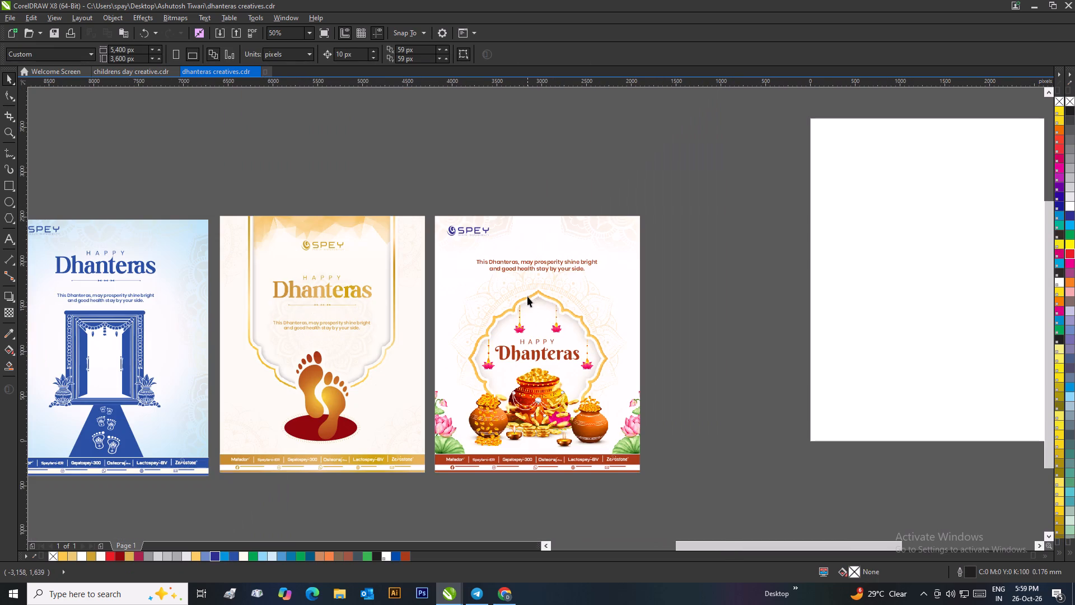
left_click_drag(504, 209, 428, 240)
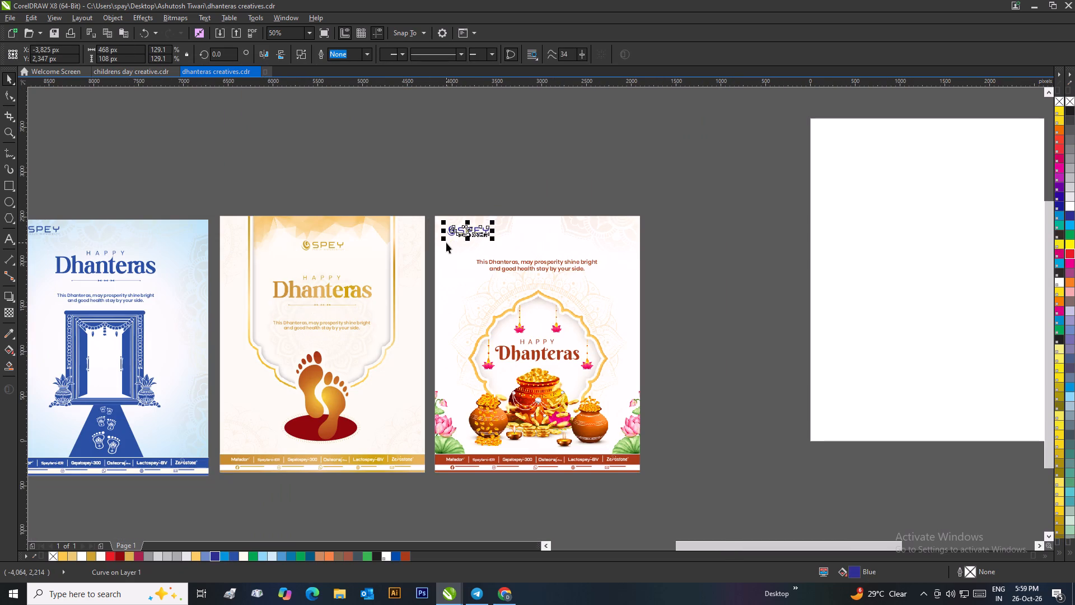
key("ctrl+g")
left_click(531, 234, "shift")
key("c")
left_click(559, 194)
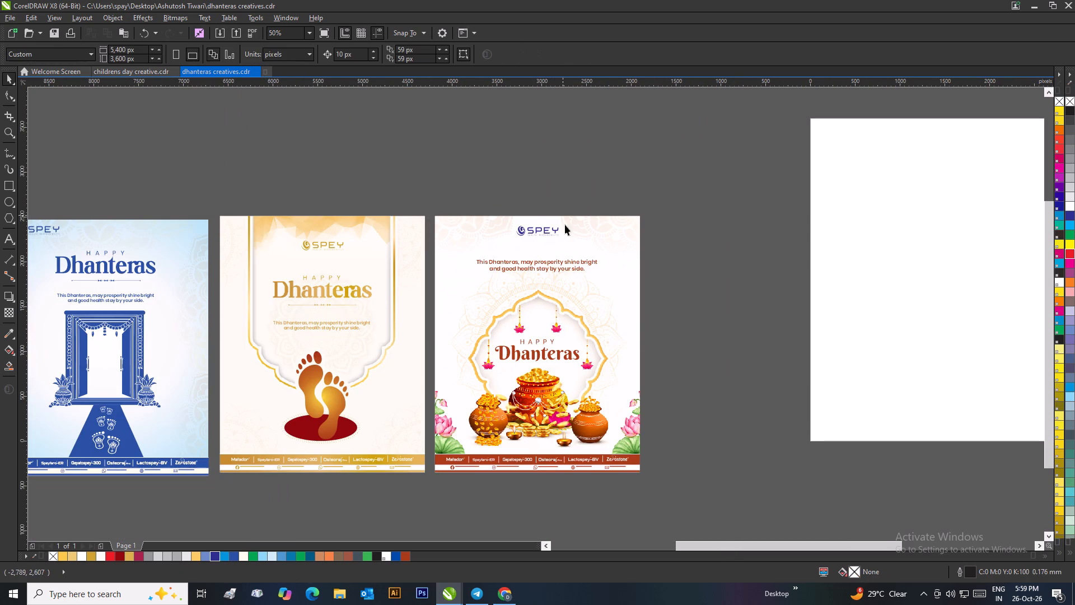
Move the SPEY logo down toward the tagline, to about Y 2,232 px.
scroll(567, 244, "up", 1)
left_click_drag(549, 246, 401, 314)
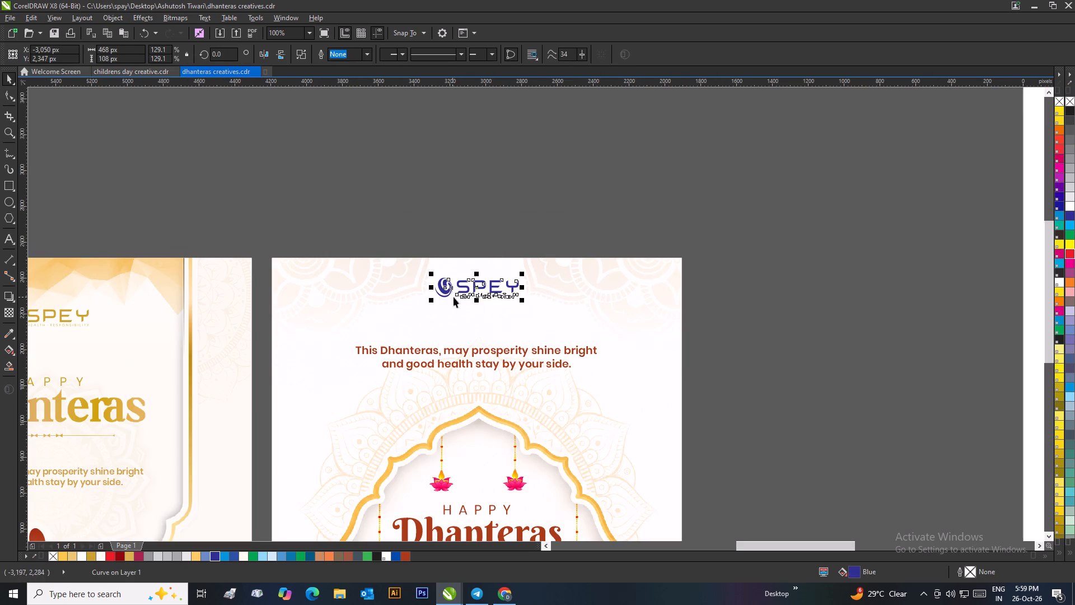
left_click_drag(475, 288, 476, 309)
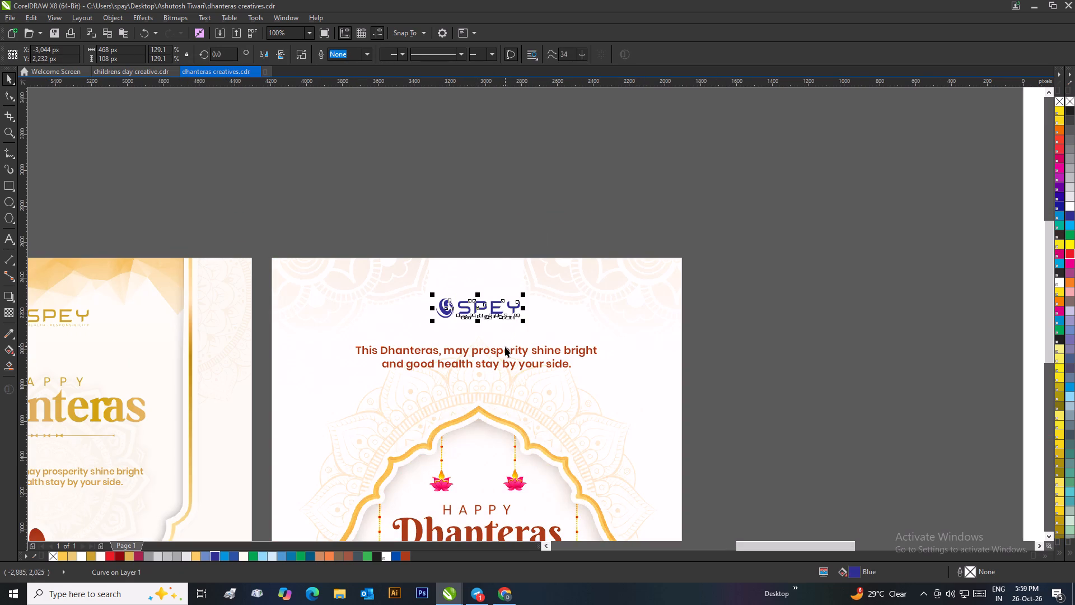
Delete the tagline text "This Dhanteras, may prosperity shine bright and good health stay by your side." from the coin-pot poster.
left_click(504, 347)
left_click(504, 351)
key("Delete")
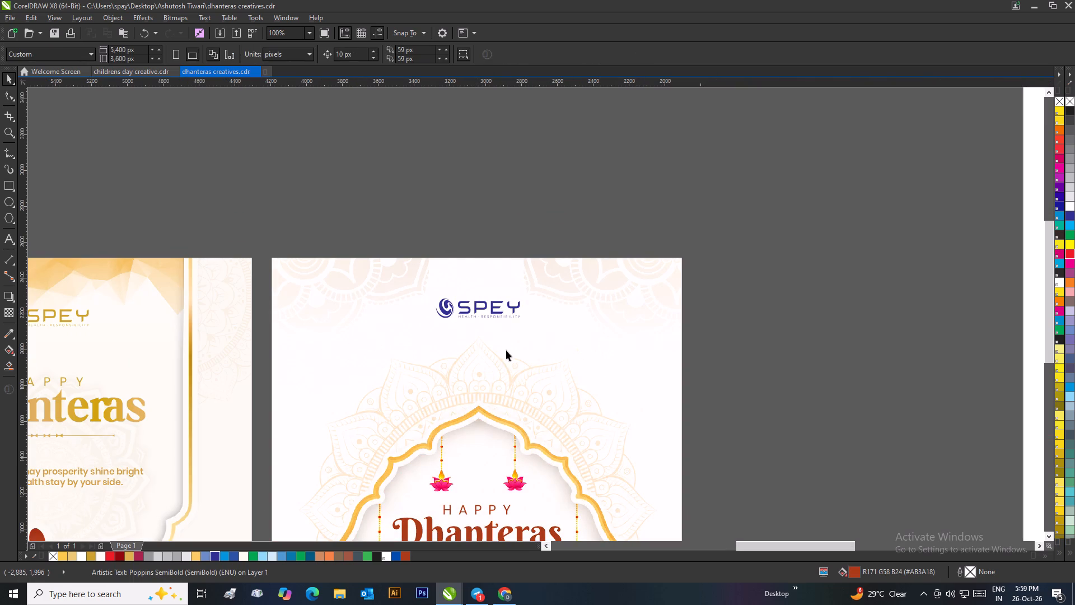
Move the SPEY logo further down into the space above the arch, to about Y 2,110 px.
scroll(520, 261, "down", 2)
scroll(518, 347, "up", 2)
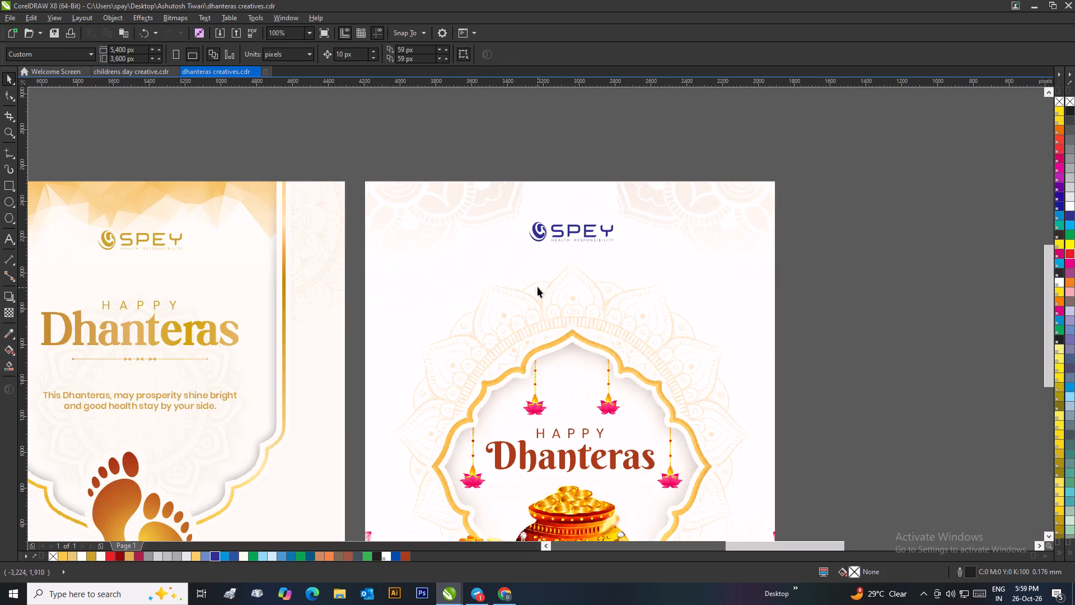
left_click_drag(557, 237, 553, 259)
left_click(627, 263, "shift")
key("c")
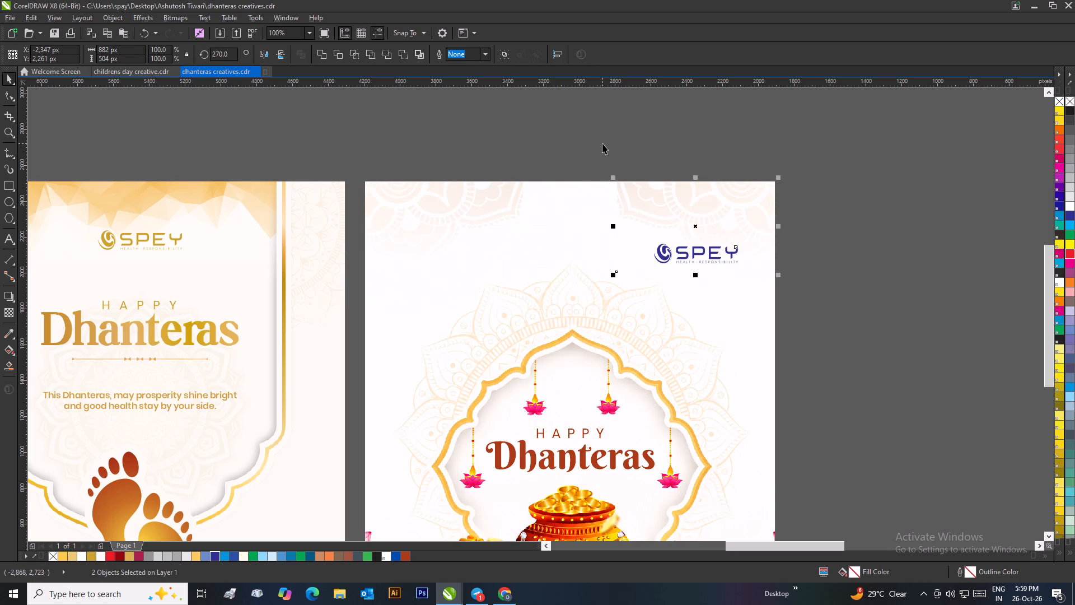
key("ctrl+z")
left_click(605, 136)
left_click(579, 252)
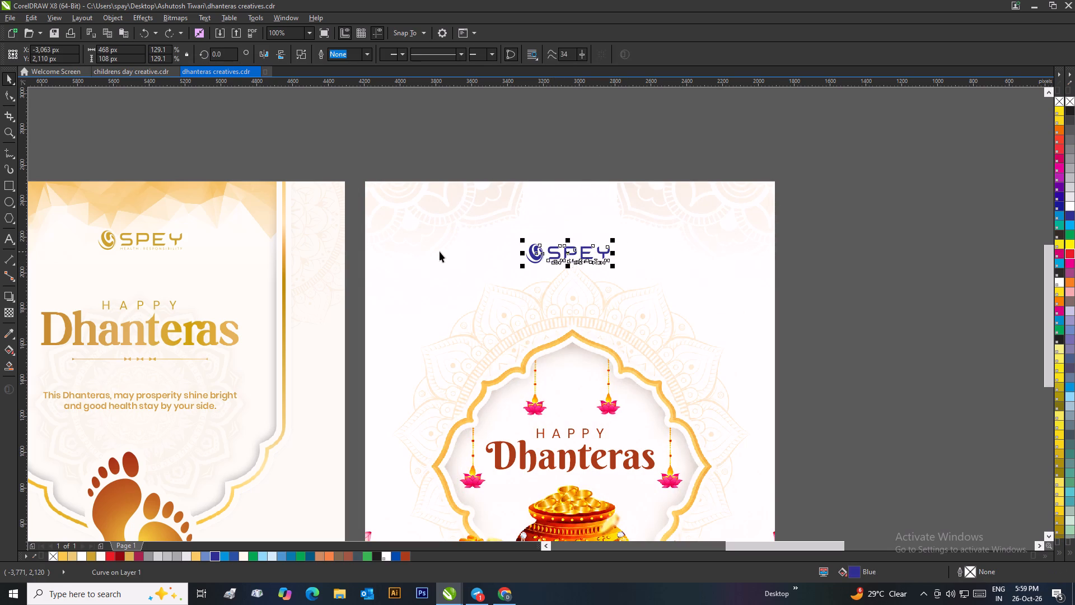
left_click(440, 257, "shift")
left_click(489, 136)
Centre the SPEY logo horizontally against the coin-pot poster's background.
left_click(547, 249)
left_click(419, 312, "shift")
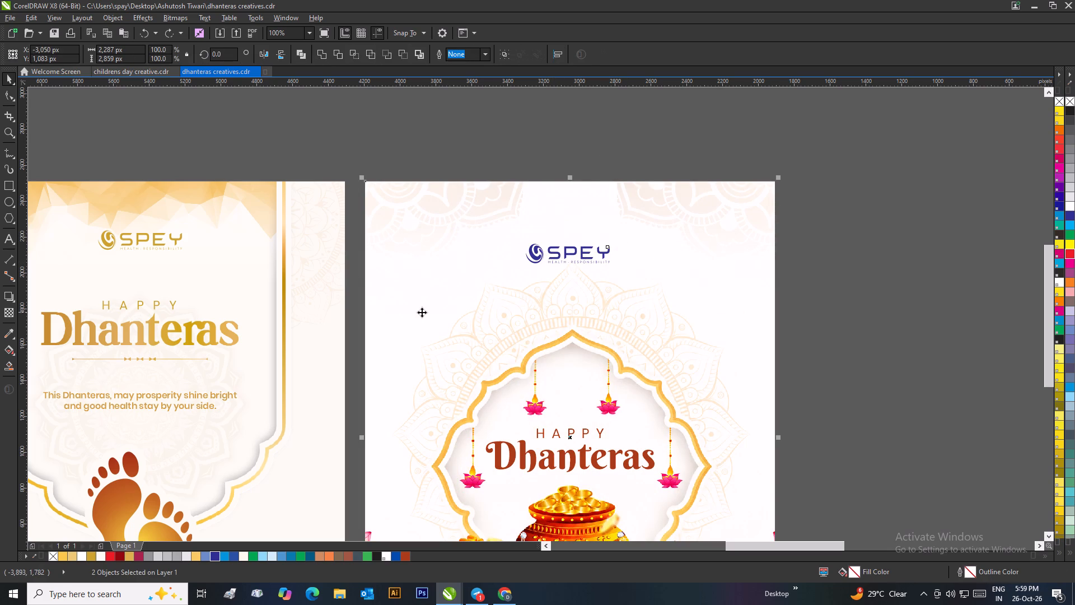
key("c")
left_click(557, 160)
Enlarge the SPEY logo to about 801 × 185 px and centre it horizontally on the coin-pot poster again.
scroll(563, 186, "down", 1)
scroll(545, 386, "down", 2)
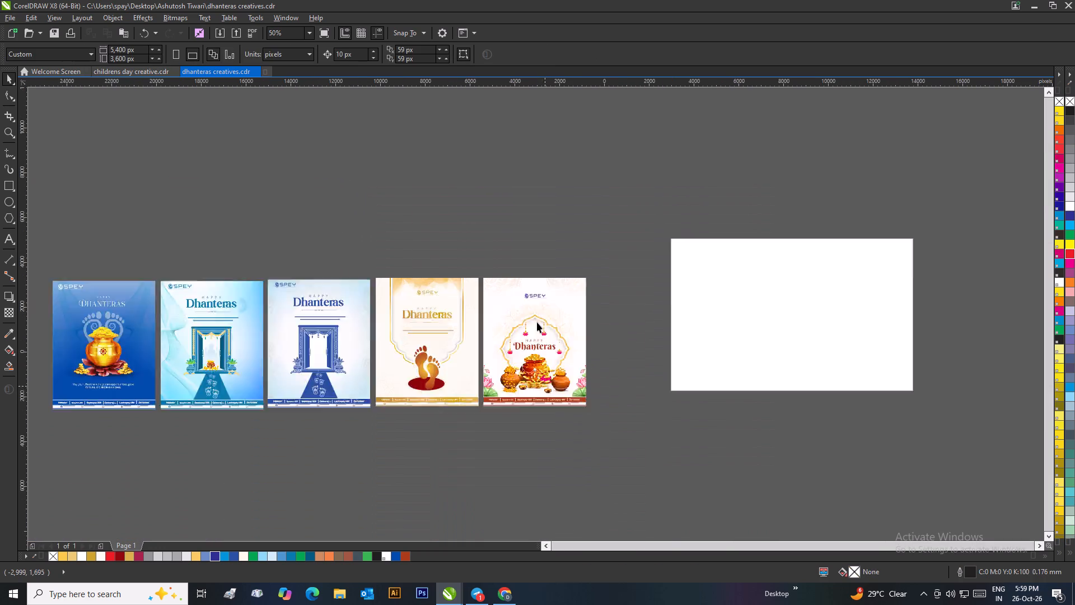
scroll(537, 323, "up", 2)
left_click(674, 319)
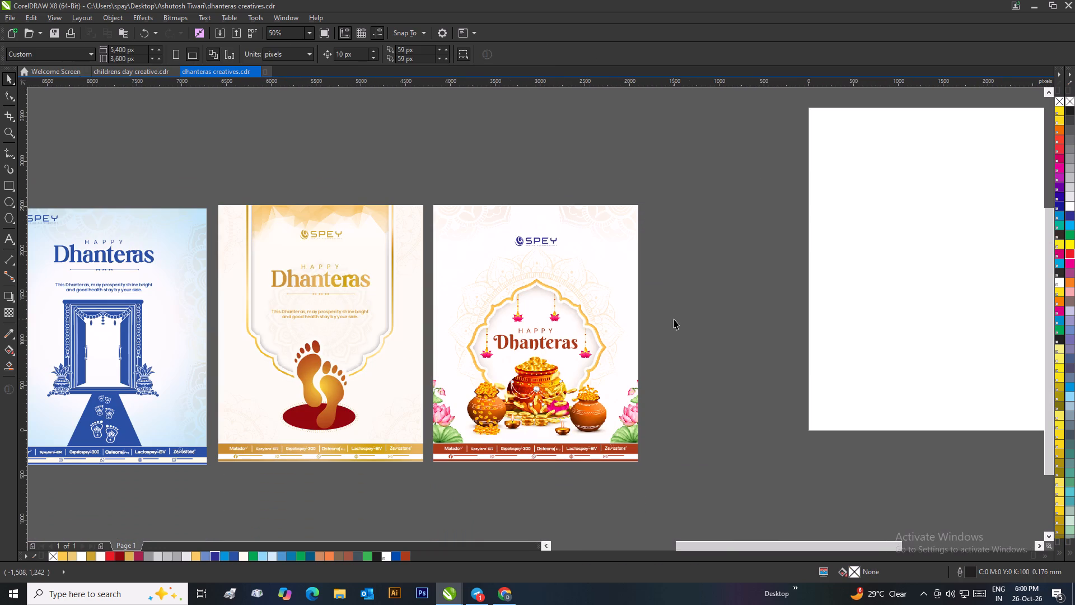
left_click(544, 240)
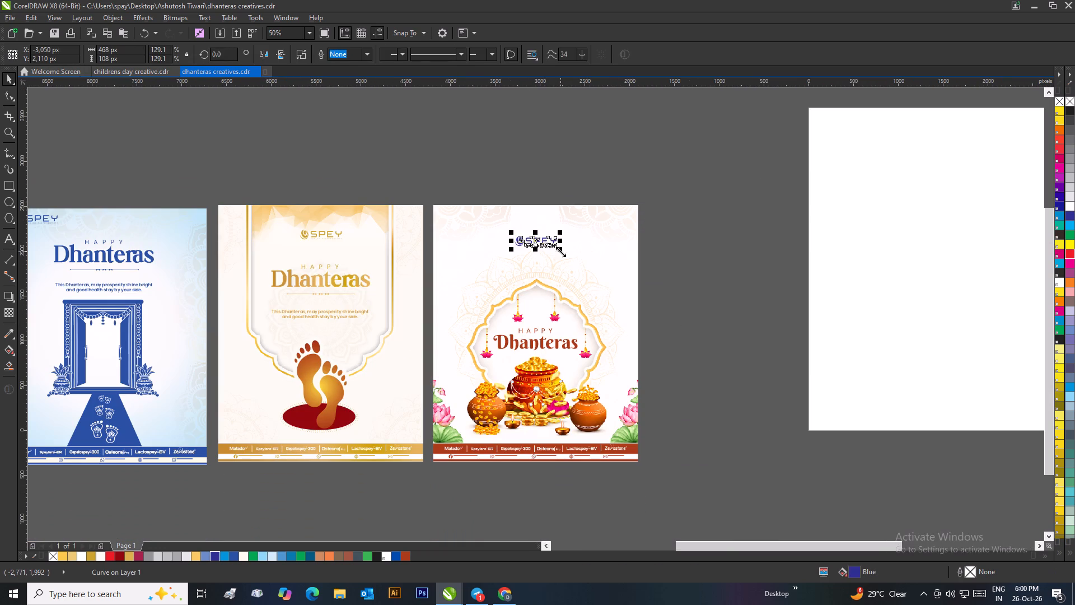
left_click_drag(560, 252, 590, 269)
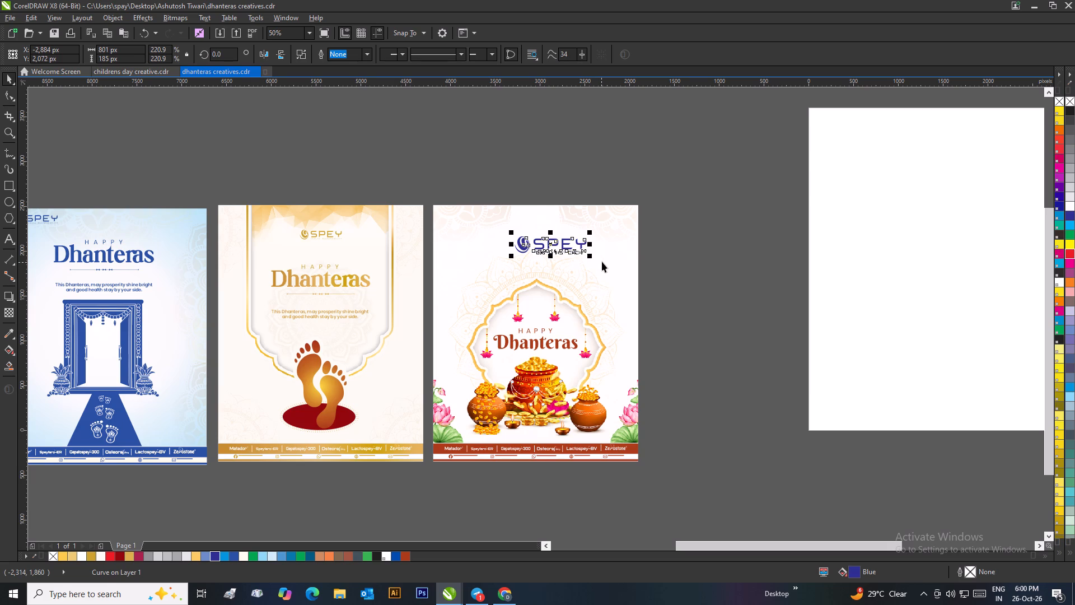
left_click(602, 262, "shift")
key("c")
left_click(655, 260)
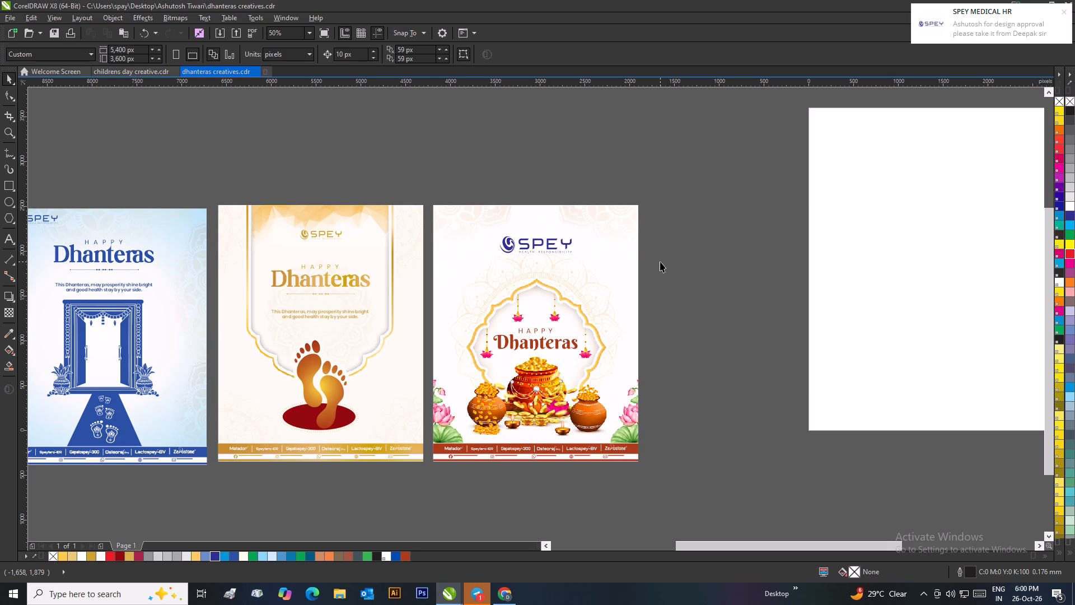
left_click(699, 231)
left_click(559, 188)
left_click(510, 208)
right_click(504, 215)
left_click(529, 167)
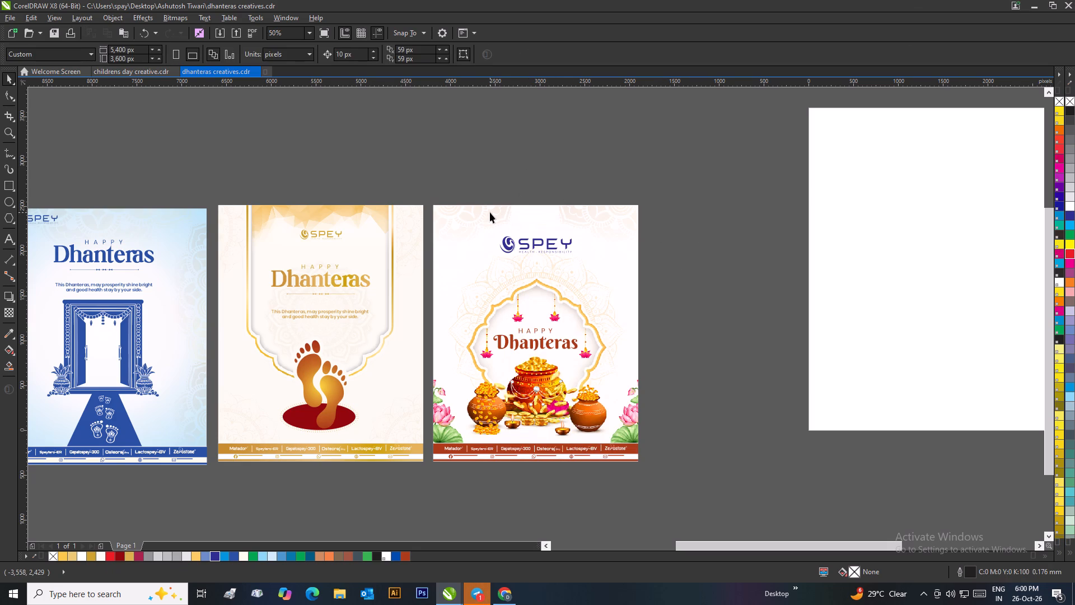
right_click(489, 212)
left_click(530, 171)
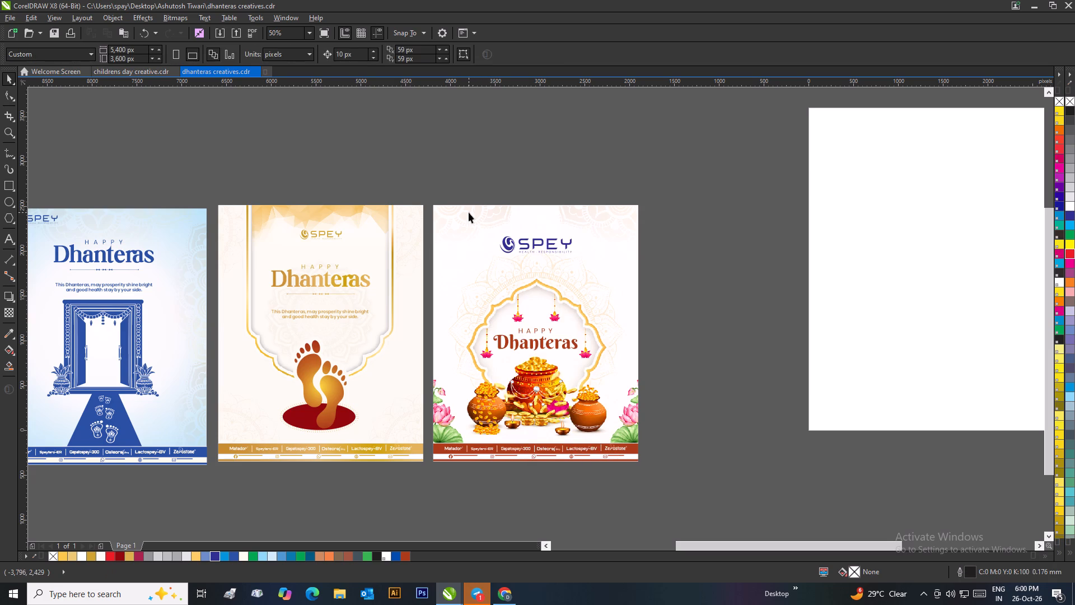
Make the coin-pot poster's top-left mandala fully opaque by redrawing its transparency as a short linear gradient just below the artwork.
left_click(469, 212)
left_click(15, 310)
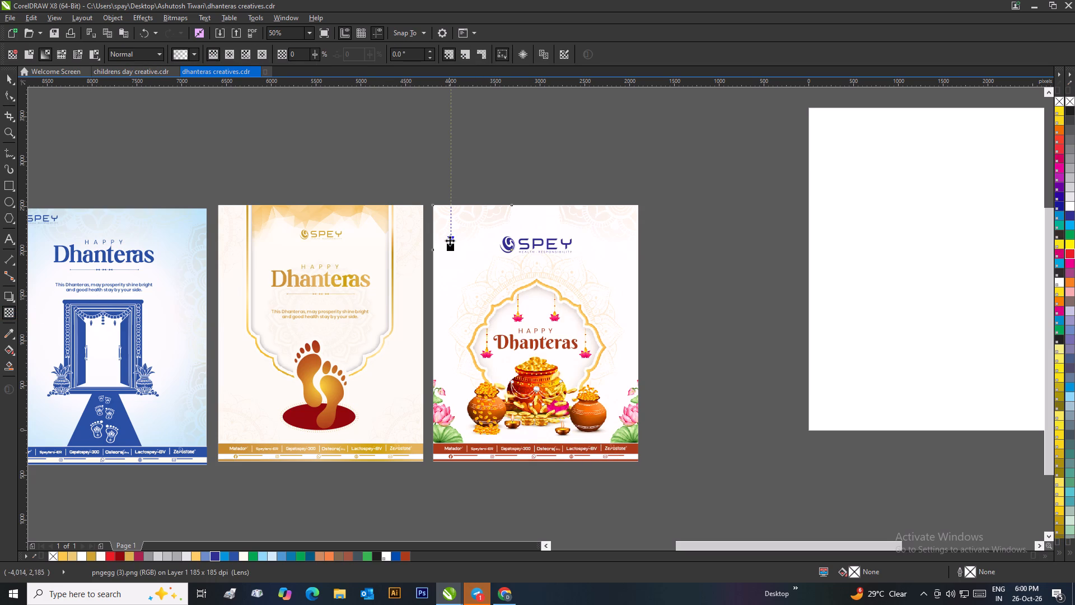
left_click_drag(471, 252, 473, 274)
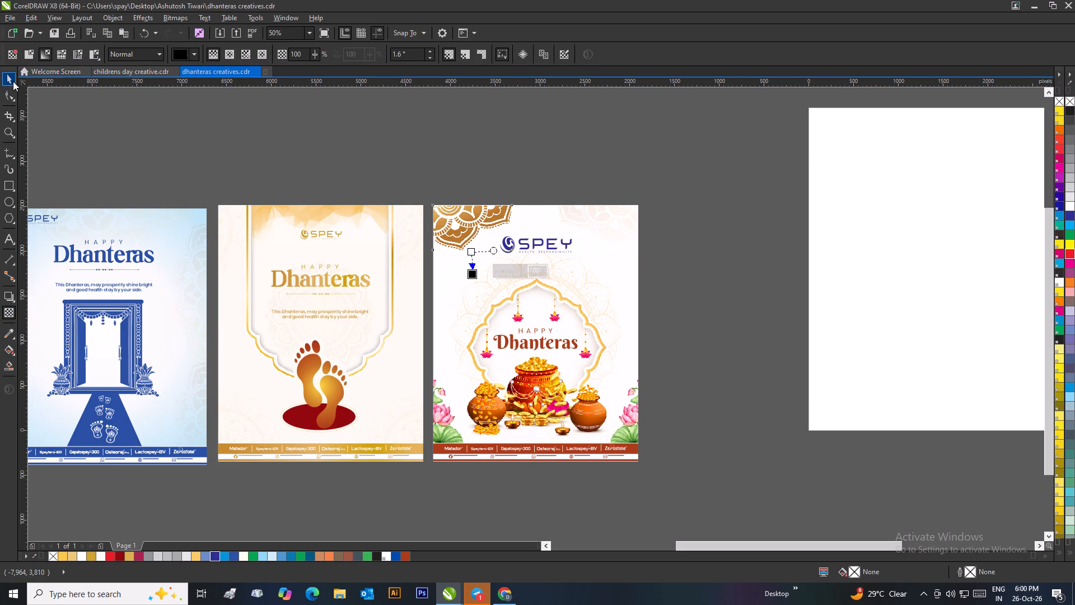
left_click(11, 76)
left_click(357, 144)
left_click(477, 210)
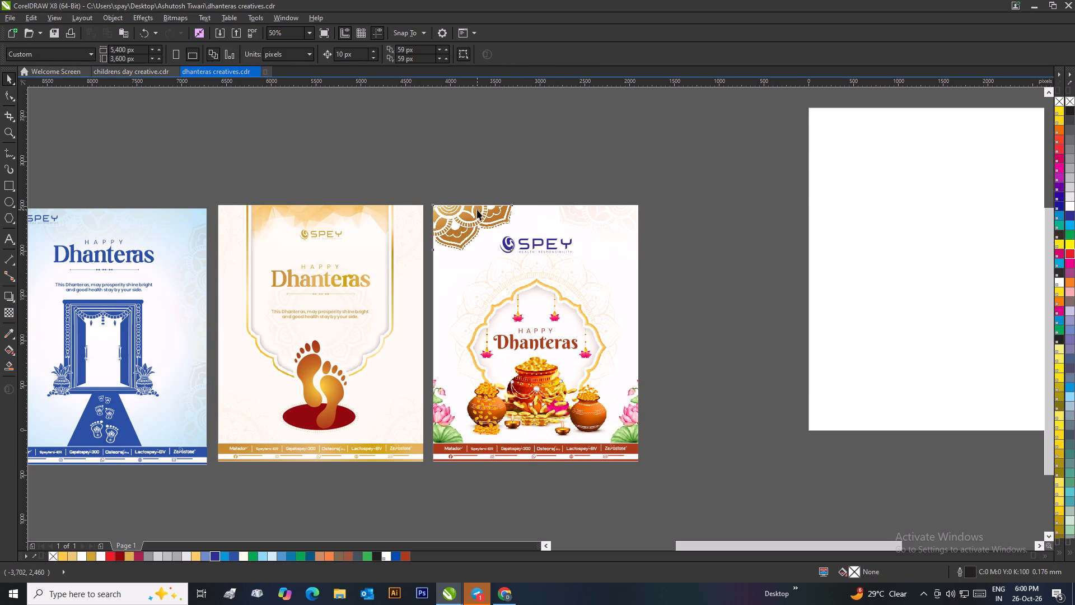
left_click(502, 180)
Duplicate the top-left mandala bitmap and place the copy in the empty area above the posters.
scroll(470, 221, "up", 1)
left_click(543, 312)
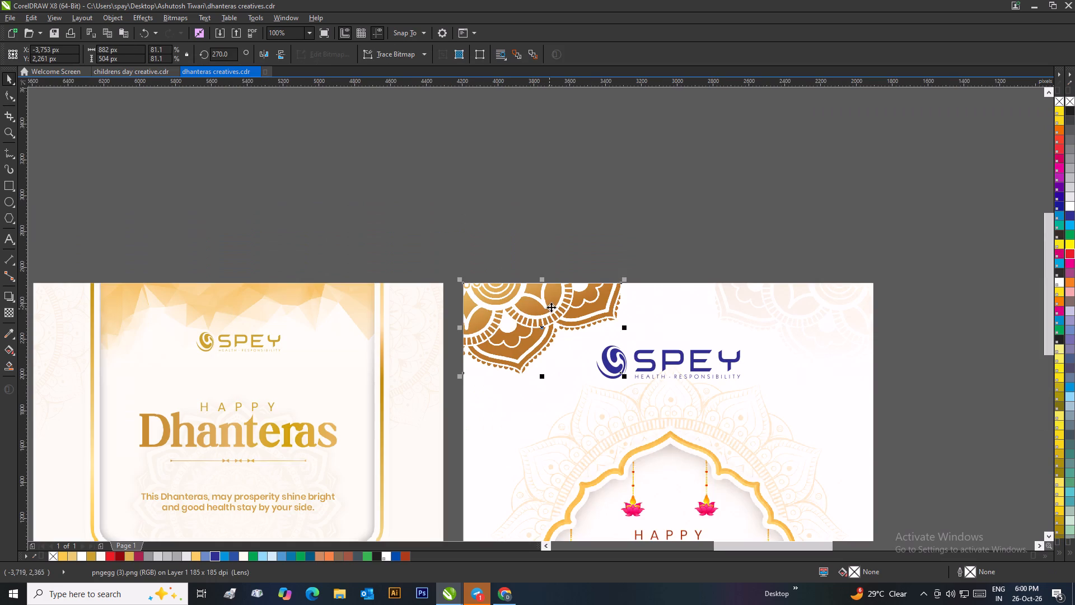
left_click_drag(551, 307, 554, 225)
right_click(554, 225)
left_click_drag(535, 230, 445, 175)
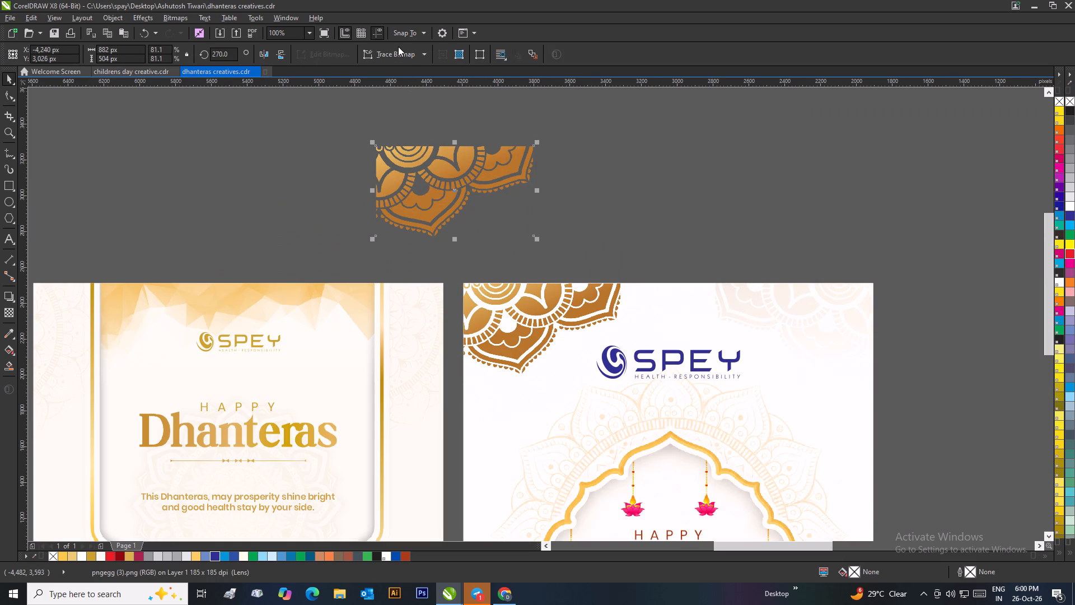
Trace the duplicated mandala bitmap into vector shapes, move the tracing clear of it, and delete the bitmap copy.
left_click(398, 46)
left_click(398, 51)
left_click(407, 71)
left_click(606, 183)
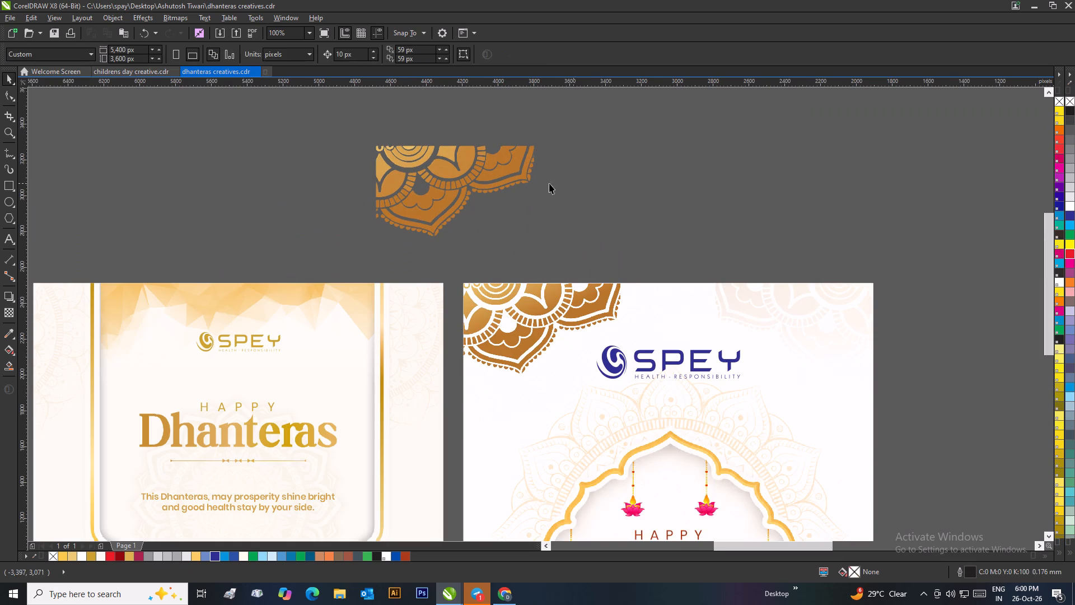
left_click_drag(502, 180, 716, 207)
left_click(480, 165)
key("Delete")
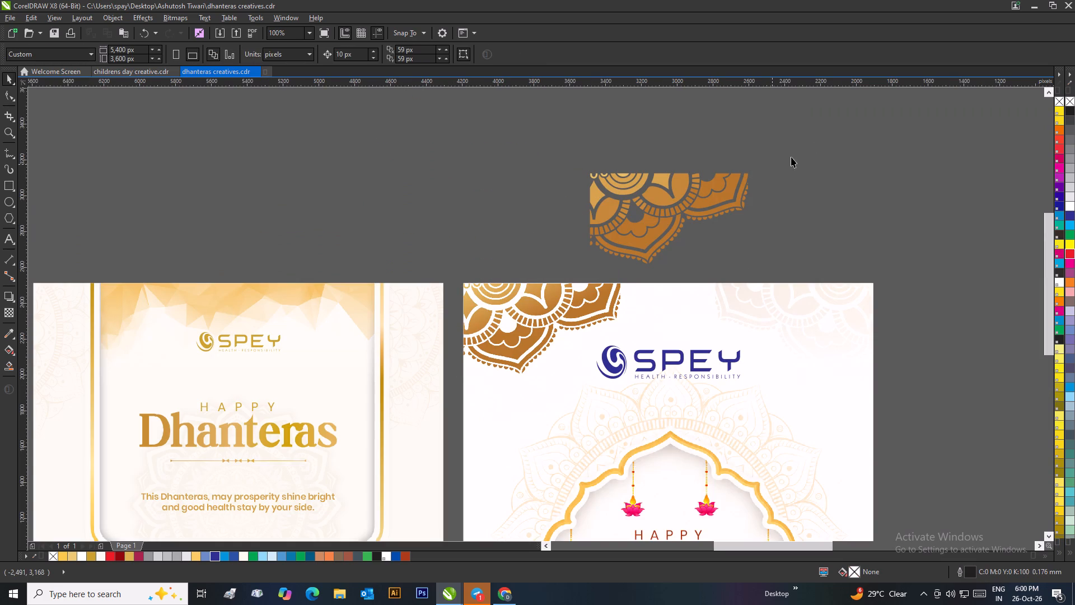
Ungroup all pieces of the traced mandala and weld them into a single shape.
left_click_drag(810, 143, 519, 269)
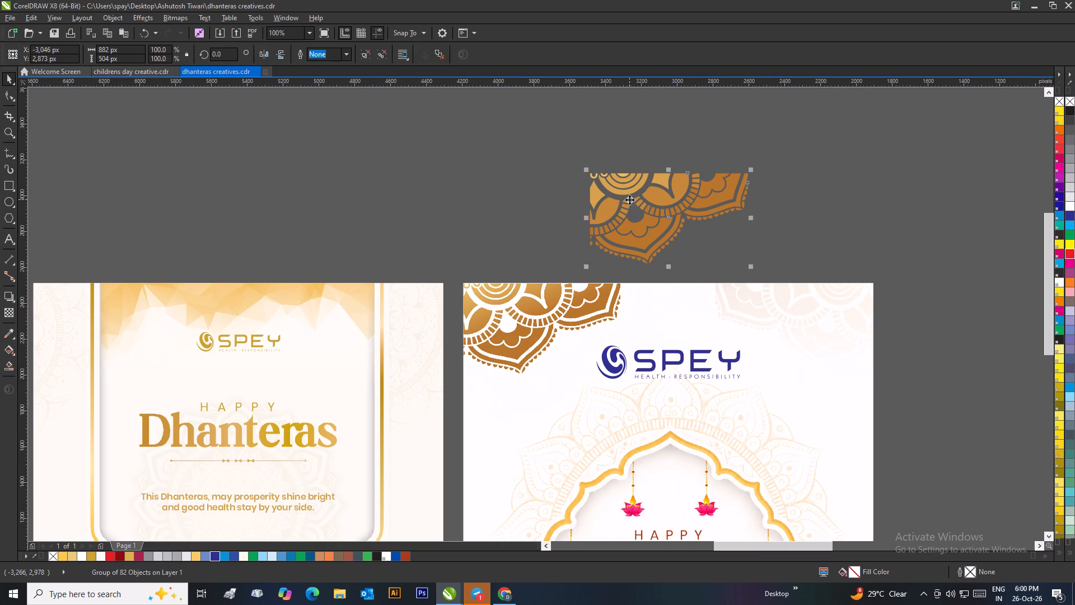
right_click(660, 198)
left_click(703, 260)
left_click(794, 203)
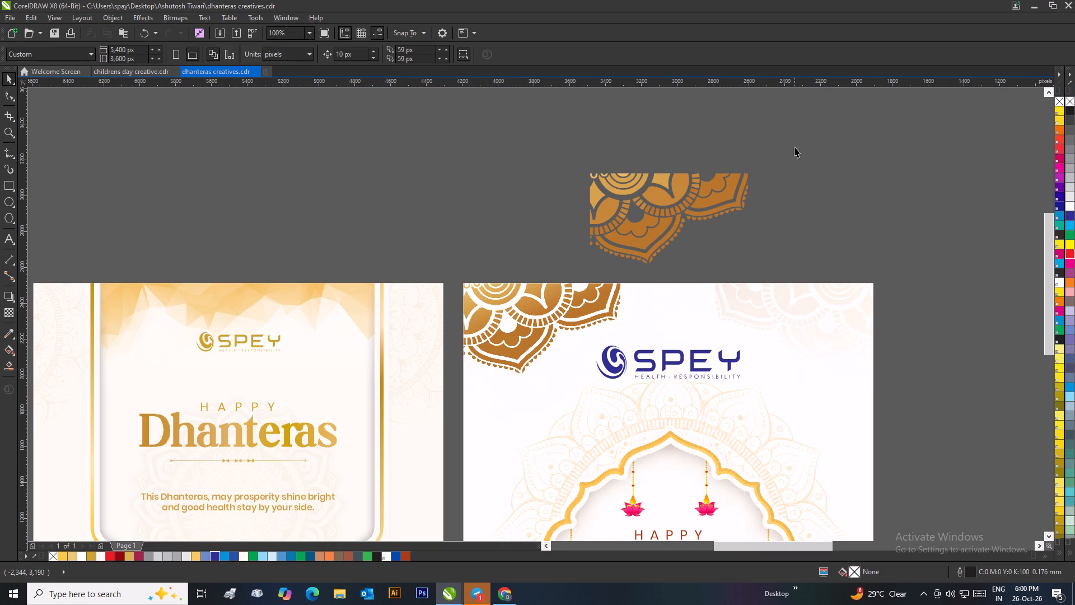
left_click_drag(795, 142, 558, 269)
left_click(319, 52)
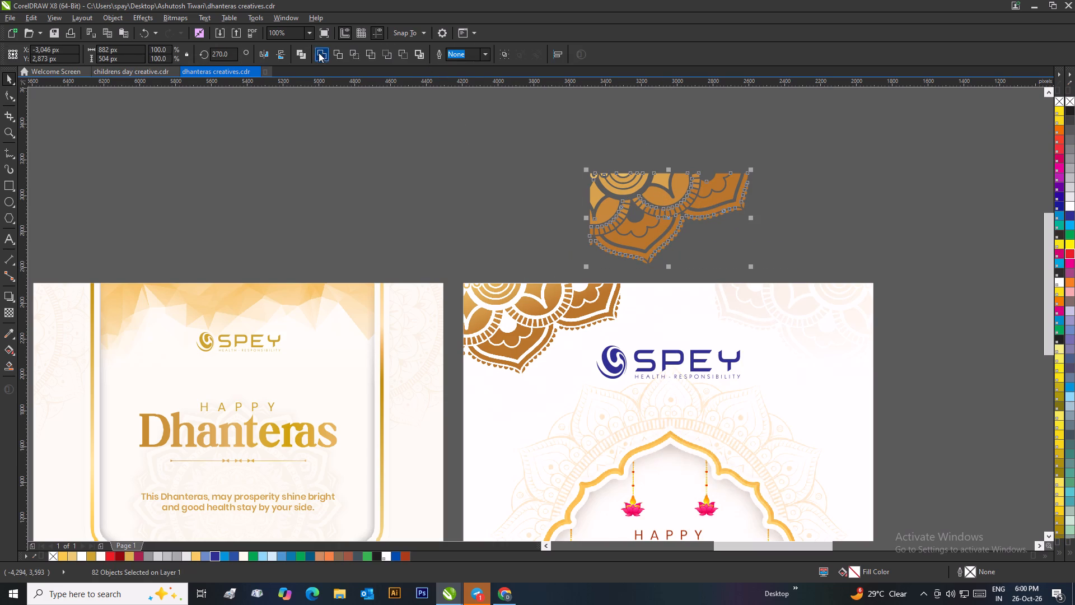
left_click(538, 152)
Delete both original mandala bitmaps from the coin-pot poster's top-left and top-right corners.
left_click(667, 210)
left_click(503, 297)
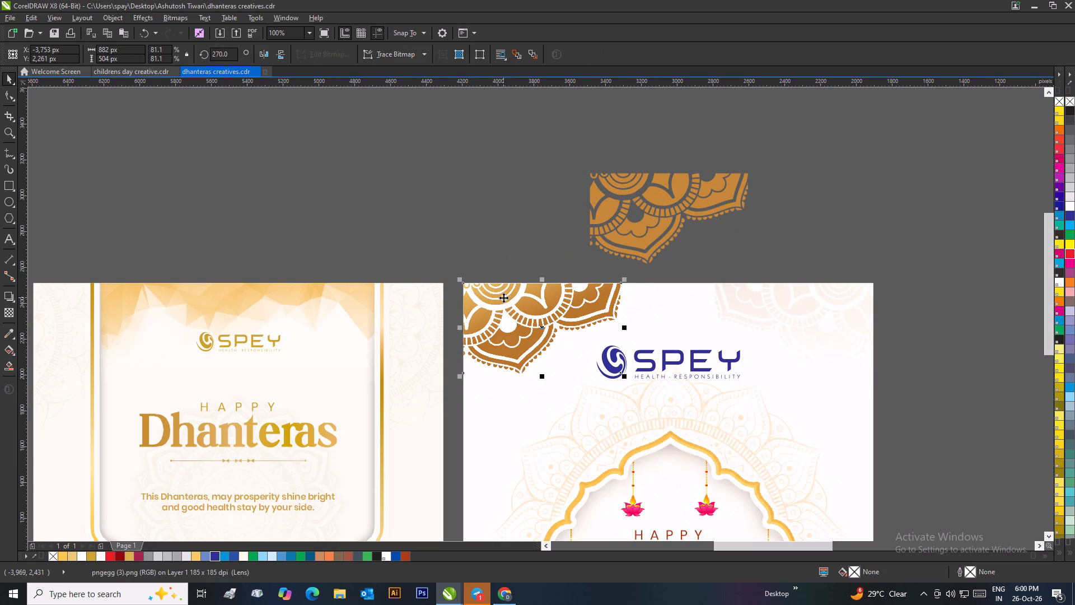
key("Page_Down")
left_click(711, 268)
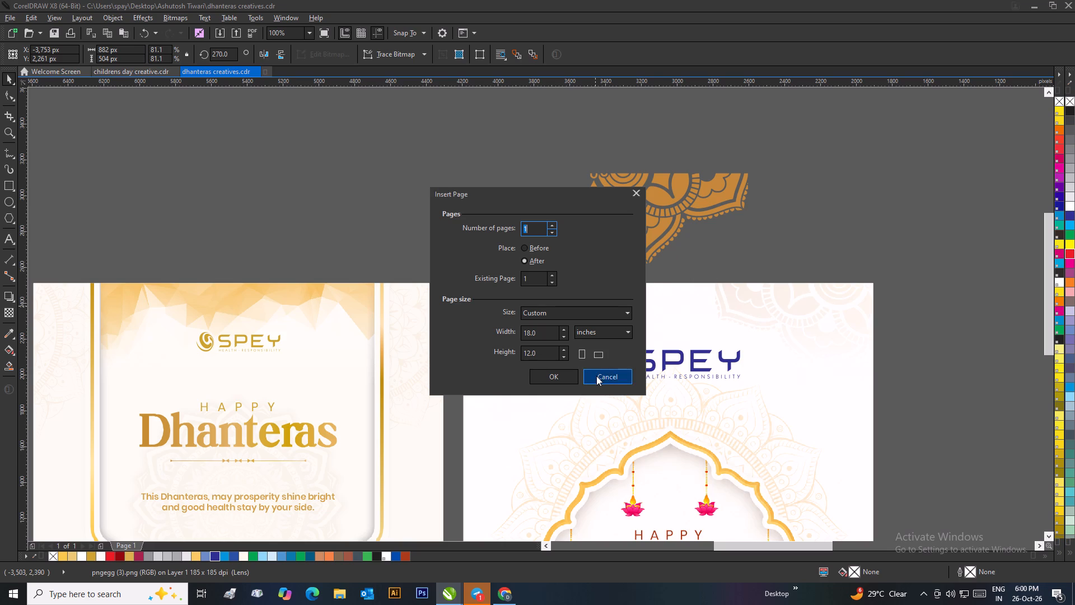
left_click(596, 376)
key("Page_Down")
left_click(722, 262)
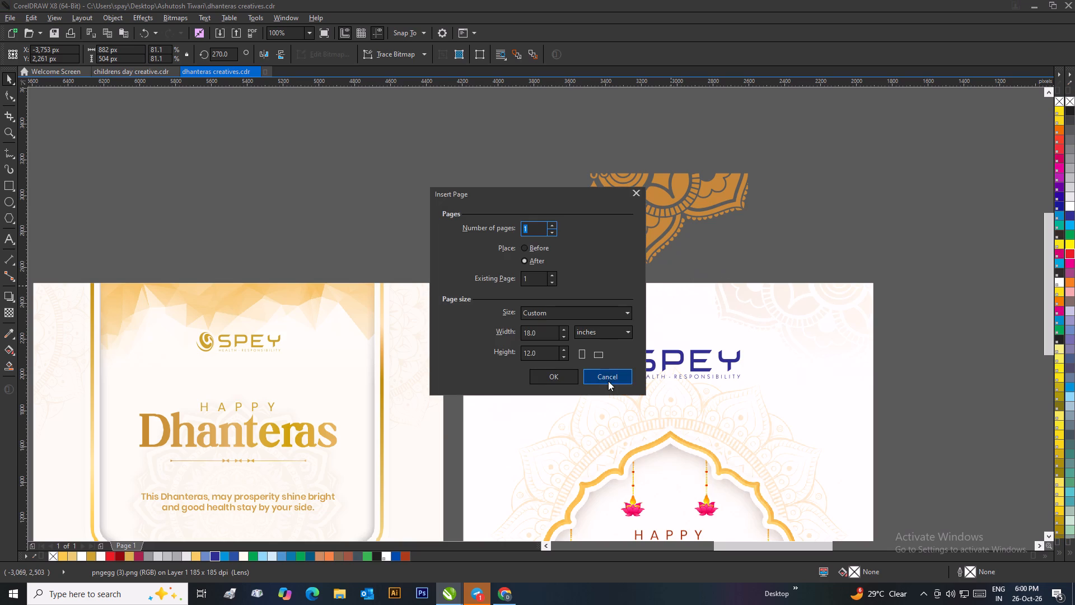
left_click(608, 381)
key("Delete")
left_click(755, 319)
key("Delete")
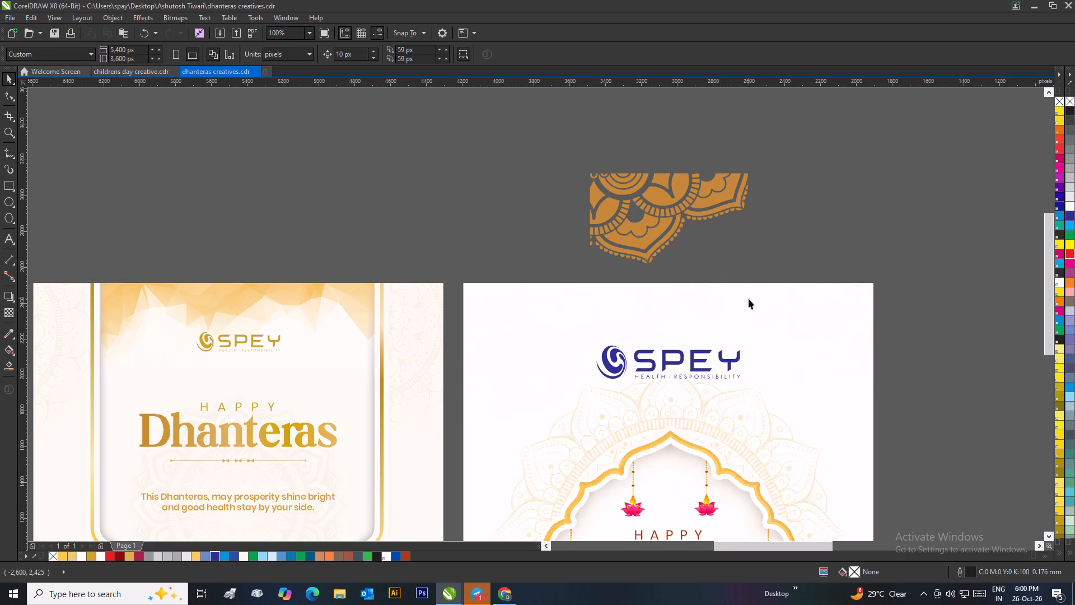
Align the welded vector mandala above the posters to the coin-pot poster's top-left corner.
left_click(709, 211)
left_click(673, 287, "shift")
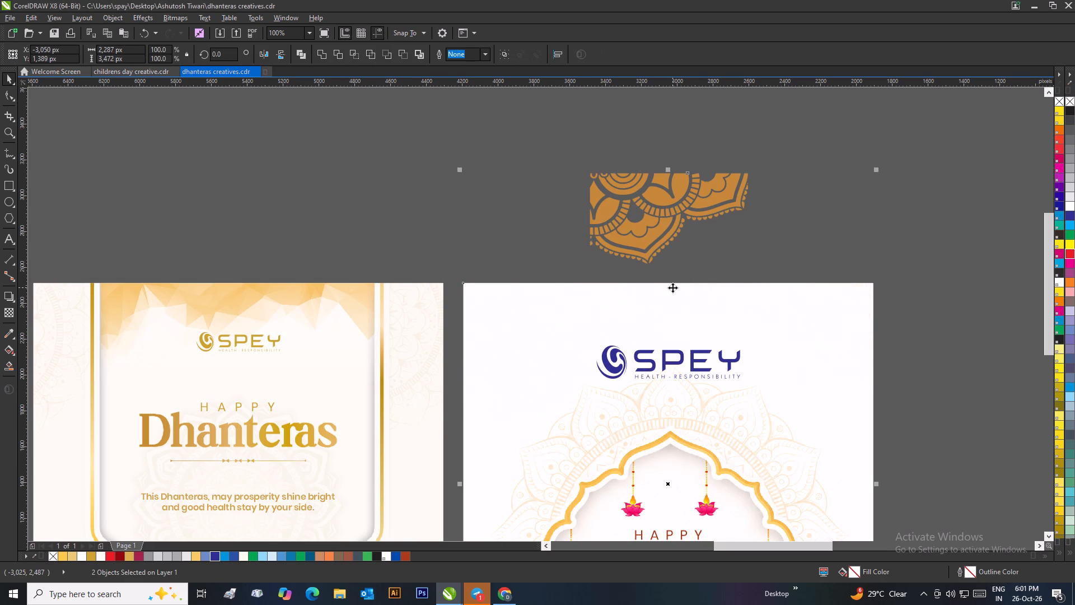
type("tl")
left_click(735, 237)
Shrink the corner mandala to about 778 × 444 px and fill it with green (C100 M0 Y100 K0).
left_click(583, 304)
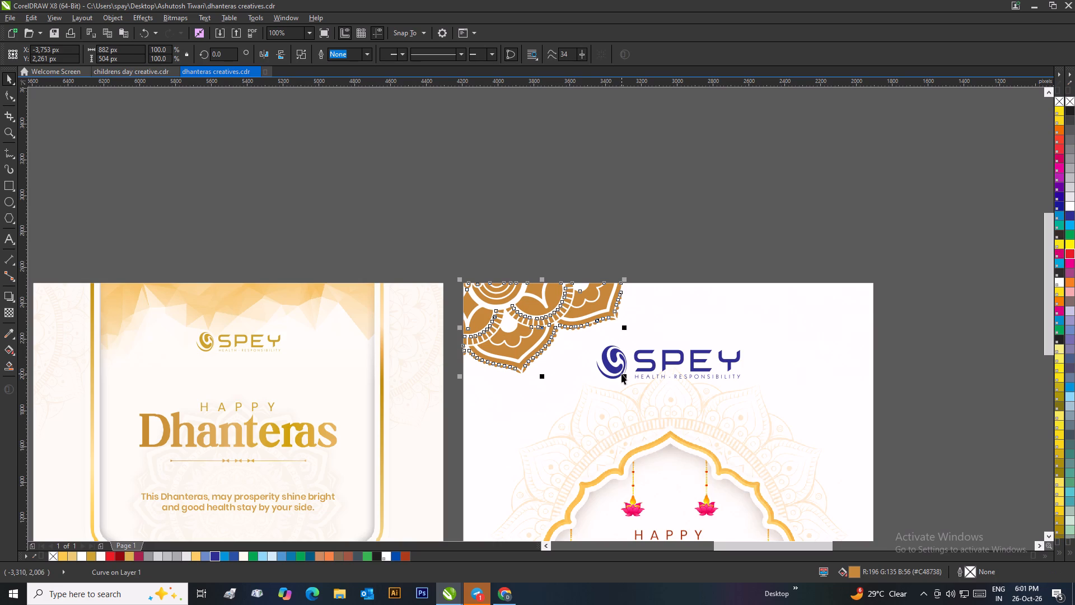
left_click_drag(626, 378, 607, 387)
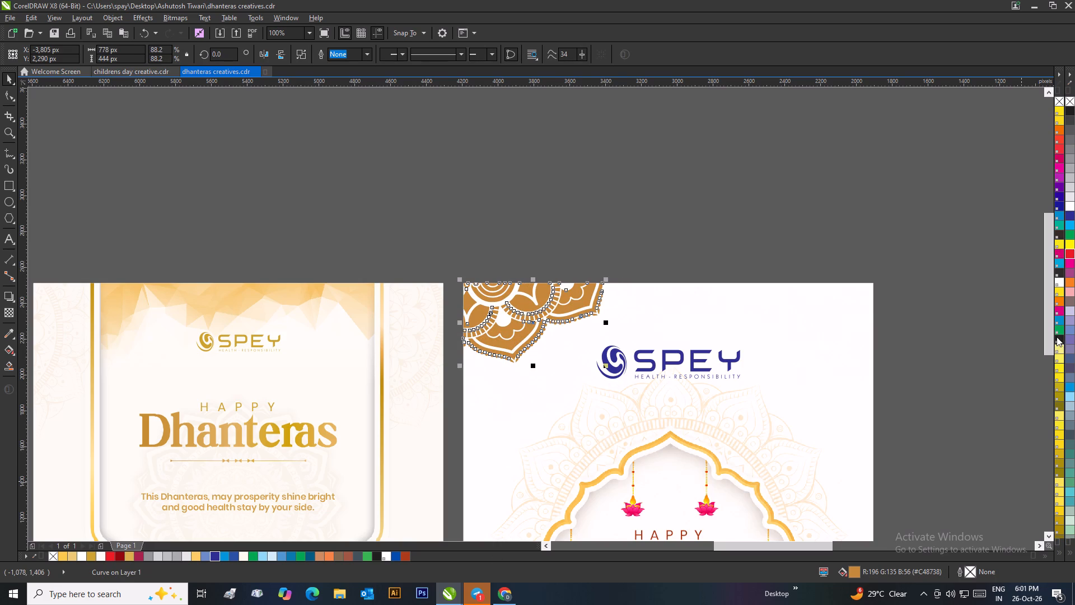
left_click(1071, 232)
left_click(814, 187)
Place a horizontally mirrored copy of the green mandala flush in the coin-pot poster's top-right corner.
left_click(539, 299)
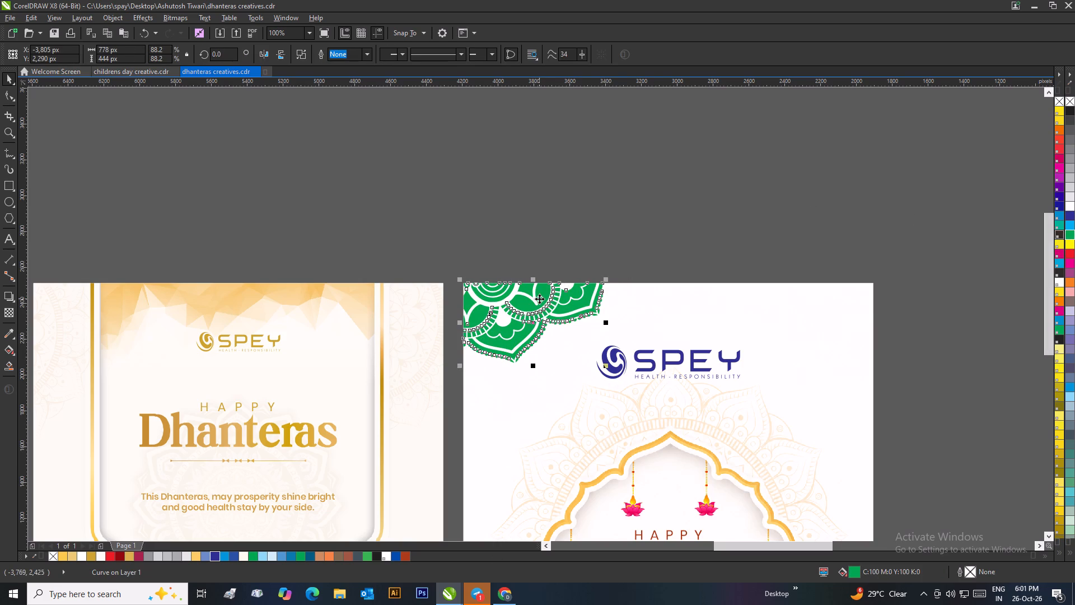
left_click_drag(544, 301, 749, 336)
right_click(749, 336)
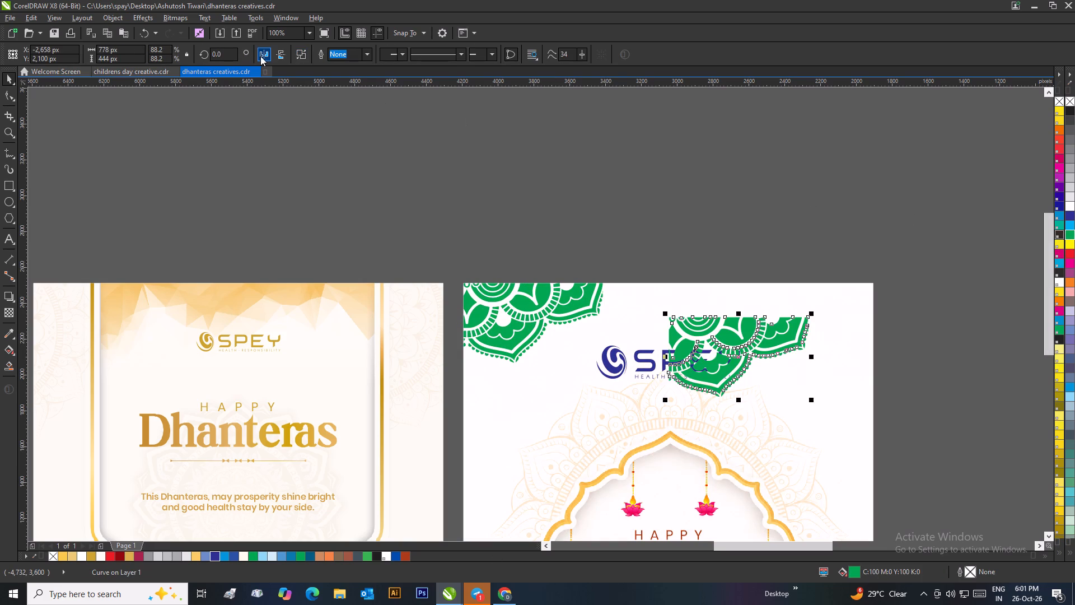
left_click(260, 56)
left_click(779, 302, "shift")
key("t")
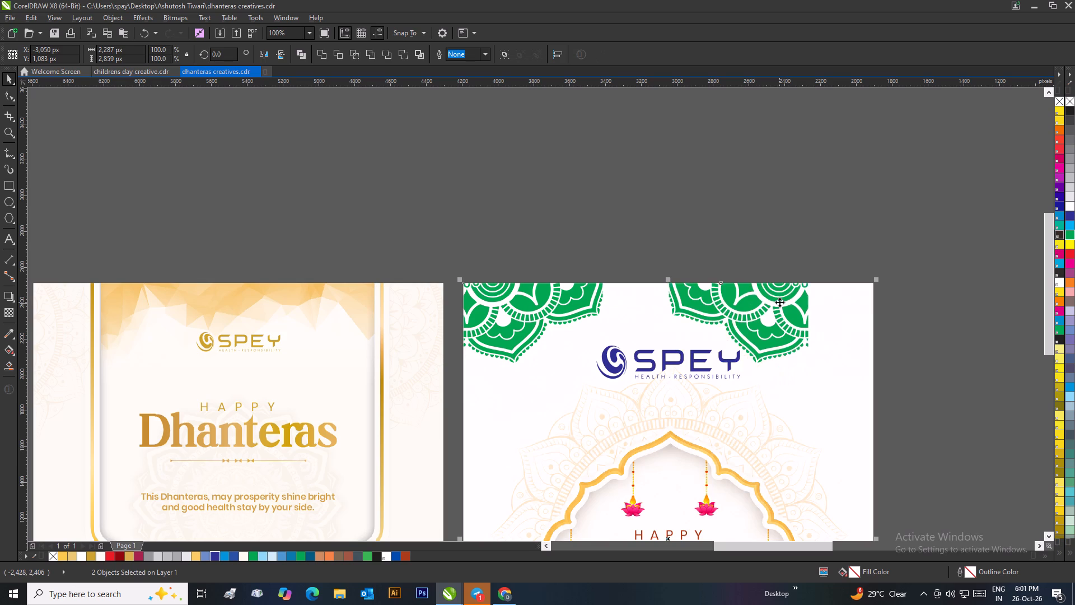
key("r")
left_click(822, 219)
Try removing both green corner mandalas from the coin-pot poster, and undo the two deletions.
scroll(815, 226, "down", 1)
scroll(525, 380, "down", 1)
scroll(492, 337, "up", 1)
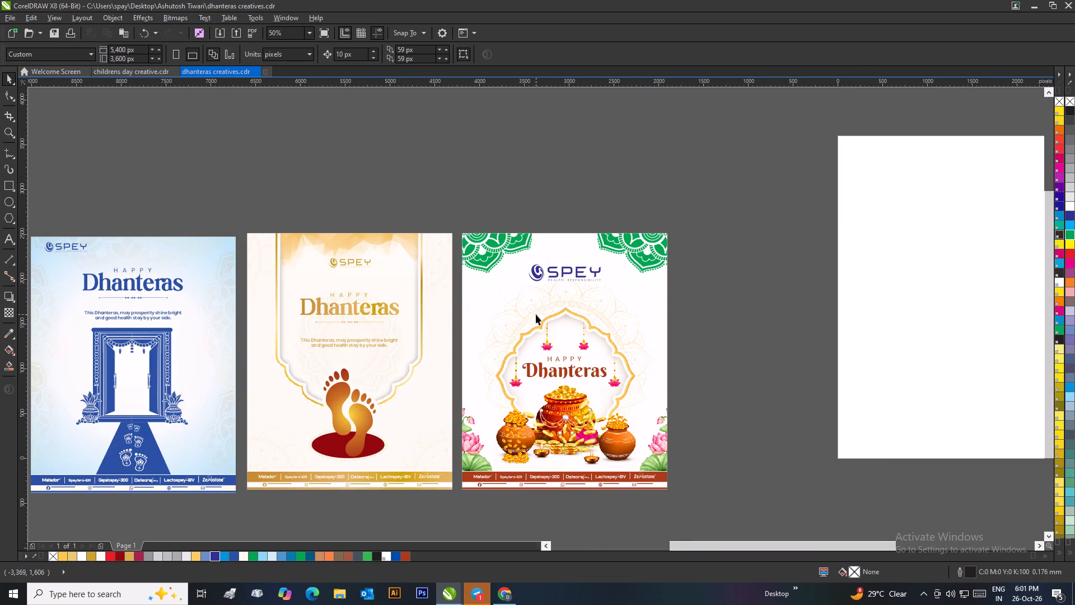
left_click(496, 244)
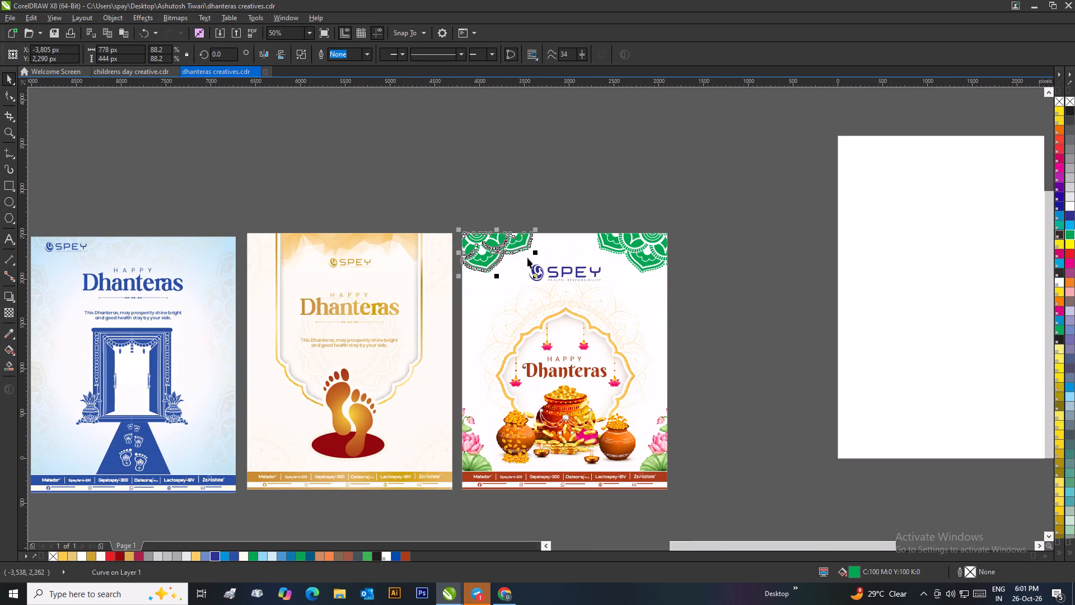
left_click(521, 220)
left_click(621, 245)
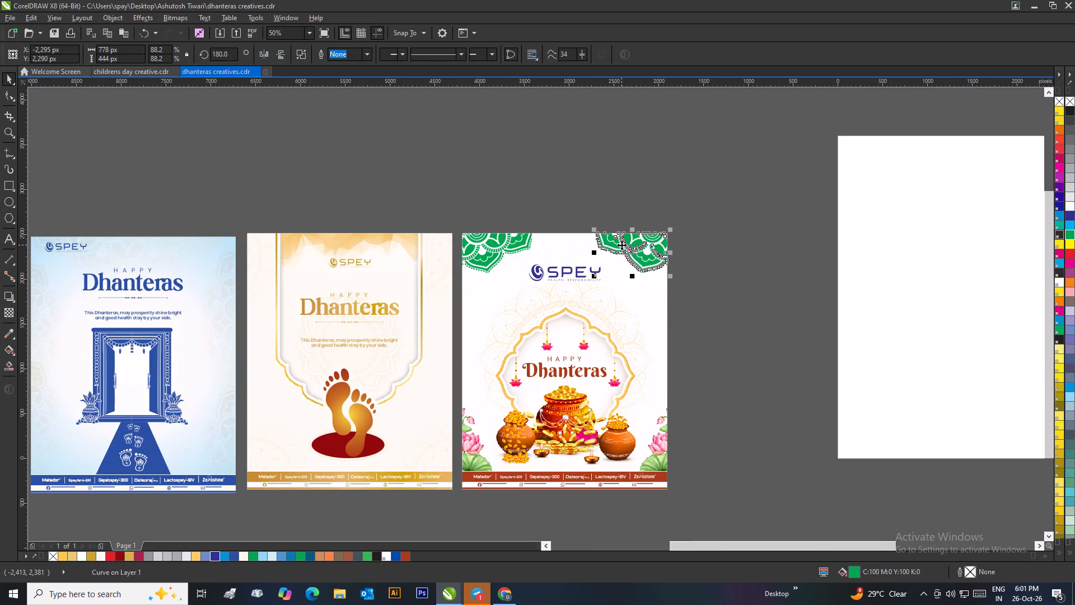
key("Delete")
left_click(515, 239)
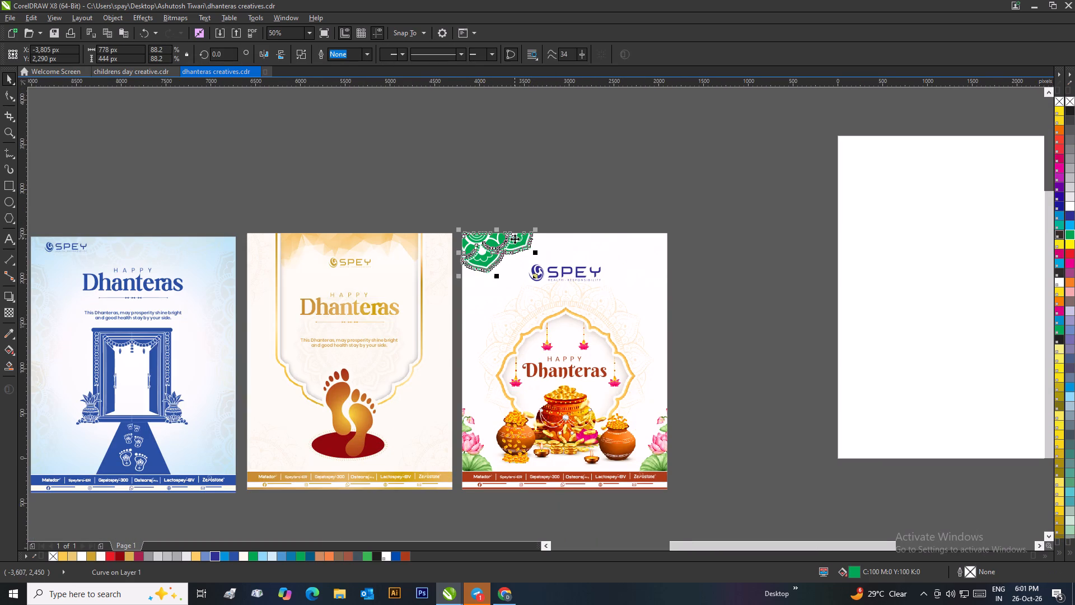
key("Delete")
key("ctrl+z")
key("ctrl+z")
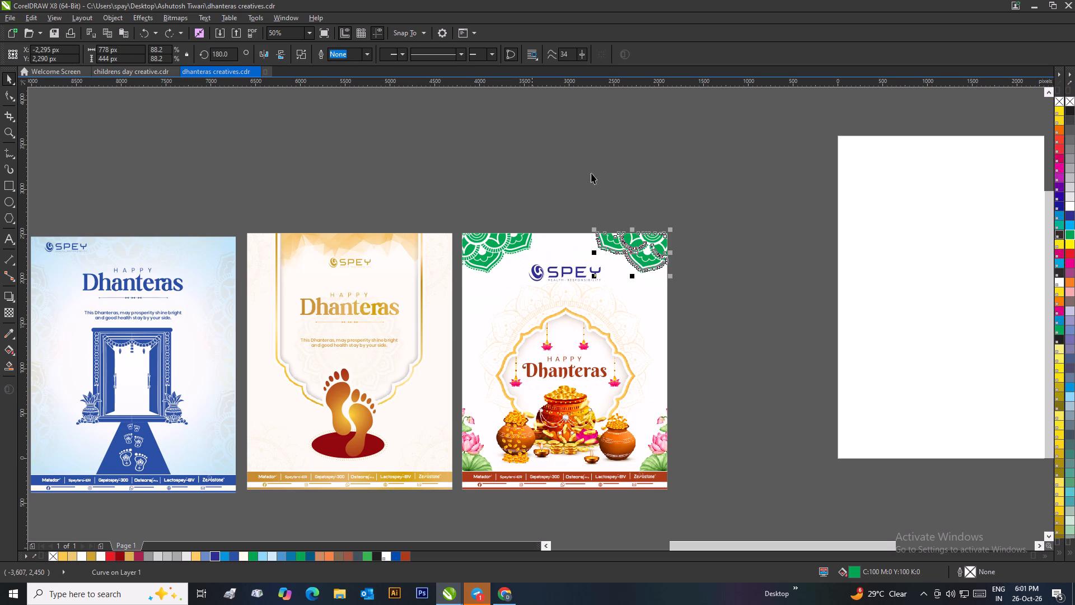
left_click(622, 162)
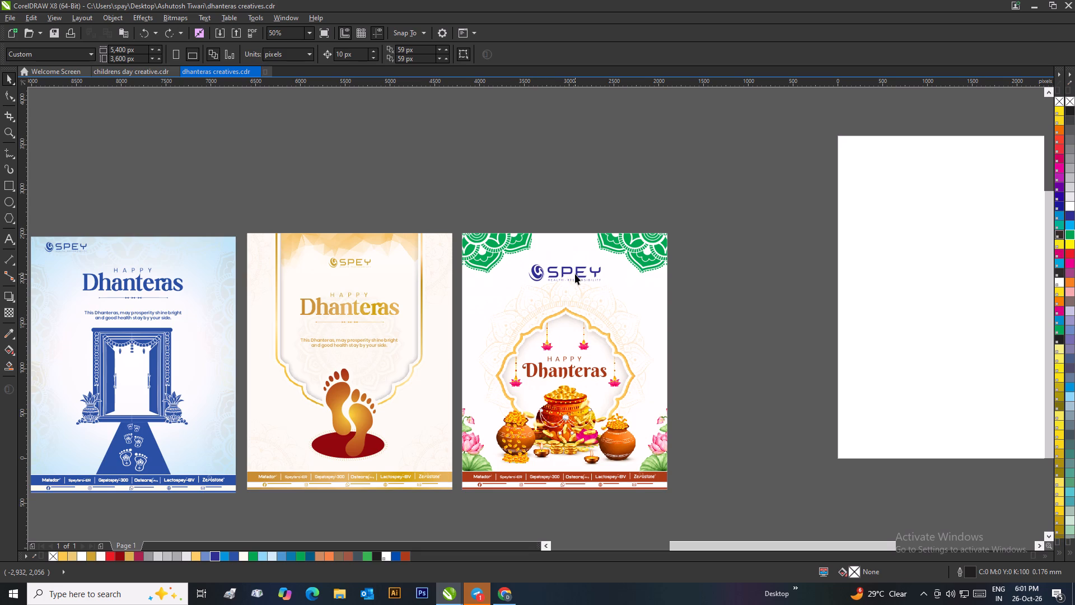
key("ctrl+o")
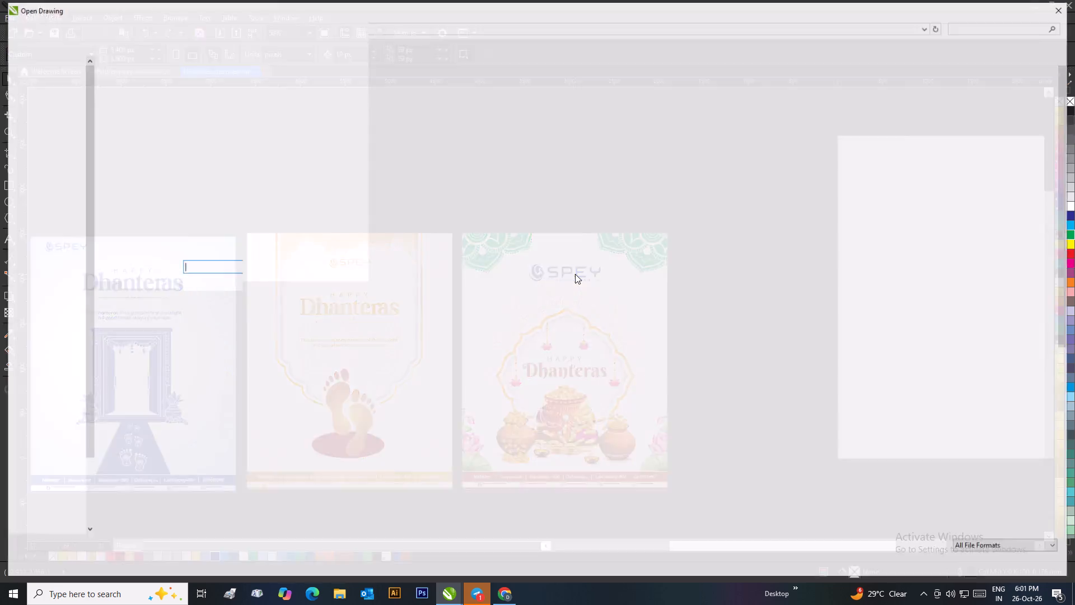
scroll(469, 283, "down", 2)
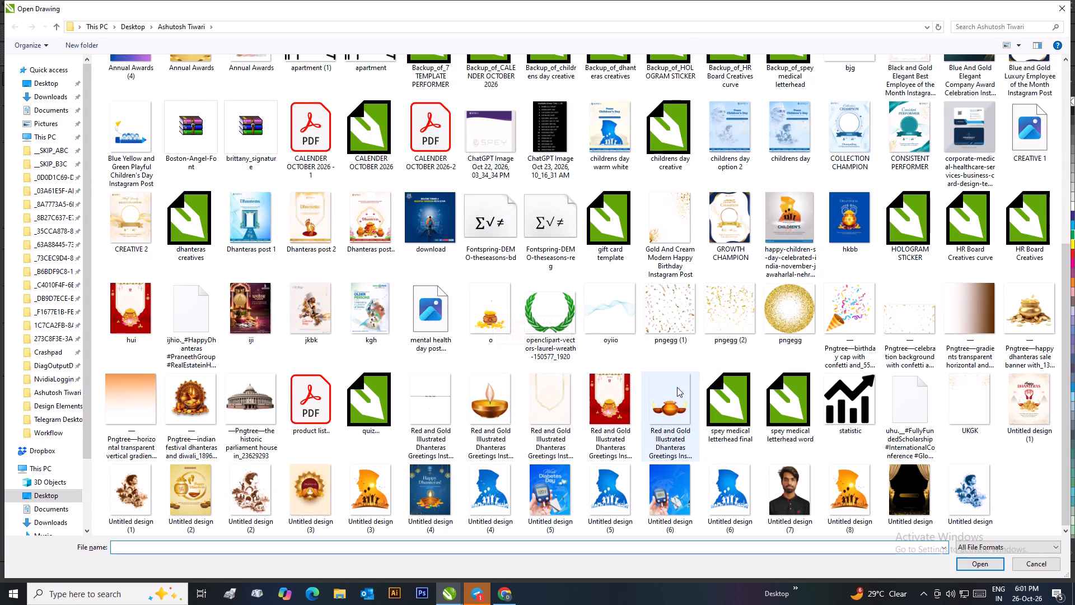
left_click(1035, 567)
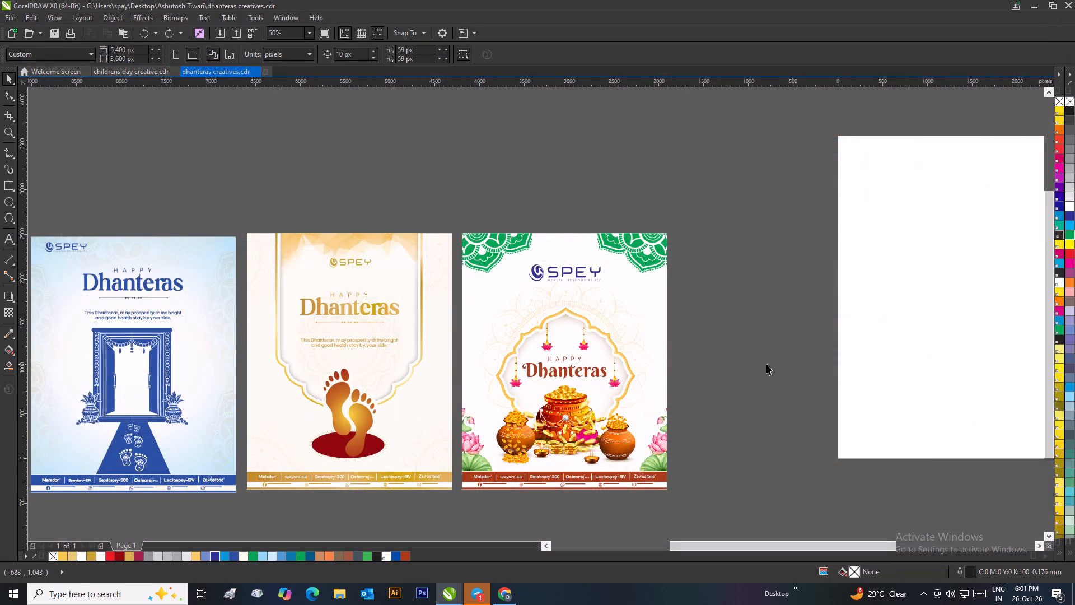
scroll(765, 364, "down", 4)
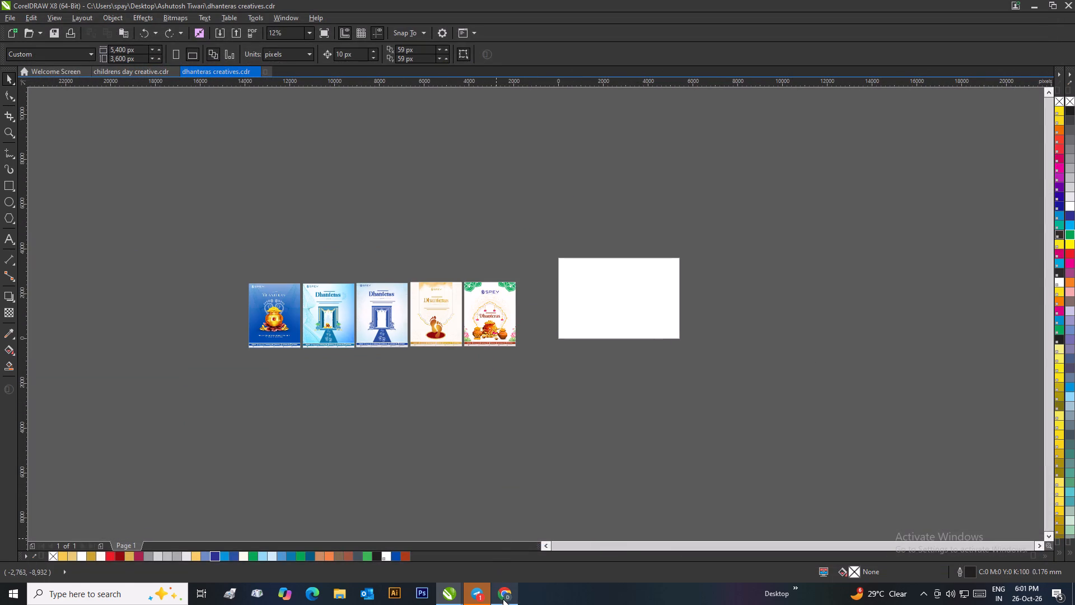
Switch to the Canva design in Chrome and apply the golden-pot Dhanteras template with the arch frame to page 2.
left_click(503, 599)
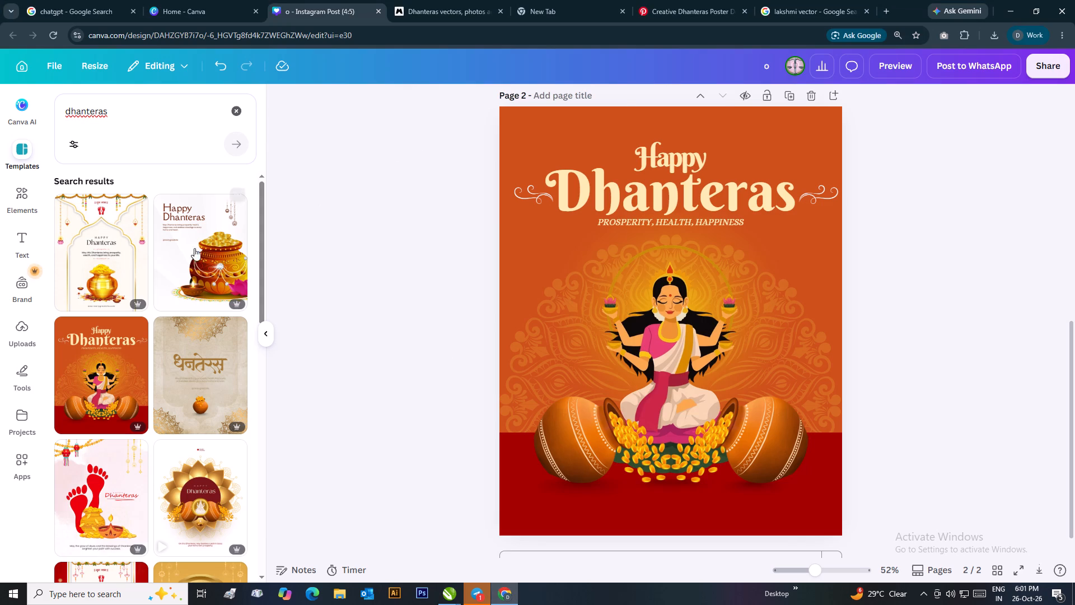
left_click(130, 225)
left_click(677, 262)
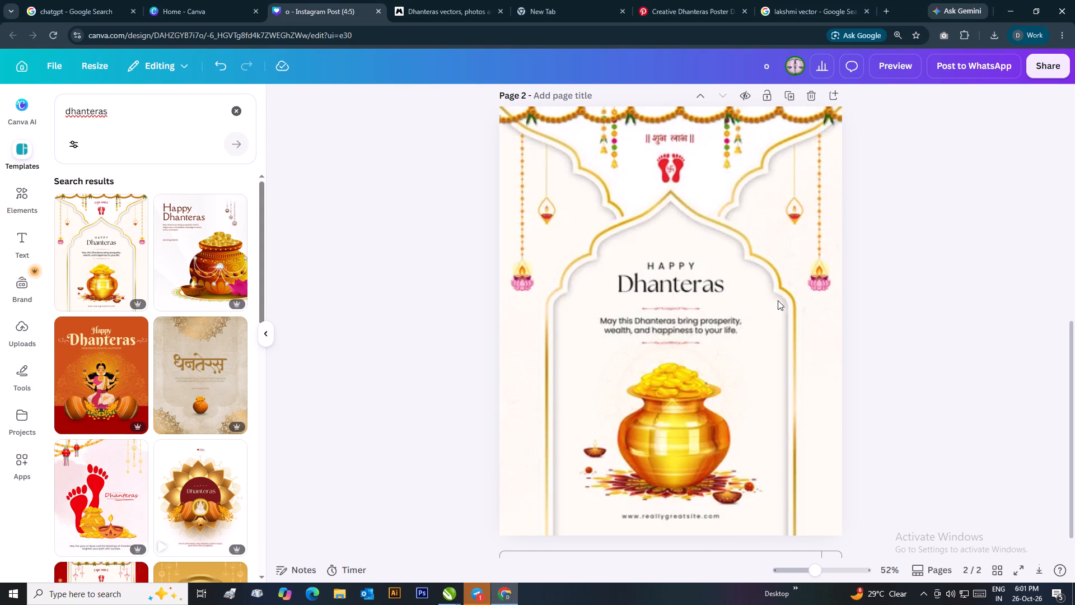
double_click(872, 302)
Delete the "HAPPY Dhanteras" heading and the white-and-gold arch frames from the template page.
left_click(661, 287)
key("Delete")
left_click(663, 282)
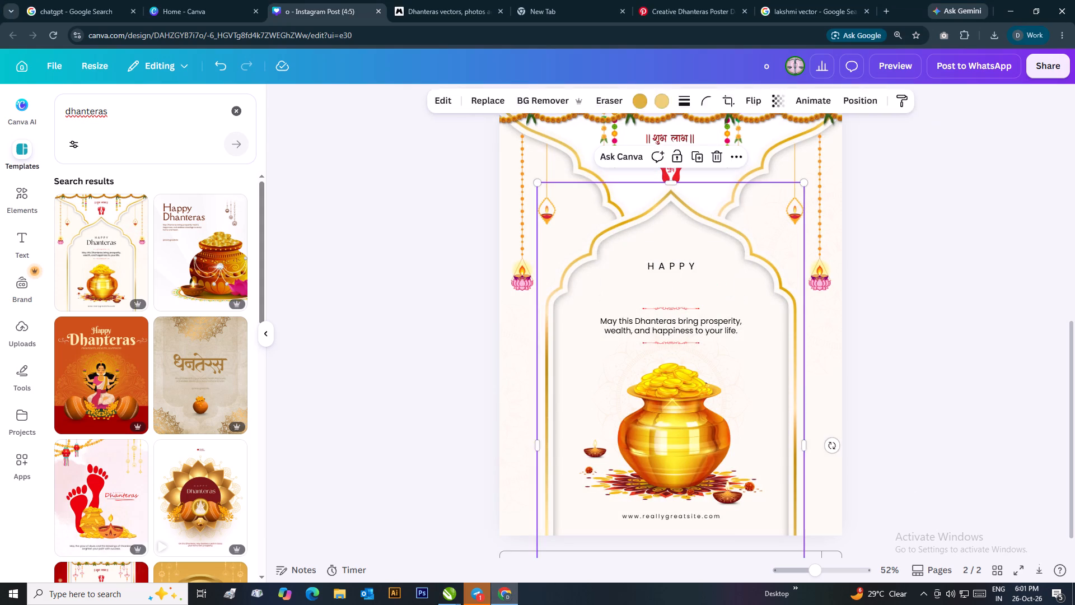
key("Delete")
left_click(692, 262)
key("Delete")
left_click(711, 278)
key("Delete")
left_click(644, 277)
key("Delete")
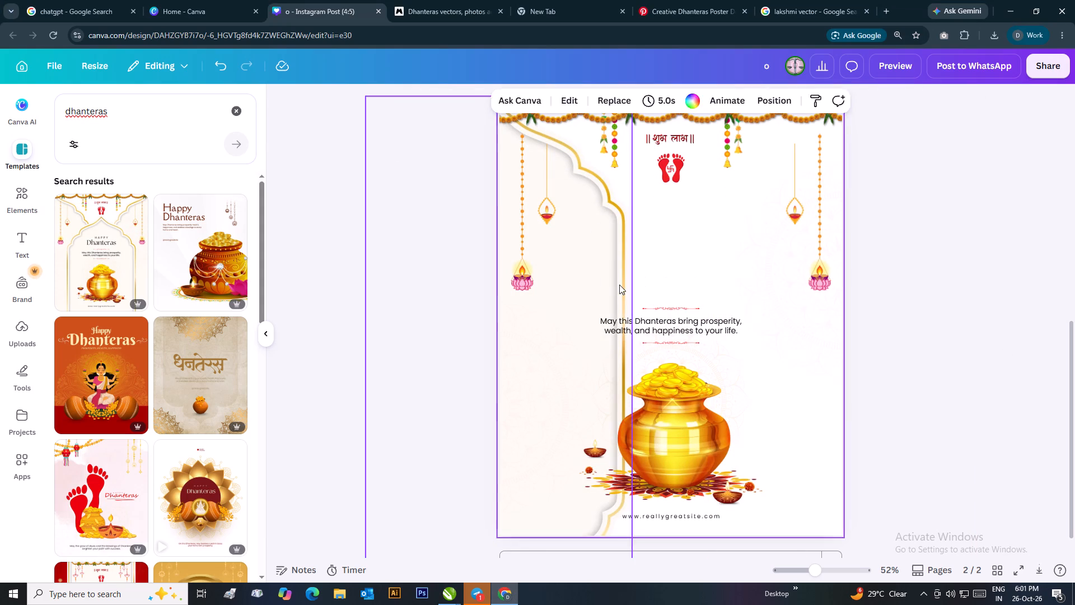
left_click(619, 285)
key("Delete")
Delete the "May this Dhanteras bring prosperity" message and the red ornamental dividers above and below it.
left_click(641, 313)
key("Delete")
left_click(638, 322)
key("Delete")
left_click(671, 310)
key("Delete")
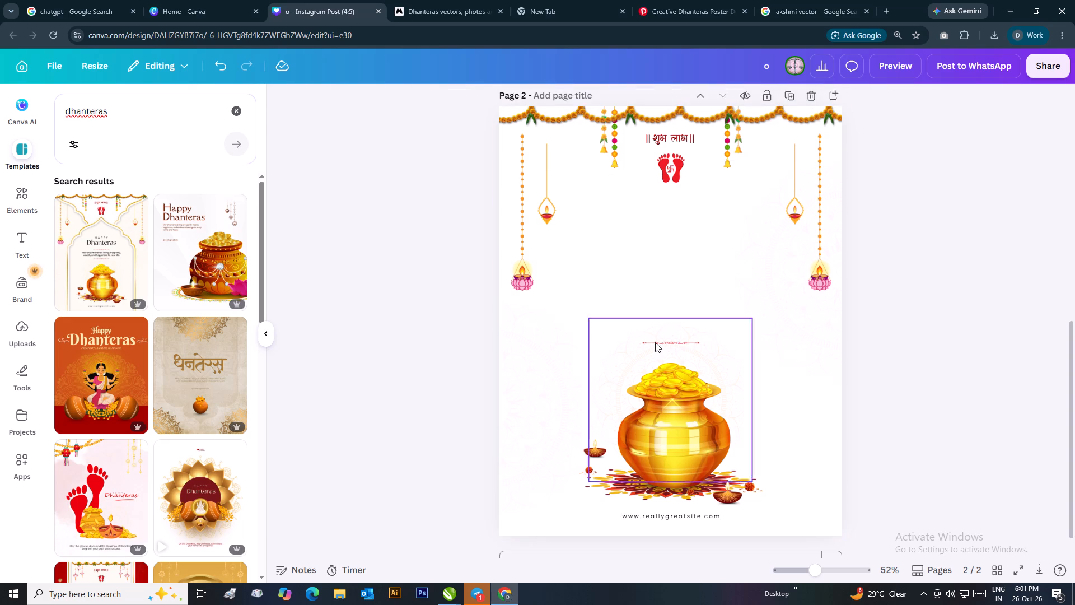
left_click(654, 344)
key("Delete")
left_click(656, 347)
key("Delete")
Delete the golden coin pot and the rangoli pattern beneath it, along with overlapping pieces.
left_click(663, 373)
key("Delete")
key("Delete")
left_click(628, 495)
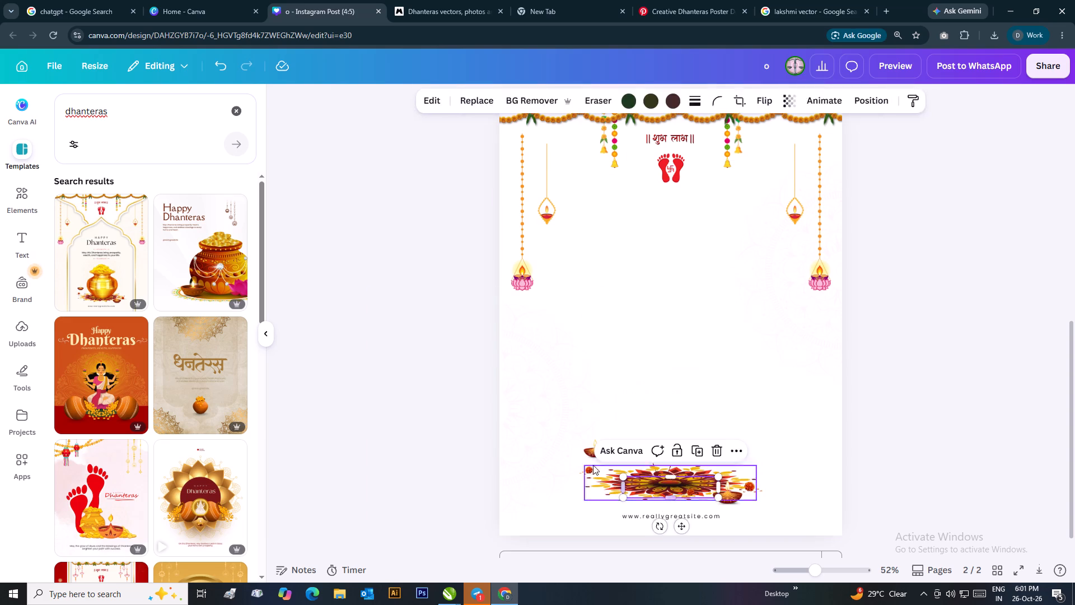
key("Delete")
left_click(597, 453)
key("Delete")
left_click(592, 474)
left_click(649, 483)
key("Delete")
key("Delete")
Delete the small decorations above the website line, including the remaining diya piece, incense stand and marigold flowers.
left_click(596, 452)
key("Delete")
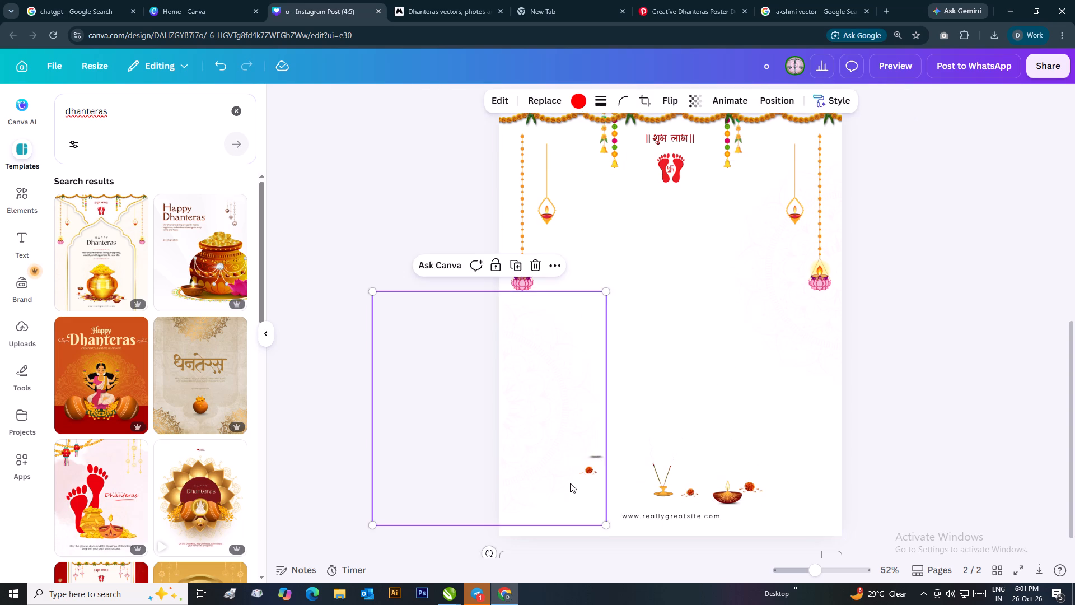
left_click(595, 481)
left_click(588, 468)
key("Delete")
double_click(596, 460)
key("Delete")
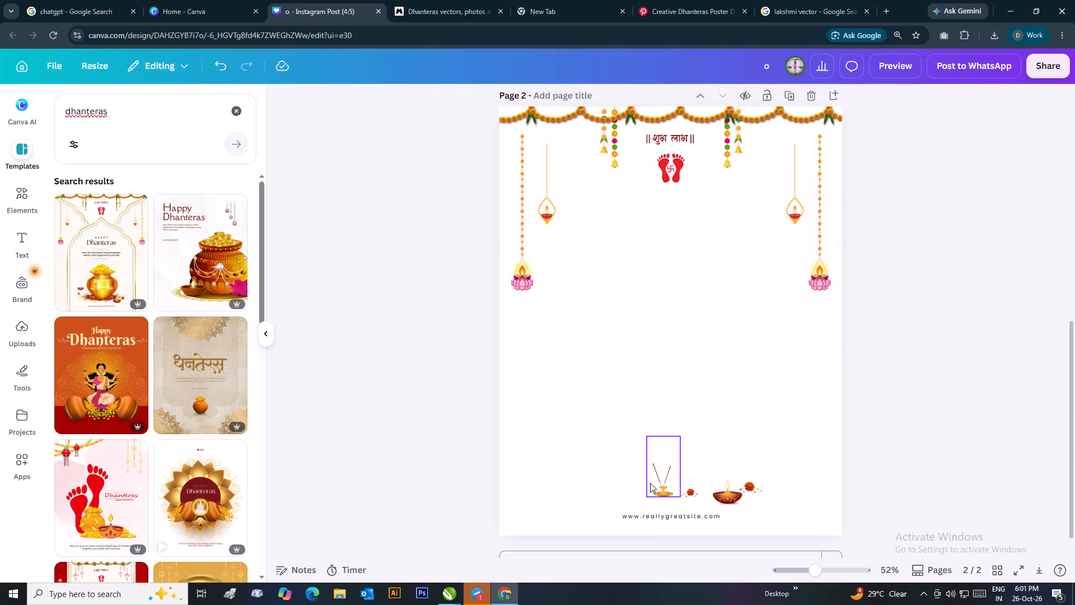
left_click(650, 491)
key("Delete")
left_click(675, 490)
key("Delete")
left_click(683, 492)
key("Delete")
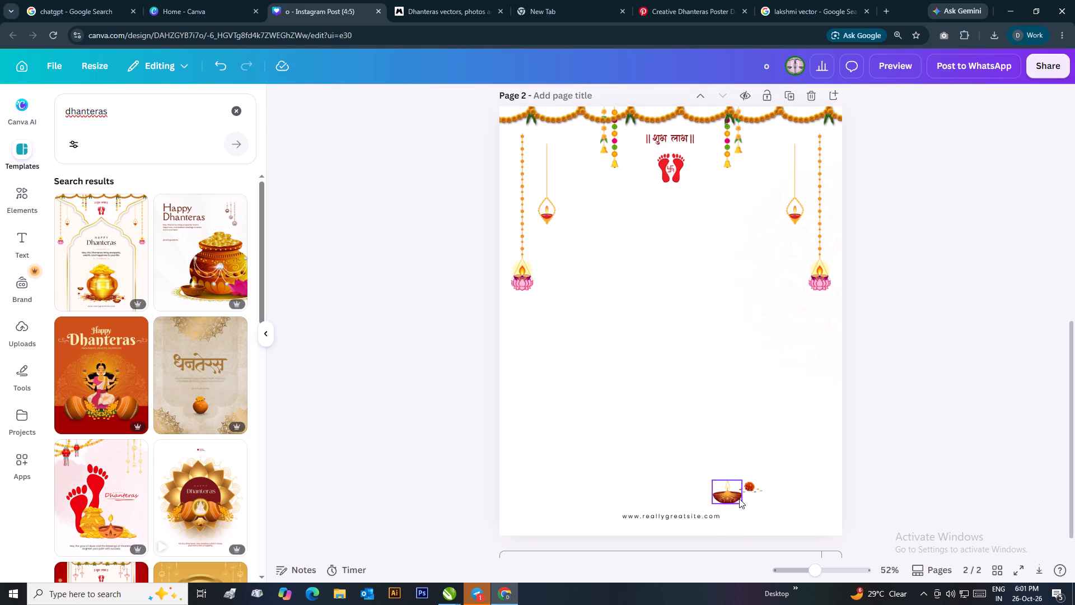
On page 2 of the Canva design, delete the bottom diya and flower, the website address and the Hindi heading above the footprints.
left_click(739, 499)
key("Delete")
left_click(748, 490)
key("Delete")
left_click(734, 501)
key("Delete")
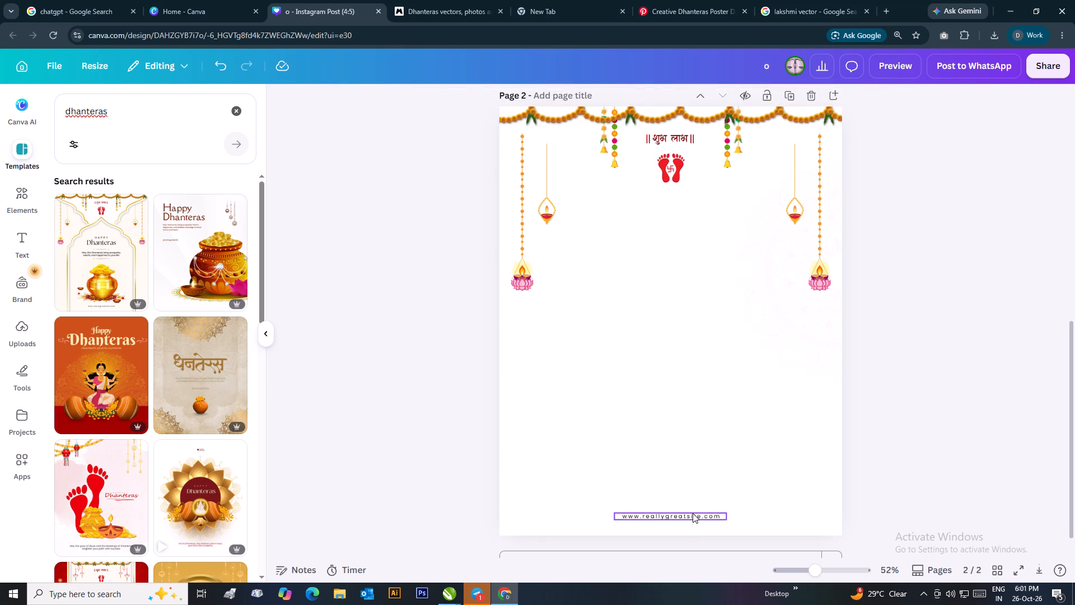
left_click(693, 513)
key("Delete")
left_click(685, 143)
key("Delete")
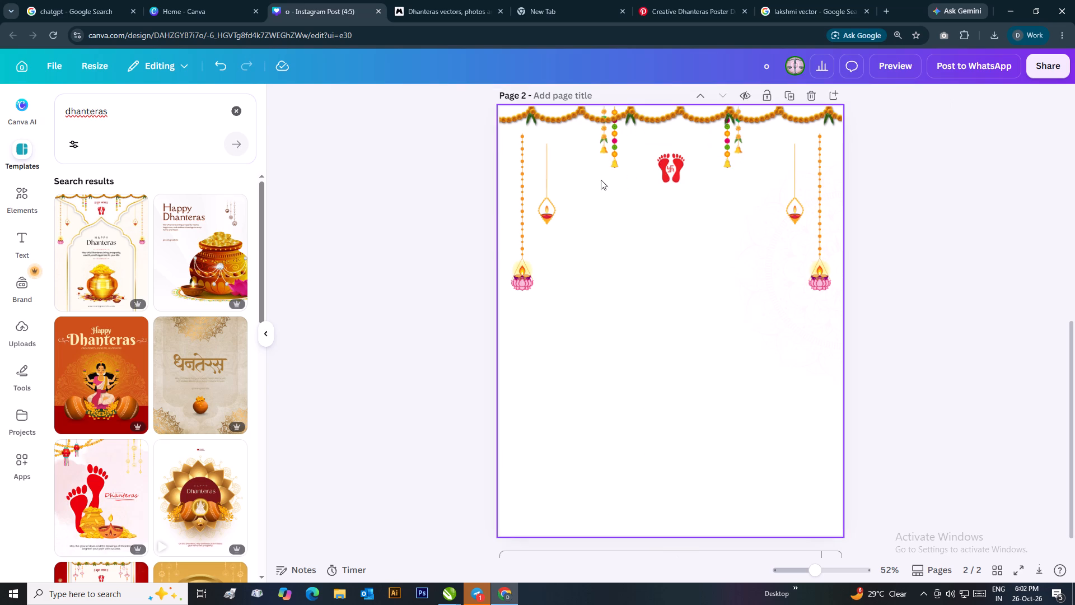
left_click(891, 253)
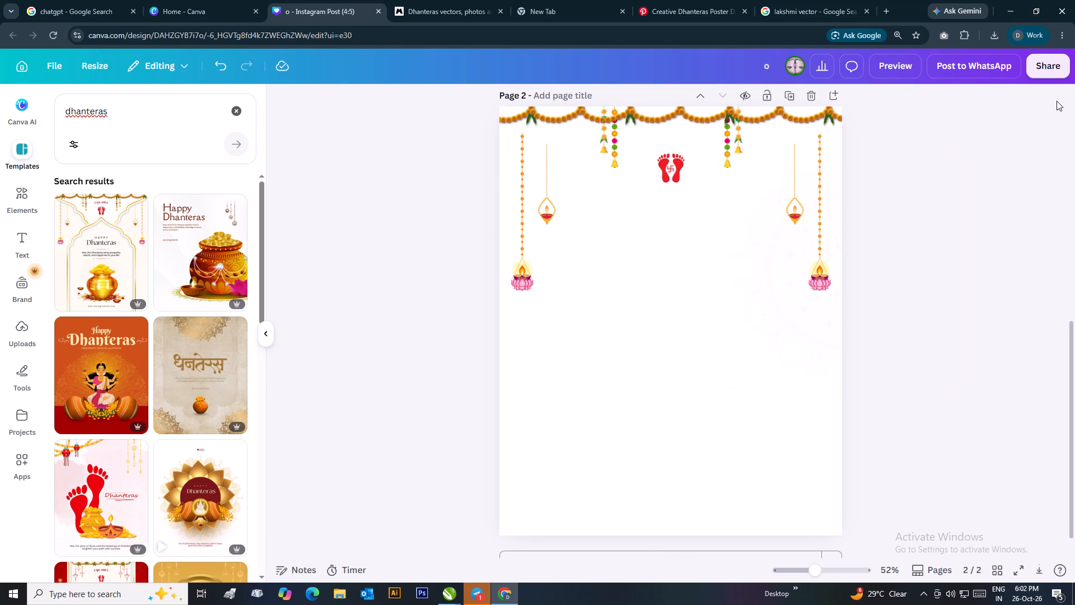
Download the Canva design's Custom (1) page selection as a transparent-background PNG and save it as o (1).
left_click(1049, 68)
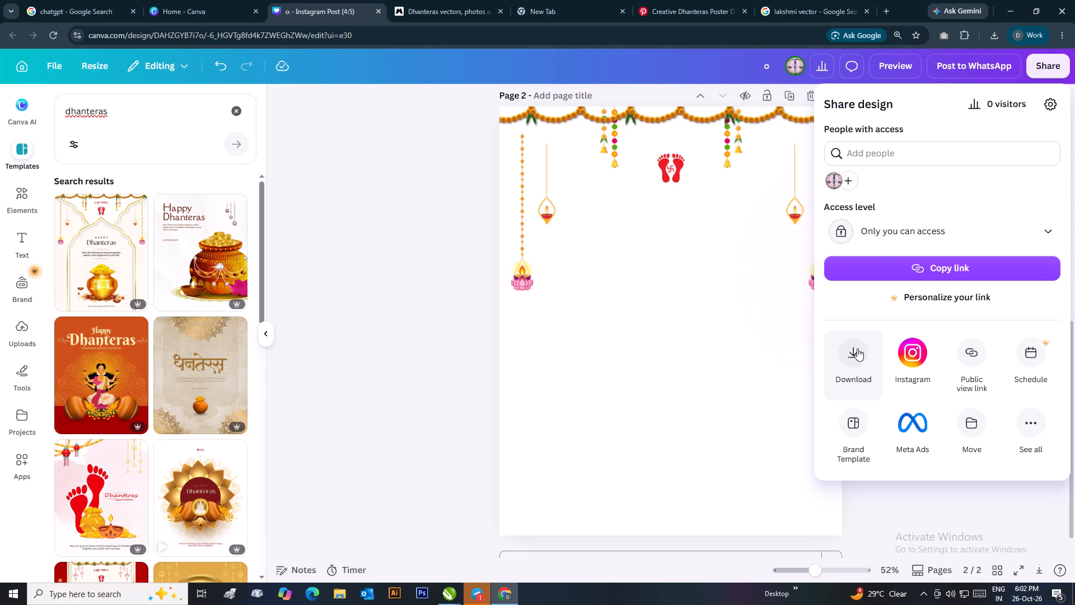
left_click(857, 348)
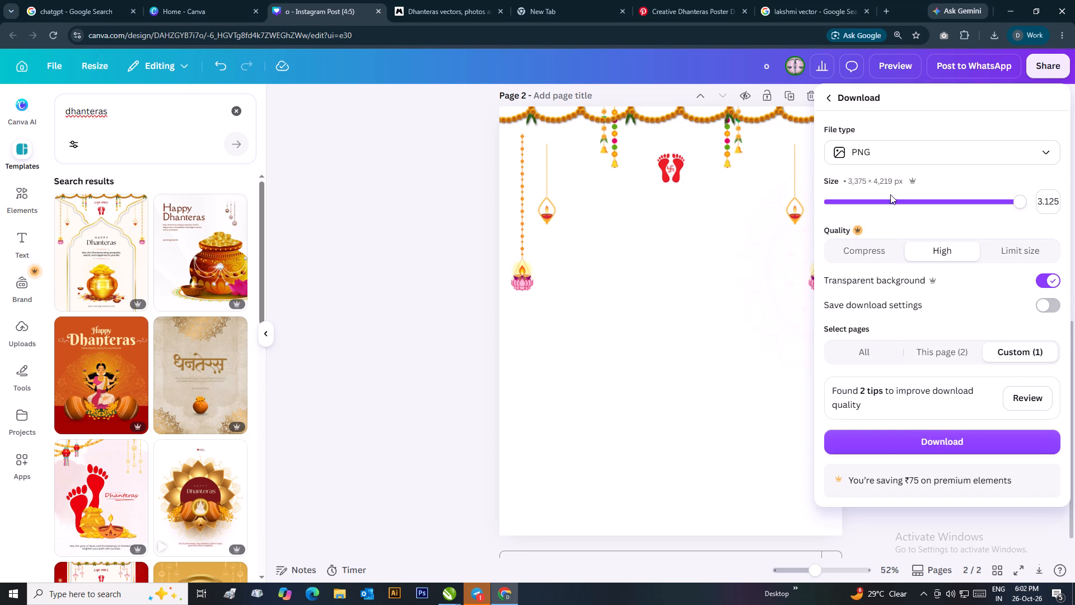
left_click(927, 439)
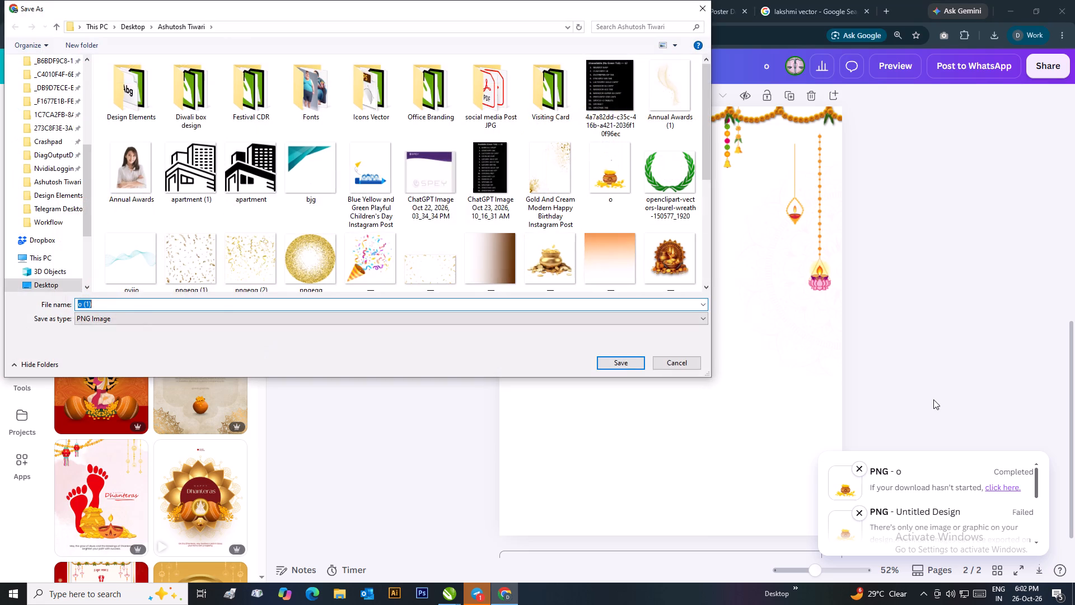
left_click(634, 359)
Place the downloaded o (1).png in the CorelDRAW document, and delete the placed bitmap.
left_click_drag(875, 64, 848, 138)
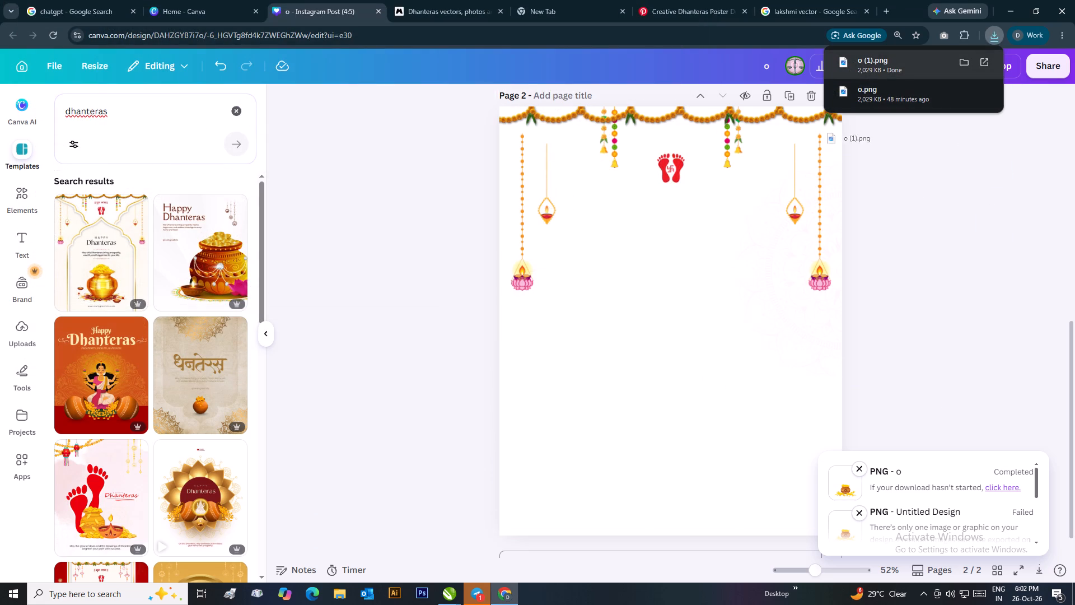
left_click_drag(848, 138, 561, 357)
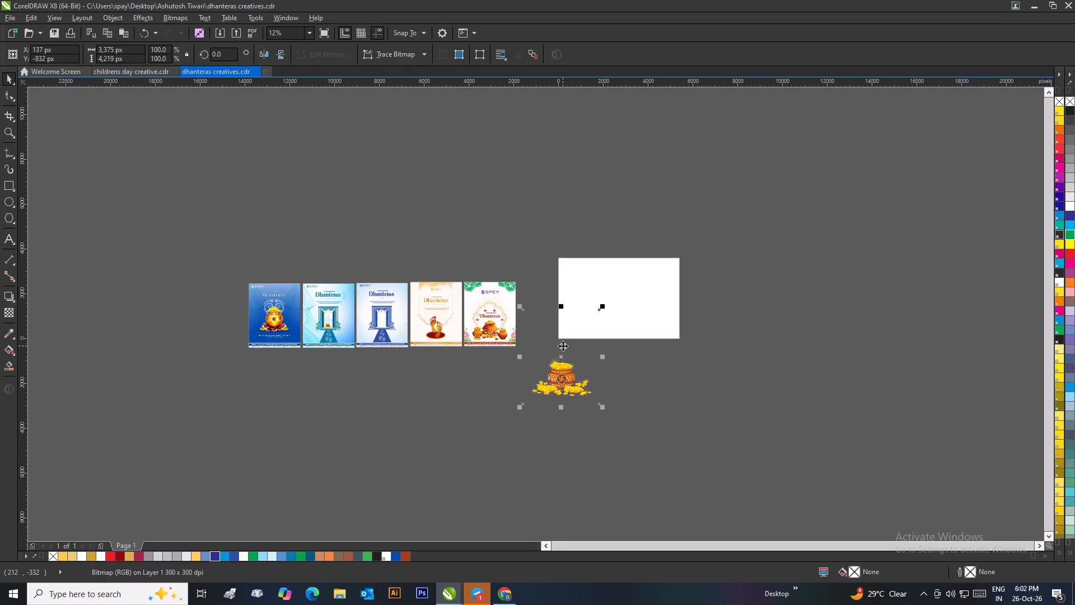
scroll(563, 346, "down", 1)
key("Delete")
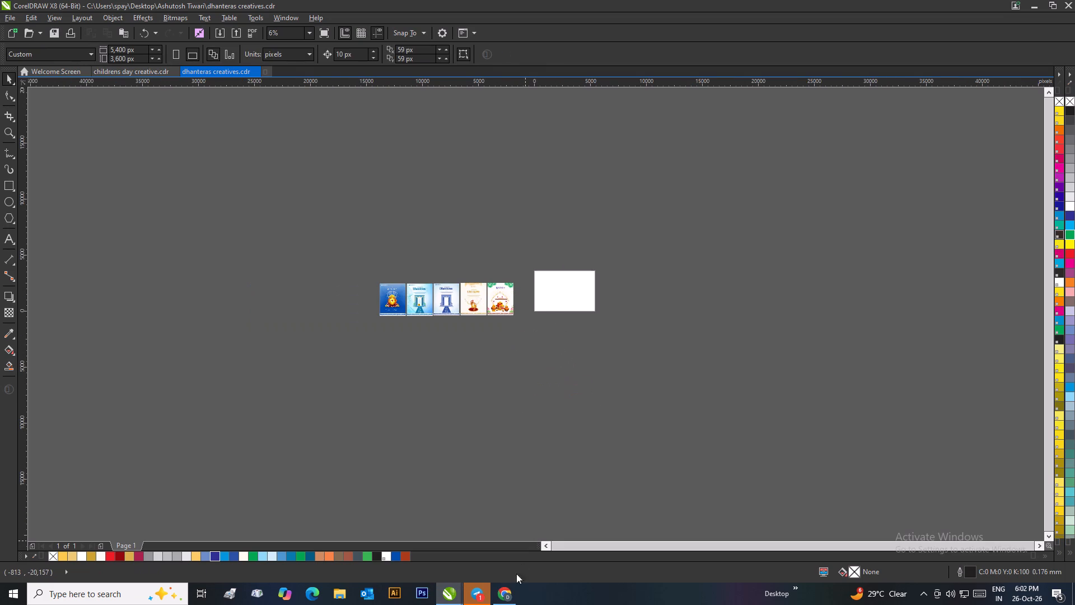
Switch back to the Canva design, set the PNG download to This page (2), start it and cancel saving.
left_click(500, 595)
left_click(667, 389)
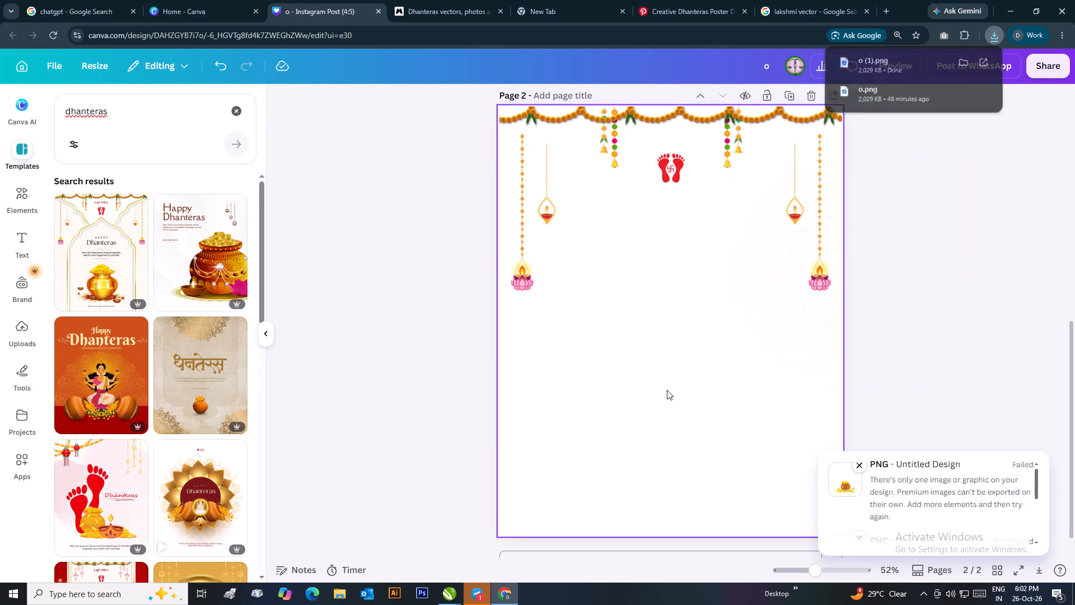
left_click(642, 467)
left_click(680, 498)
left_click(948, 201)
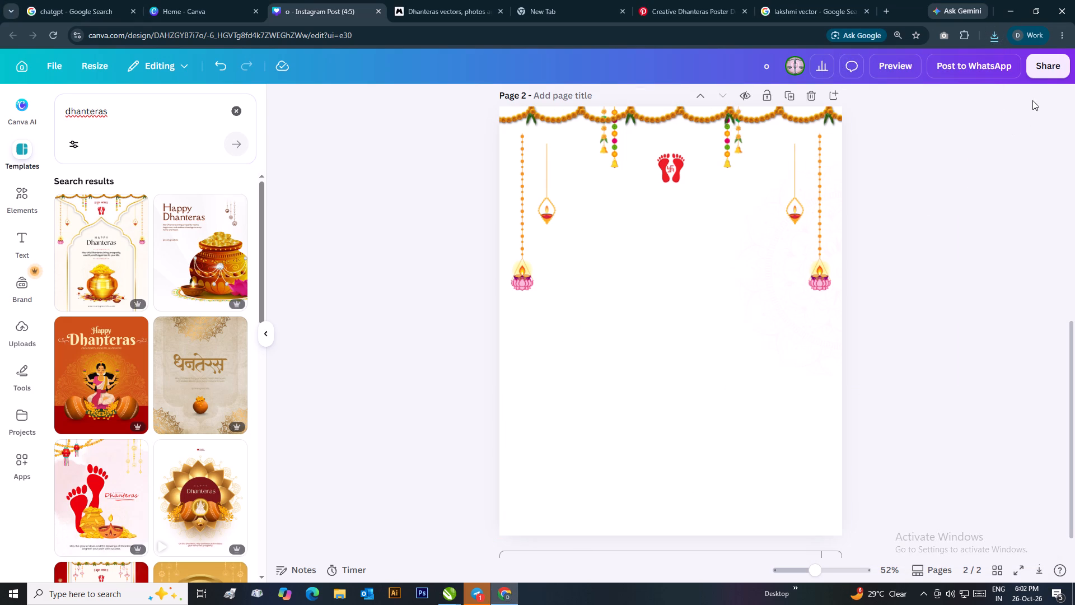
left_click(1041, 72)
left_click(846, 362)
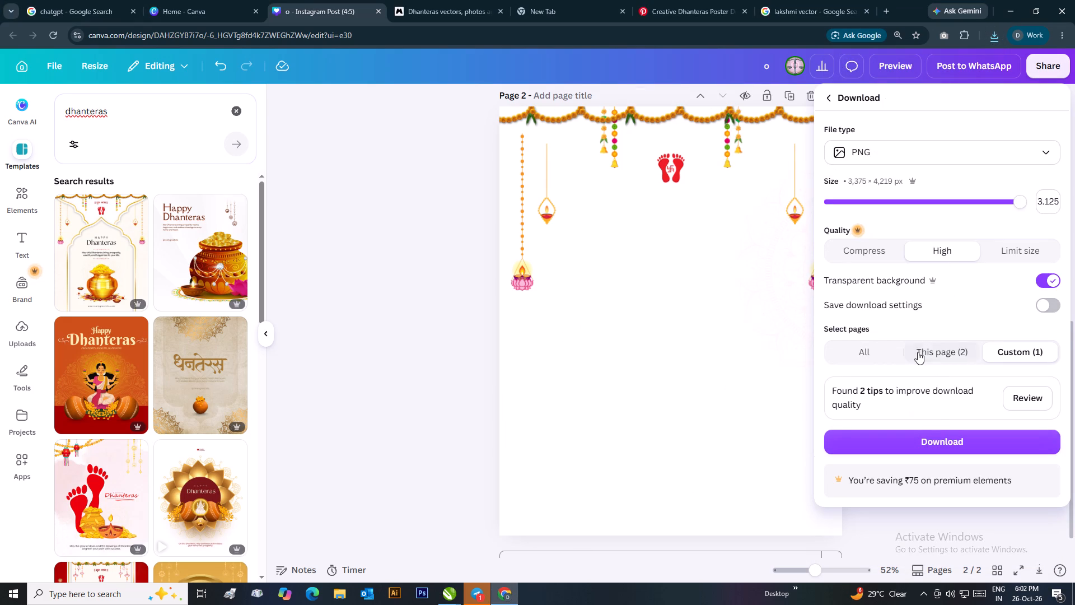
left_click(959, 354)
left_click(936, 443)
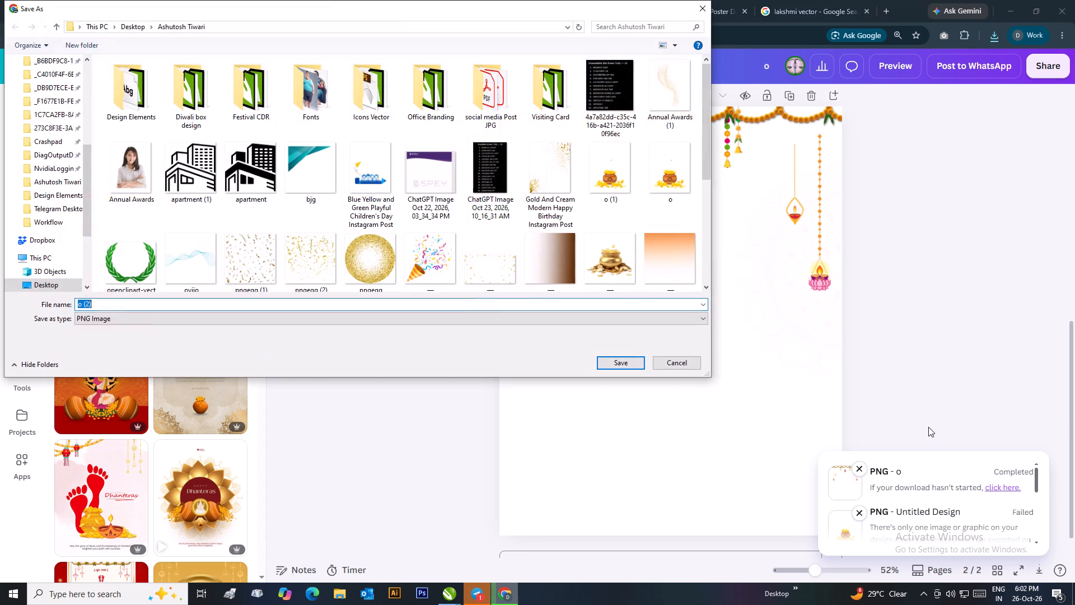
left_click(685, 366)
Delete the large, faint graphic overhanging the right edge of page 2 in the Canva design.
left_click(937, 335)
left_click(820, 332)
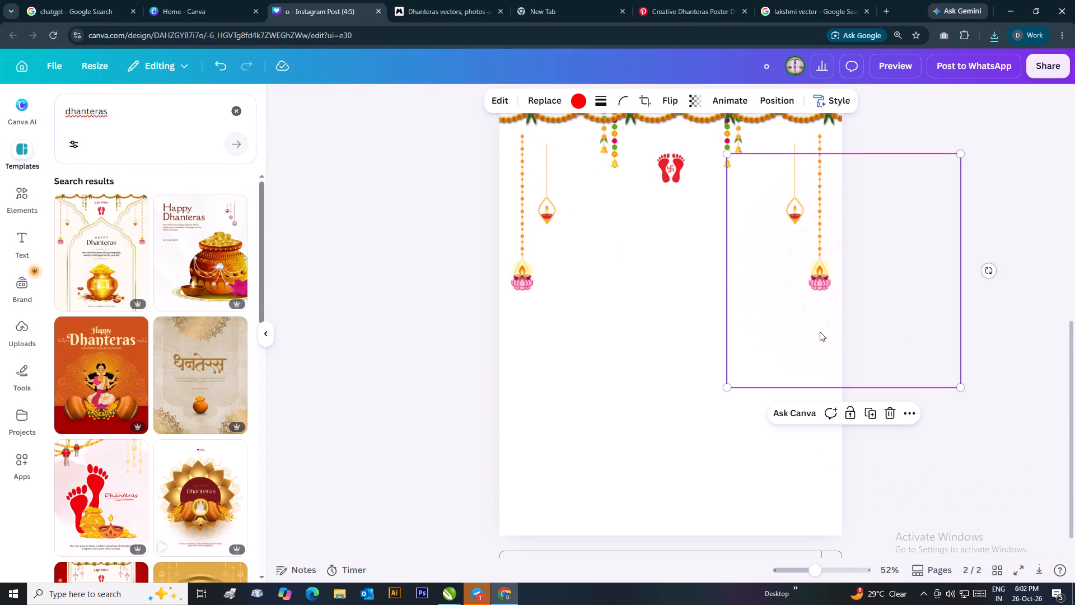
key("Delete")
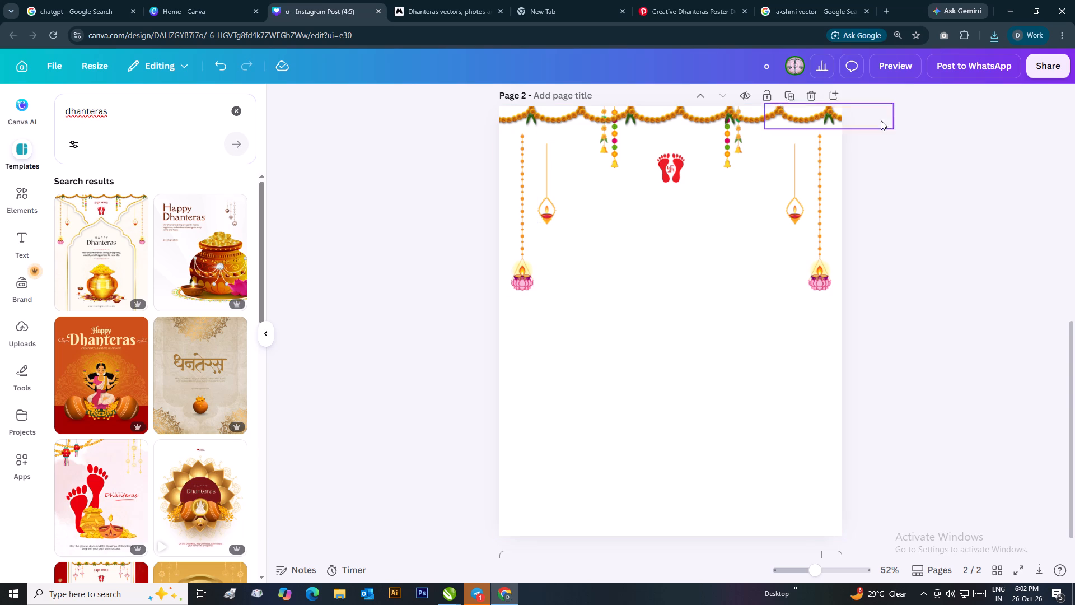
Download page 2 of the Canva design as a transparent-background PNG and save it as o (2).
left_click(1069, 68)
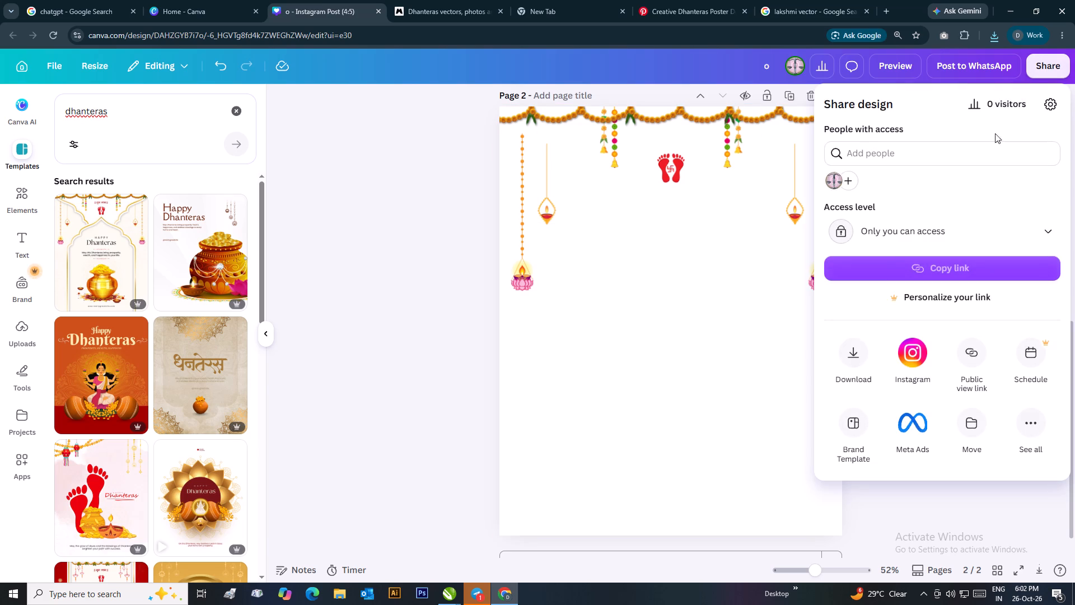
left_click(856, 345)
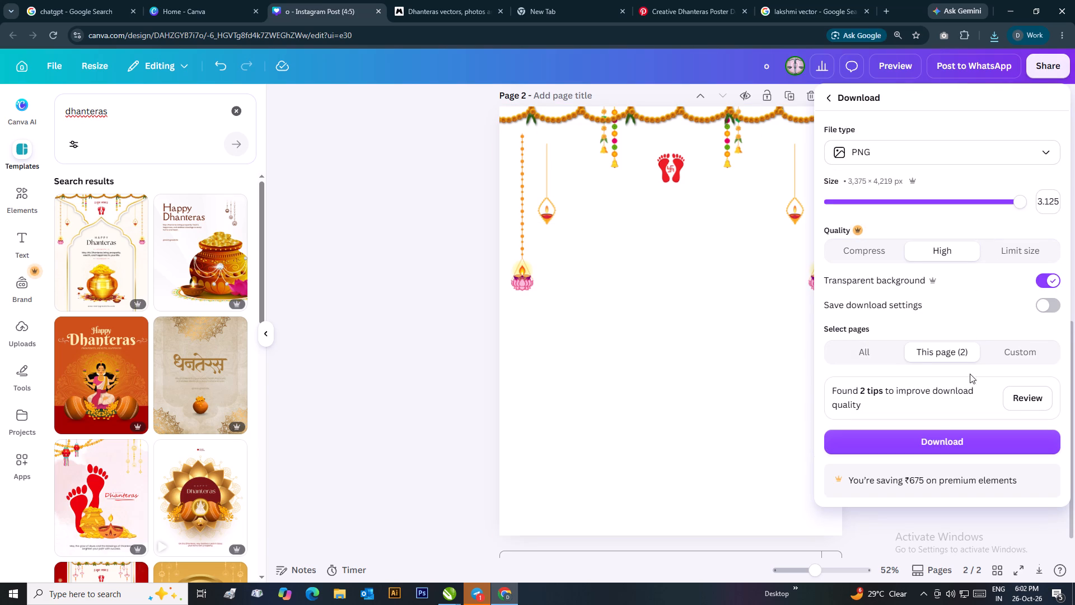
left_click(924, 440)
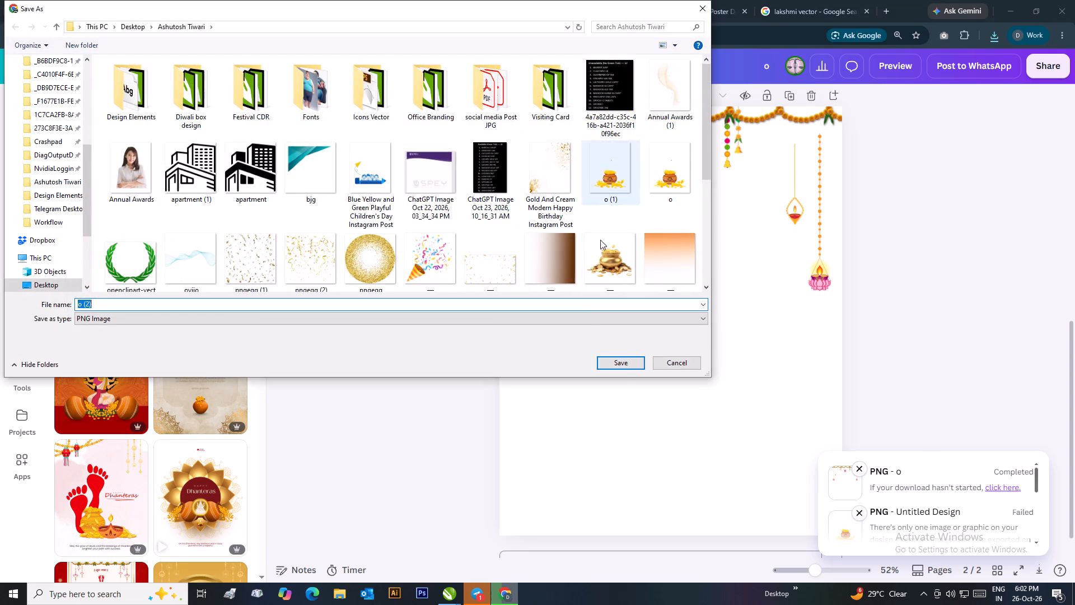
left_click(632, 365)
Place the downloaded o (2).png in the CorelDRAW dhanteras creatives document, on the empty area below the page.
left_click_drag(886, 57, 880, 72)
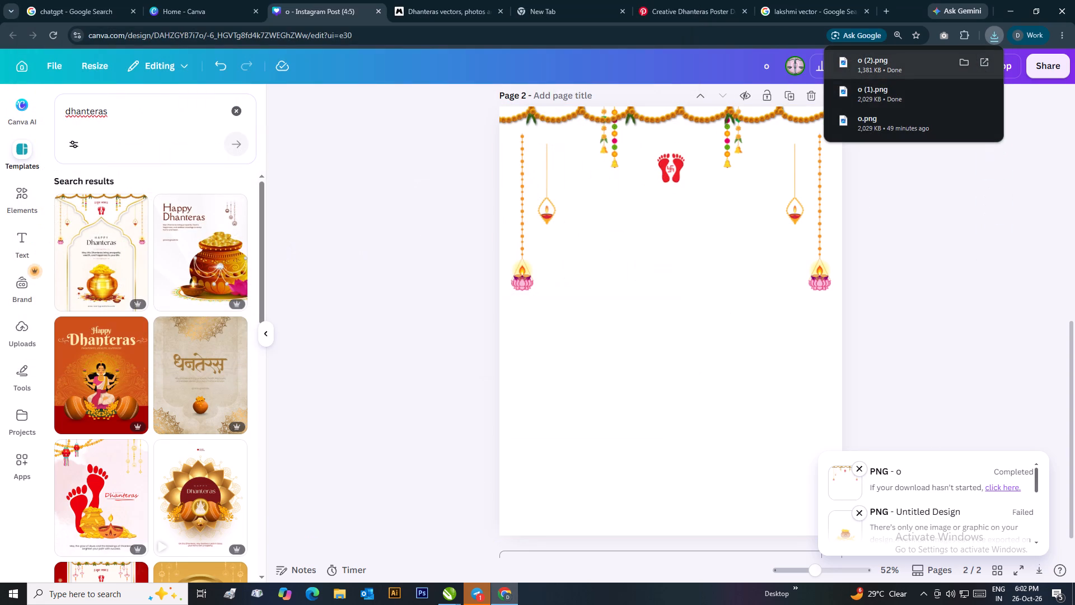
left_click_drag(880, 72, 611, 360)
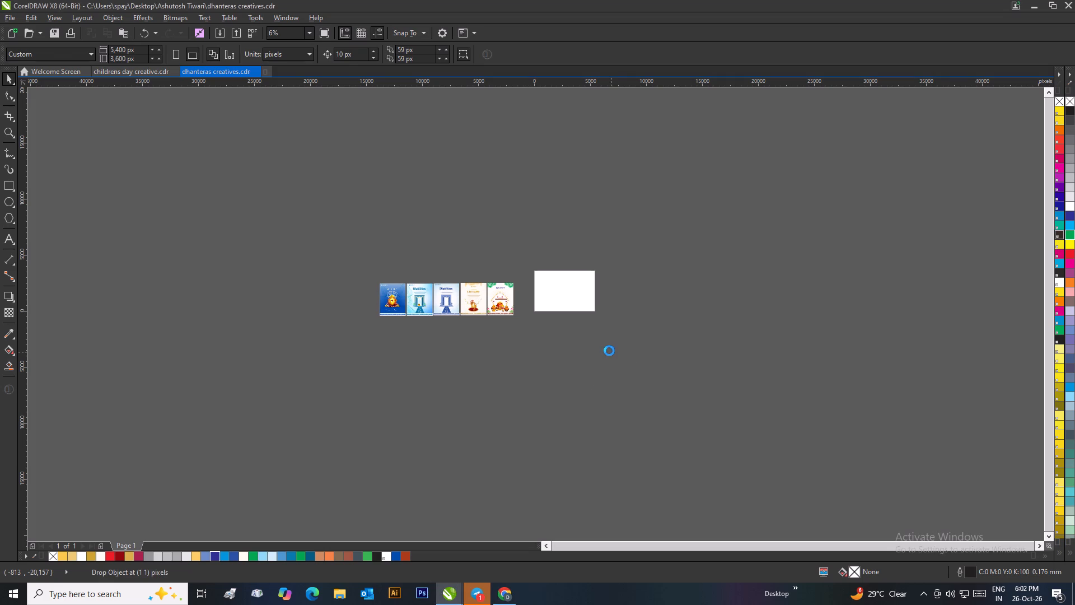
scroll(608, 351, "up", 2)
scroll(540, 269, "down", 1)
scroll(530, 321, "up", 1)
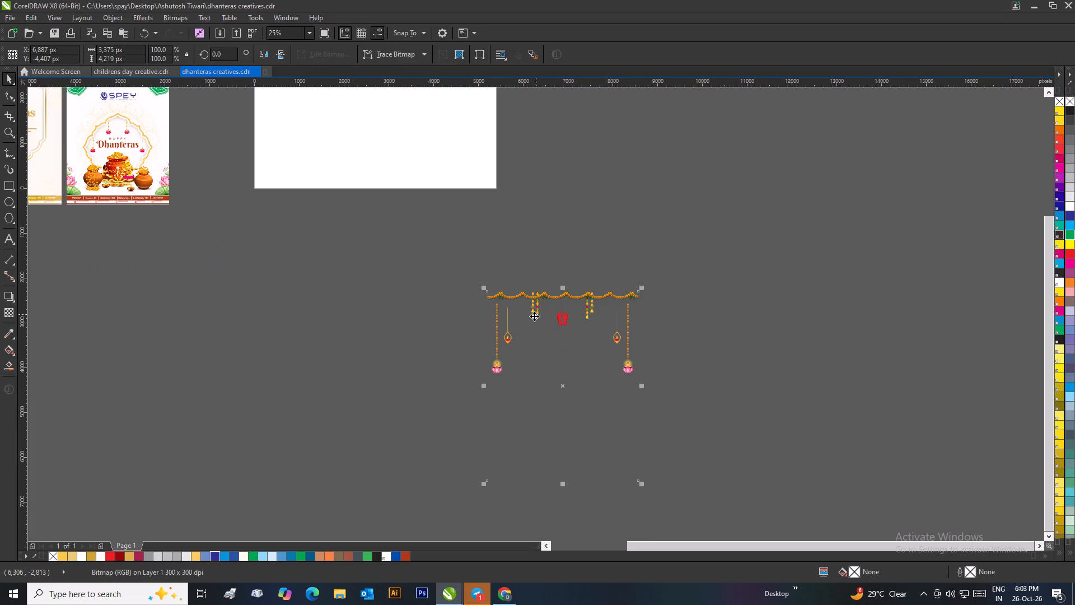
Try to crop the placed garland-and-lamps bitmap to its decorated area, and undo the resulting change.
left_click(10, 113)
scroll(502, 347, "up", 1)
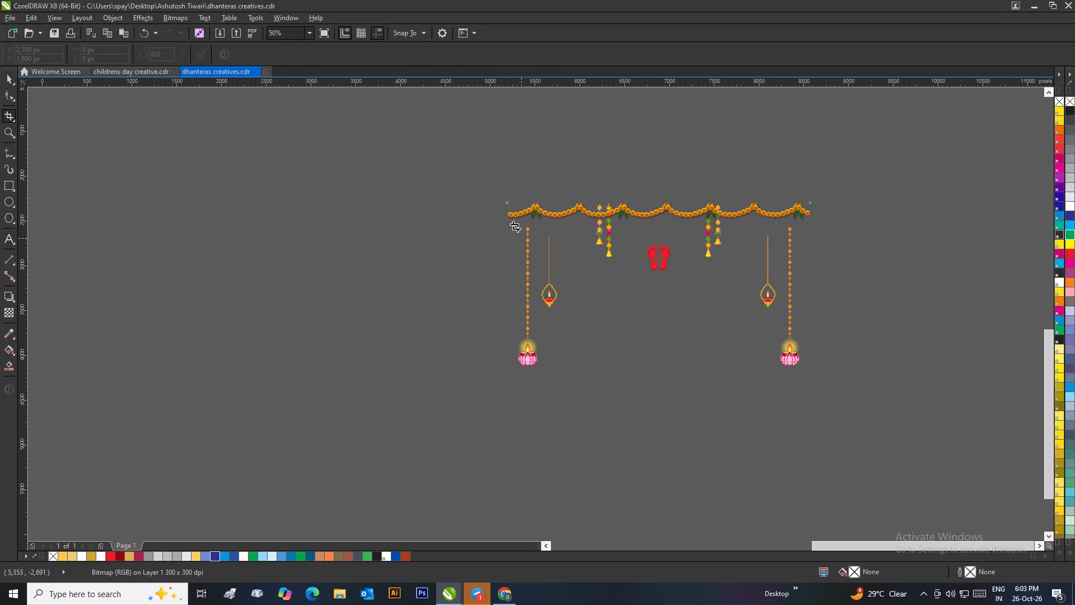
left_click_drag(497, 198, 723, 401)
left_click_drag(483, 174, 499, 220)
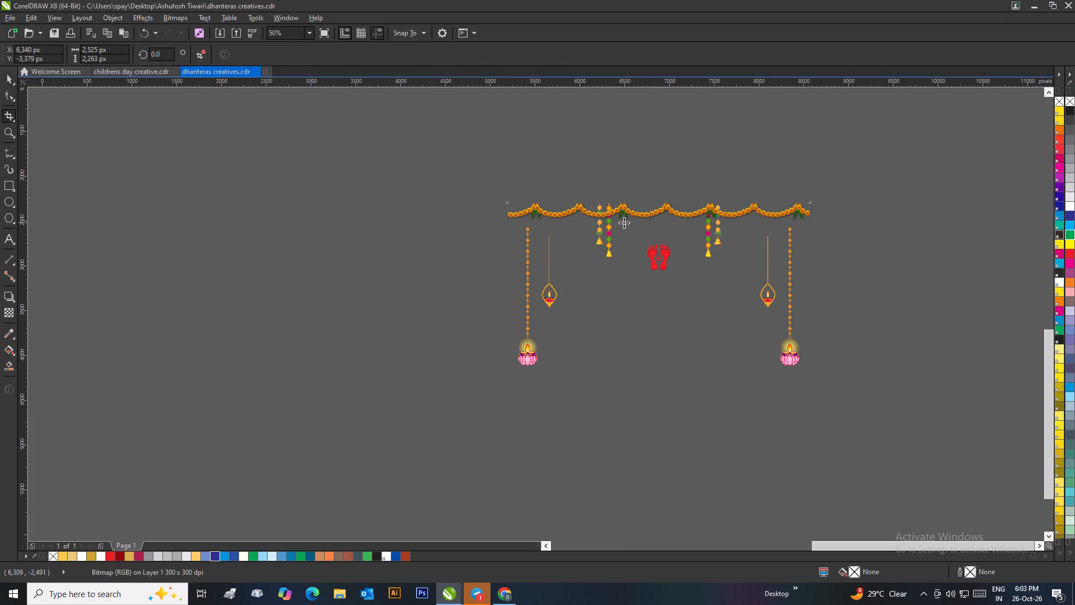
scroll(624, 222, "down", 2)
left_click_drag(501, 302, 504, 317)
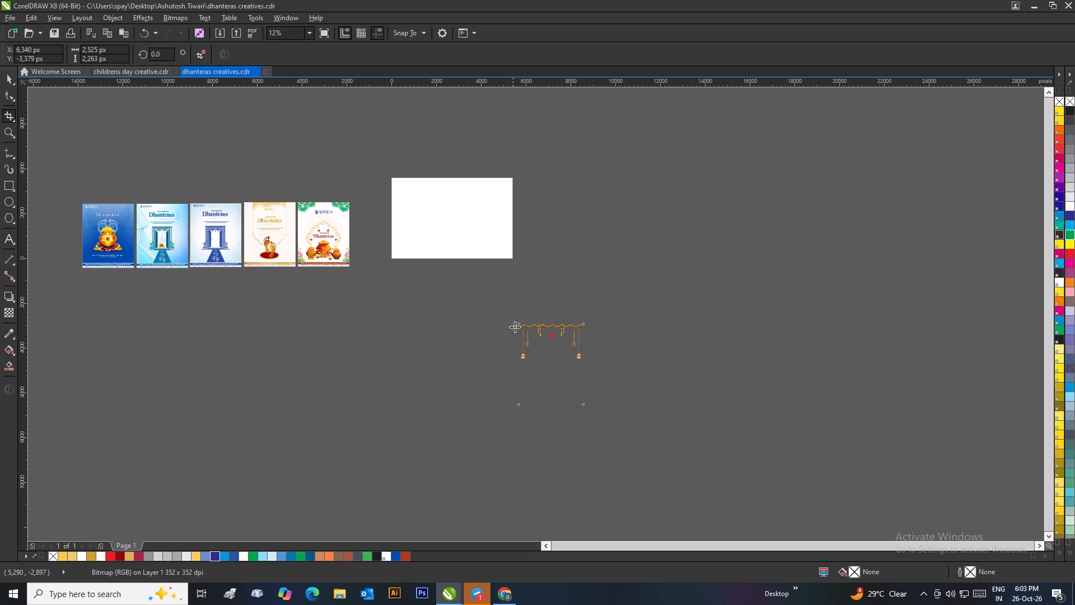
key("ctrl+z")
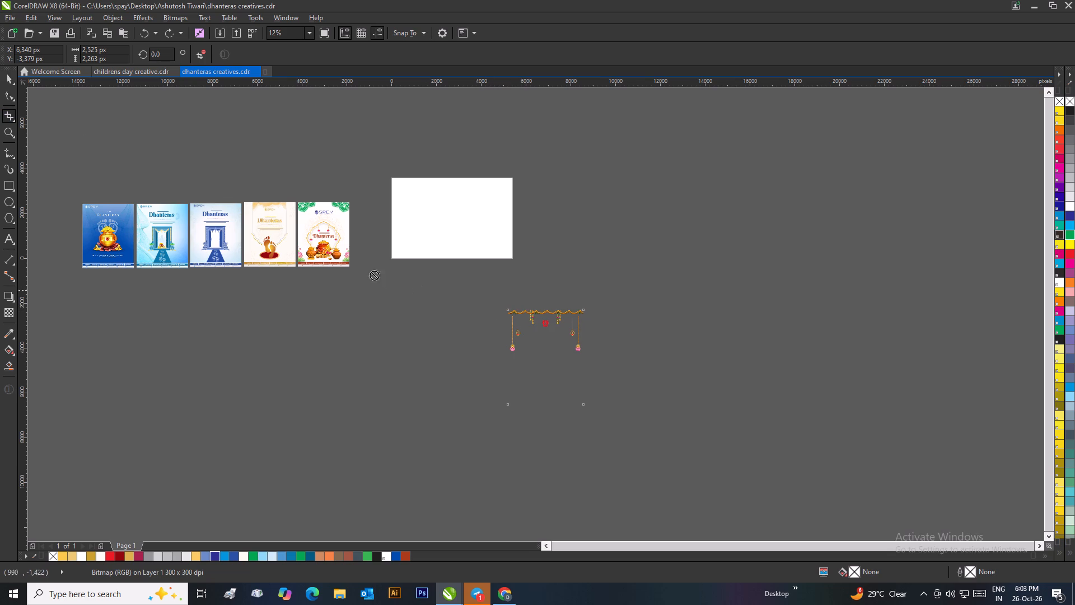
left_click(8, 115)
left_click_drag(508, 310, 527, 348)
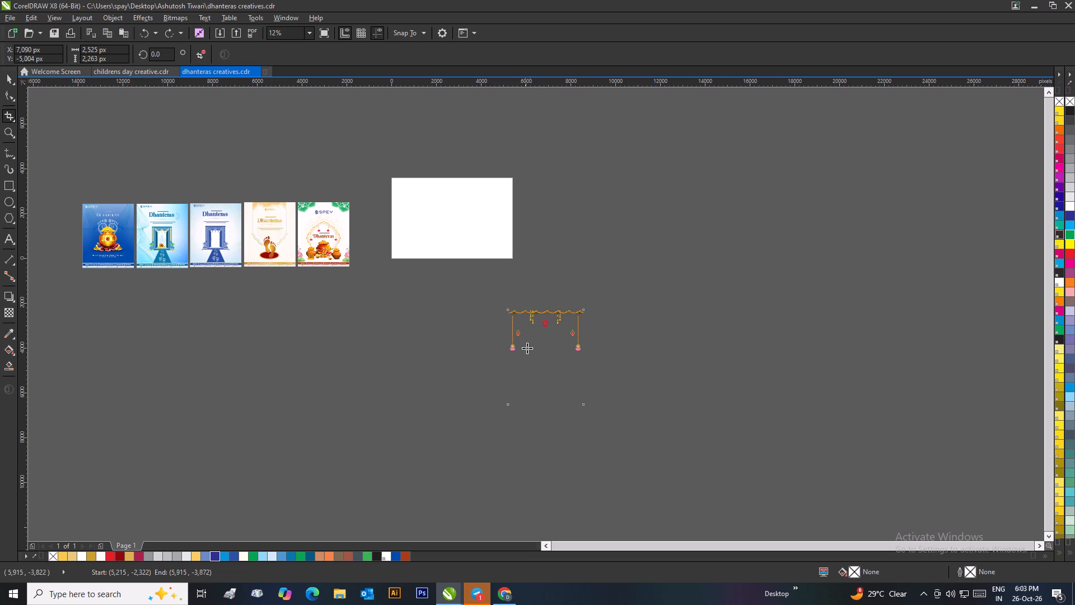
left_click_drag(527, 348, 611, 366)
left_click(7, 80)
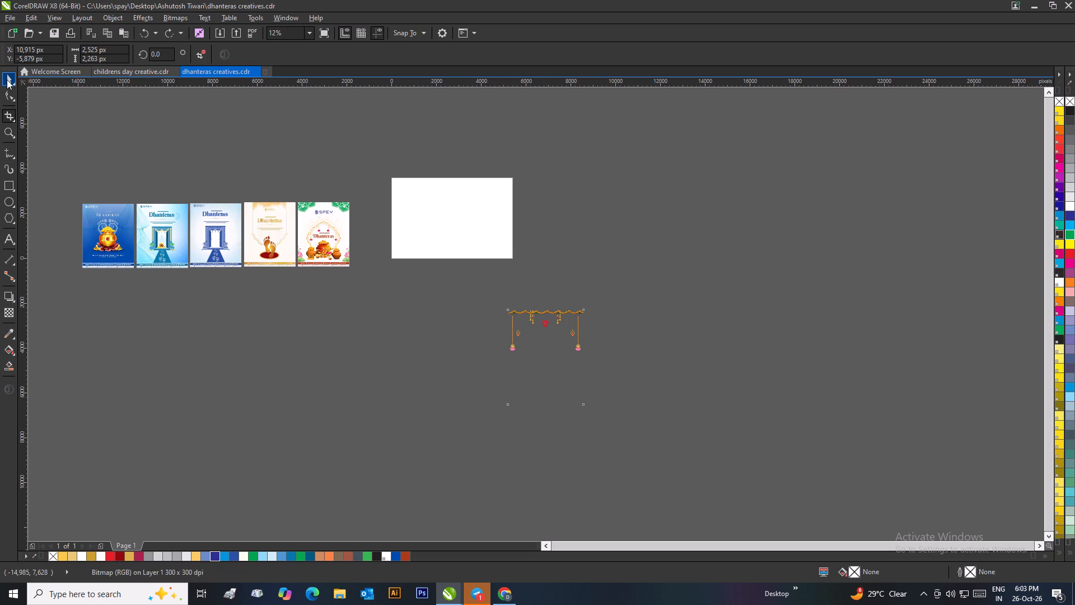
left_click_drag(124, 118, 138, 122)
Scale the garland-and-lamps bitmap down to about 53.6% and move it onto the coin-pot poster.
left_click_drag(563, 315, 414, 273)
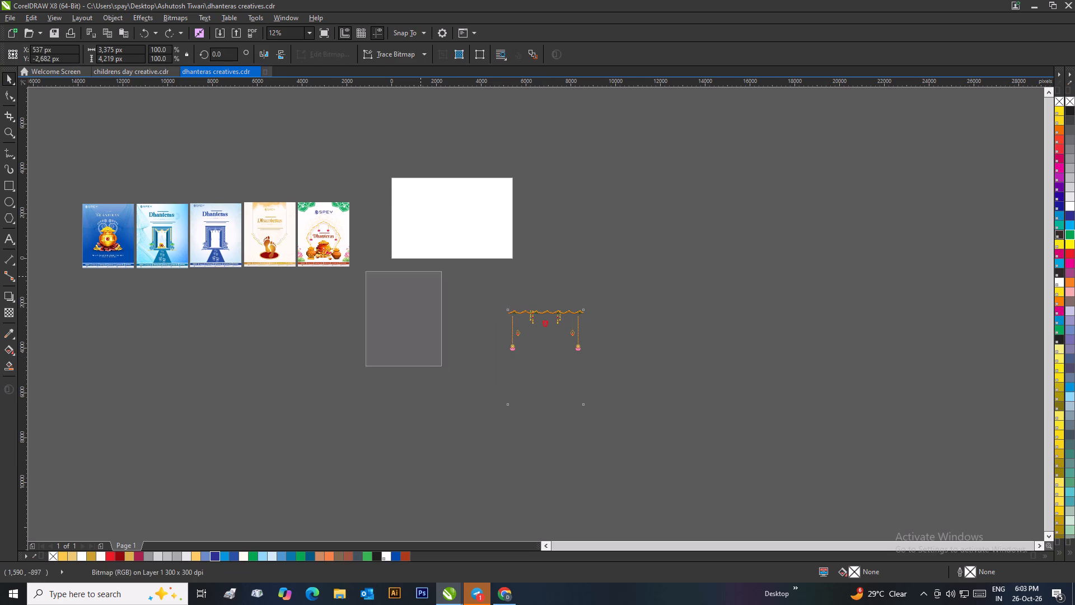
left_click_drag(414, 273, 294, 207)
scroll(267, 206, "up", 1)
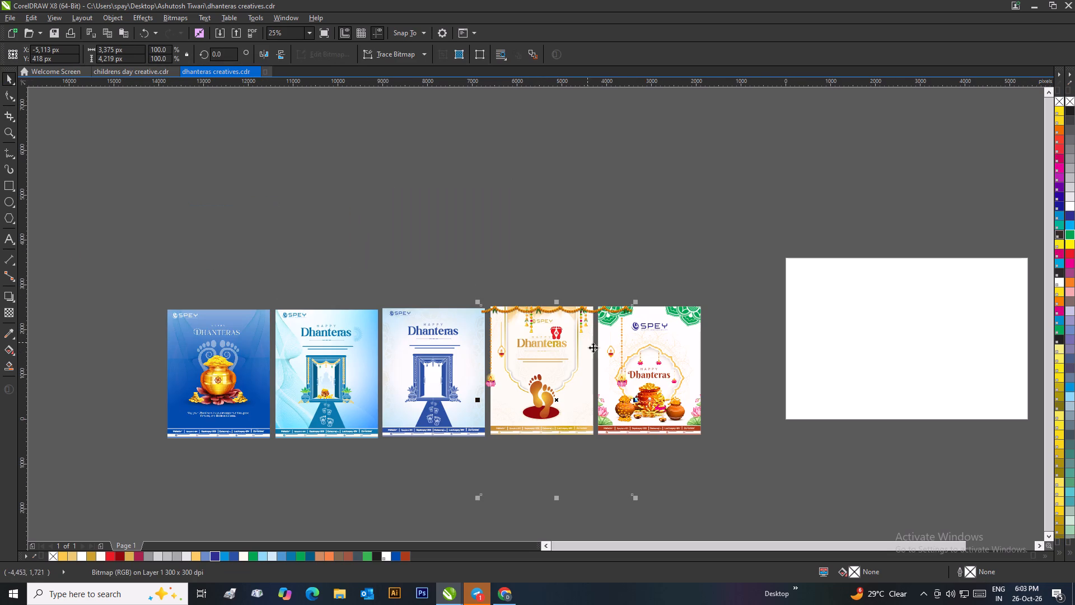
left_click_drag(635, 498, 565, 500)
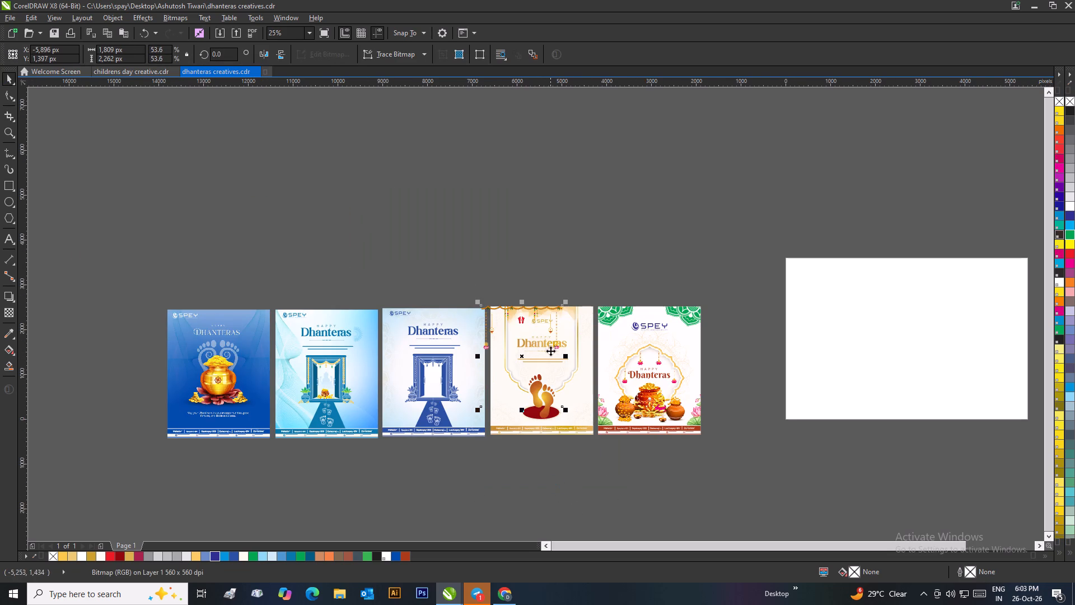
left_click_drag(536, 317, 667, 327)
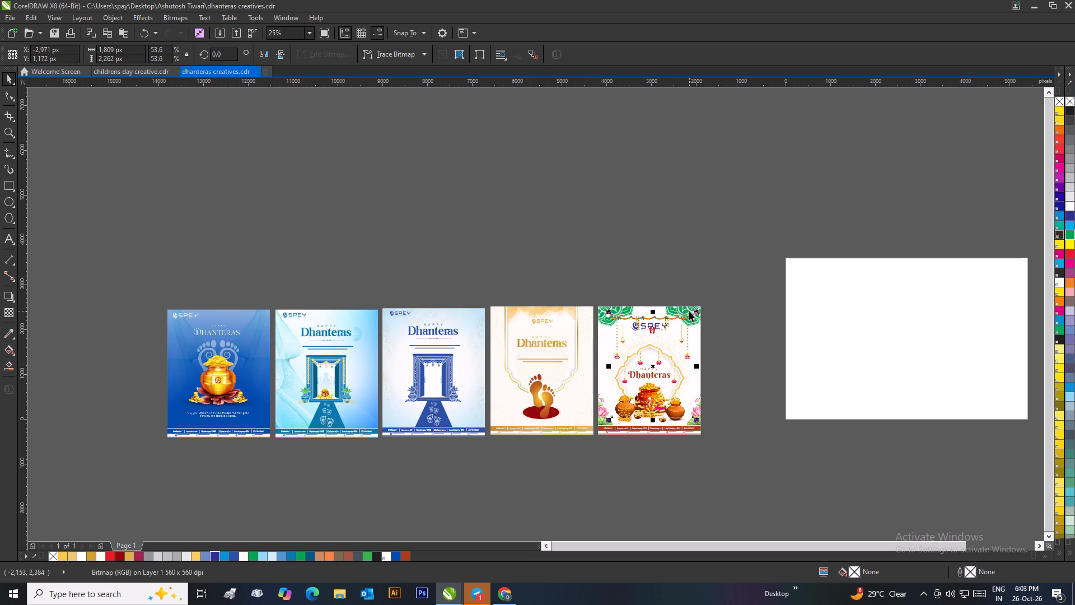
Delete both green mandalas from the upper corners of the coin-pot poster.
left_click(687, 302)
left_click(679, 310)
key("Delete")
left_click(621, 311)
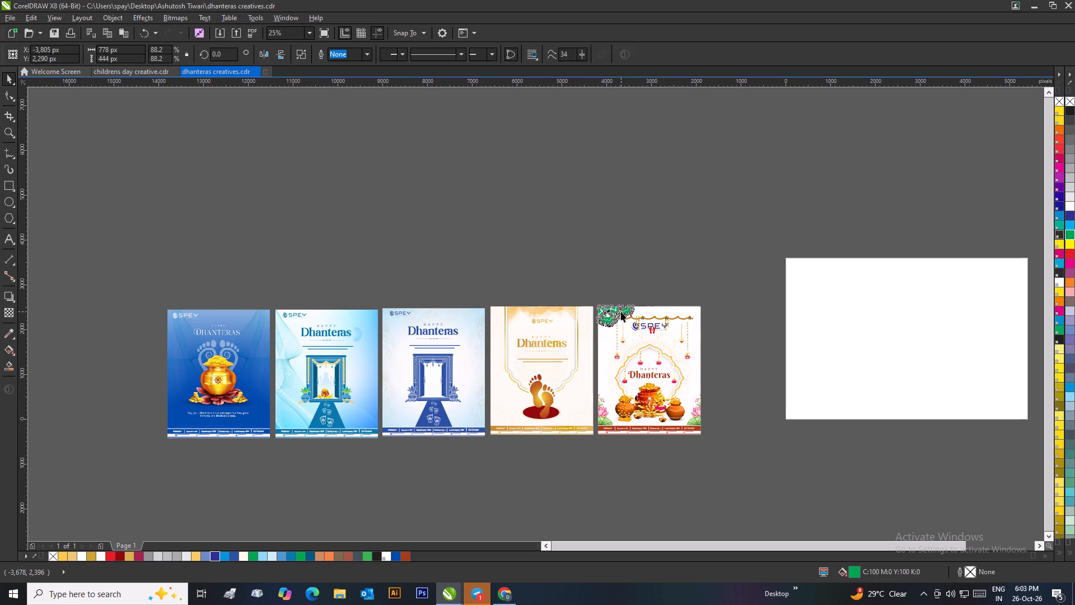
key("Delete")
Align the garland bitmap with the coin-pot poster's upper-left corner and enlarge it proportionally to about 68.6%, spanning the poster's width.
scroll(633, 322, "up", 3)
left_click_drag(531, 287, 446, 224)
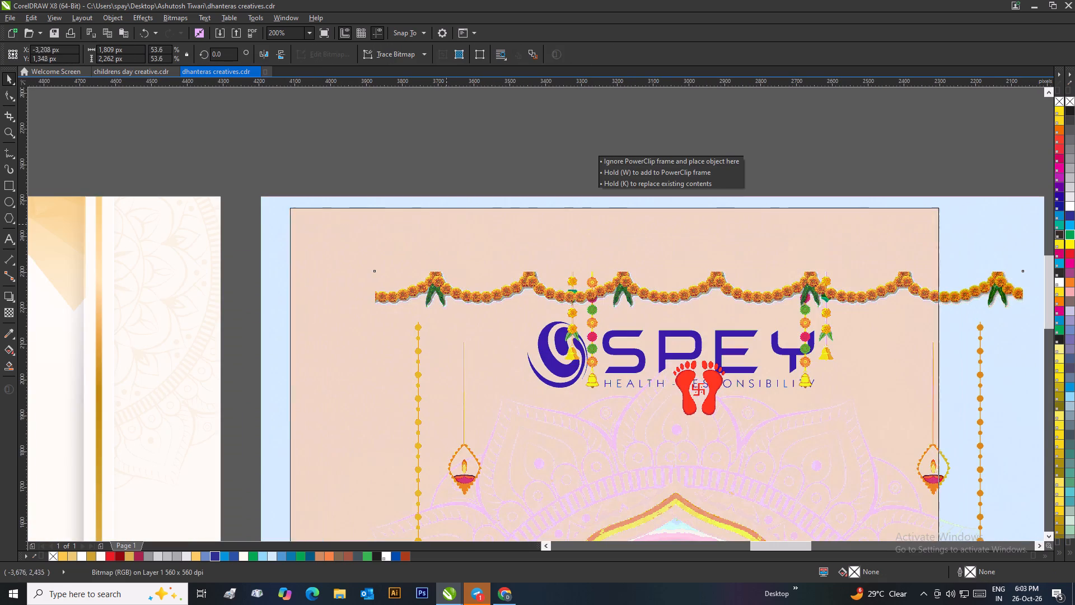
left_click_drag(446, 224, 414, 210)
scroll(418, 213, "down", 2)
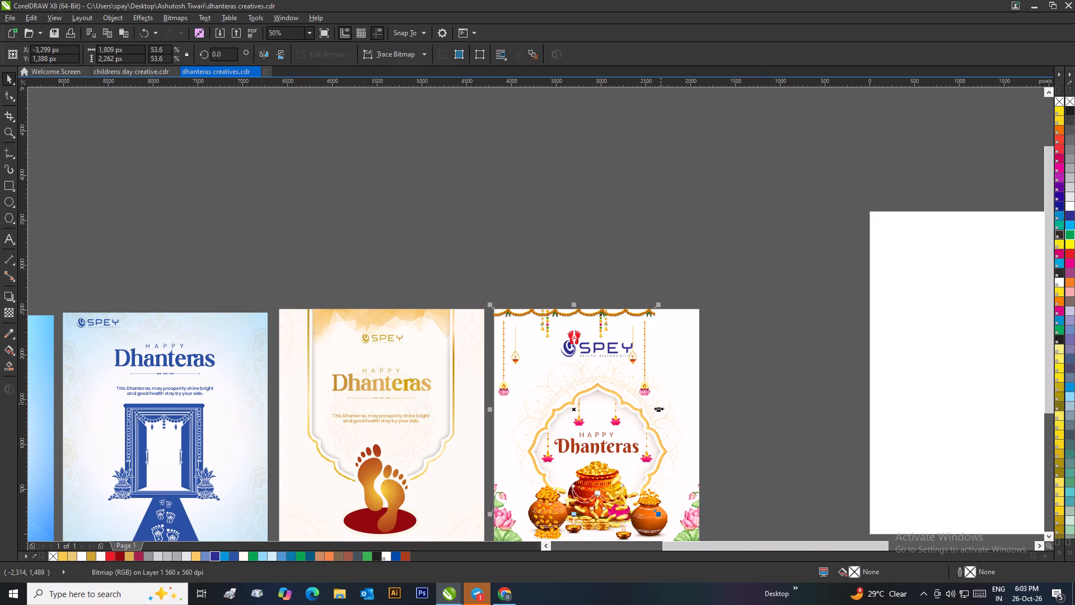
left_click(660, 413)
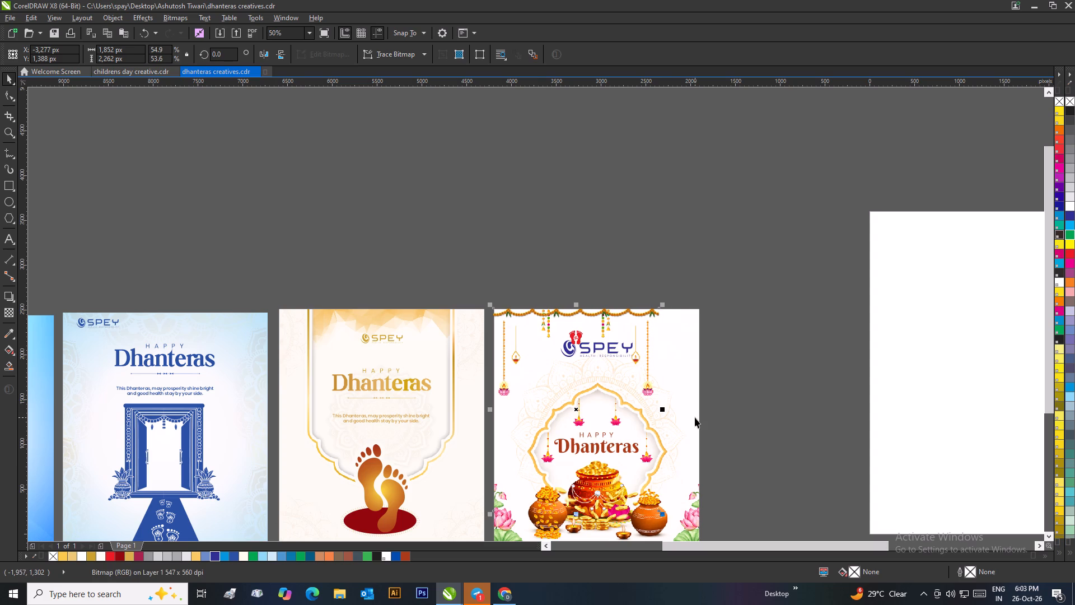
key("ctrl+z")
left_click(660, 409)
left_click(740, 416)
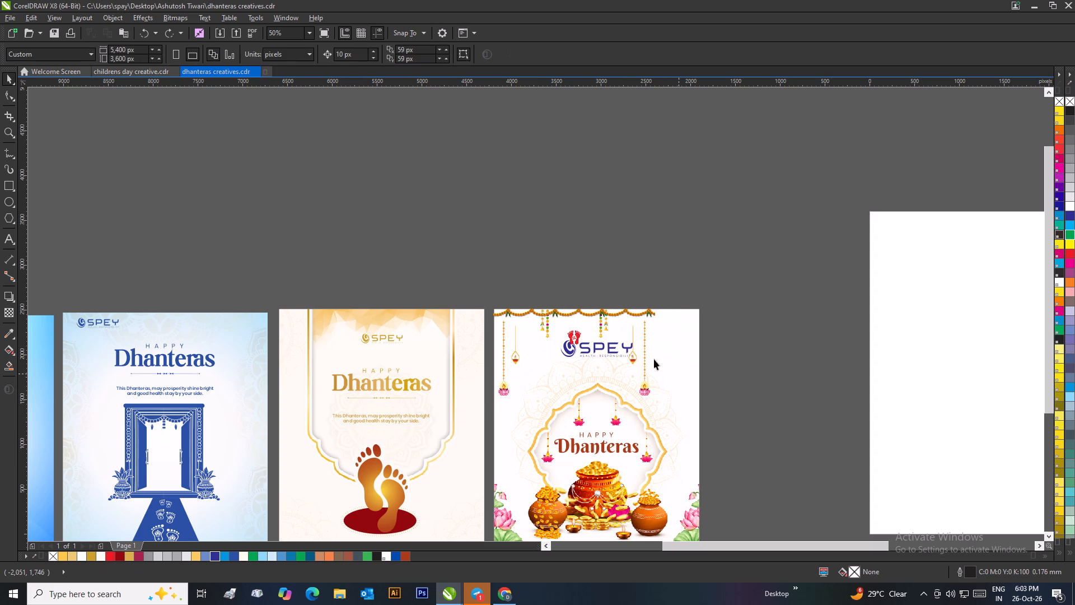
left_click(631, 359)
scroll(632, 359, "down", 2)
scroll(542, 360, "up", 2)
scroll(536, 314, "down", 1)
left_click_drag(543, 306, 567, 334)
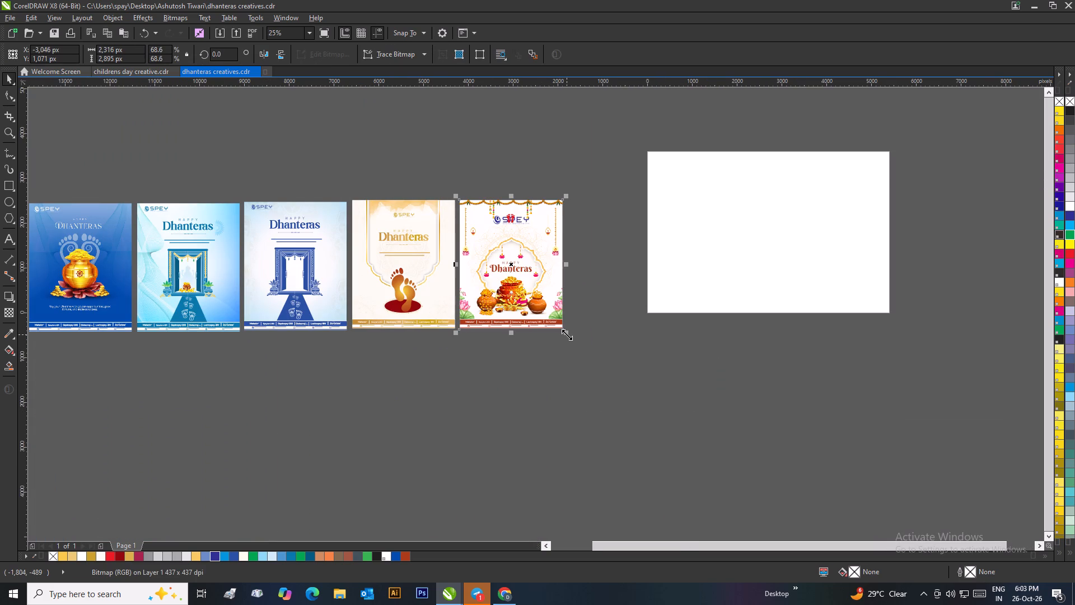
left_click(632, 320)
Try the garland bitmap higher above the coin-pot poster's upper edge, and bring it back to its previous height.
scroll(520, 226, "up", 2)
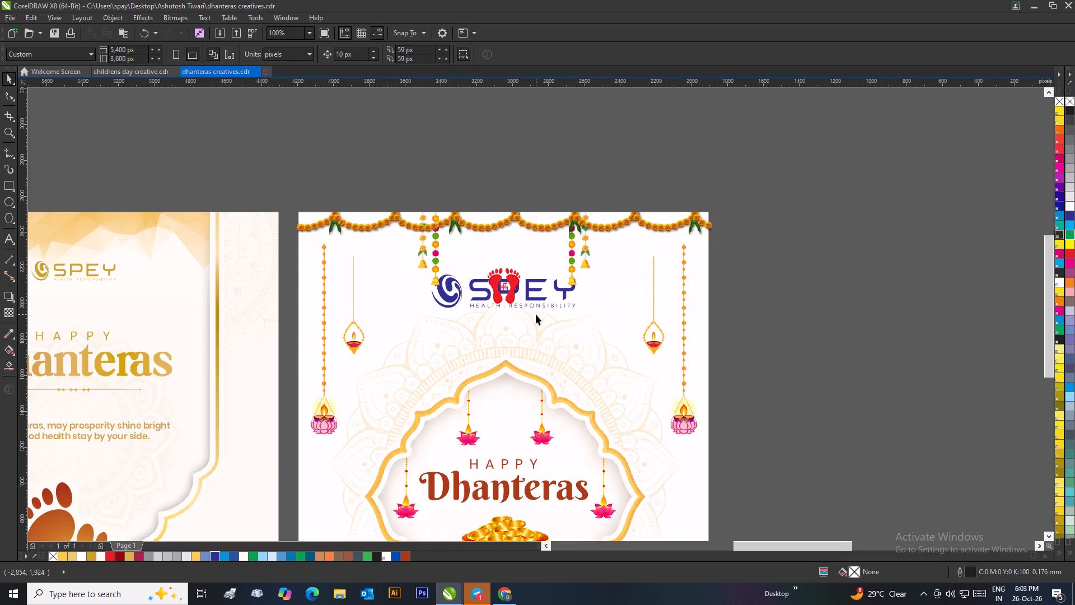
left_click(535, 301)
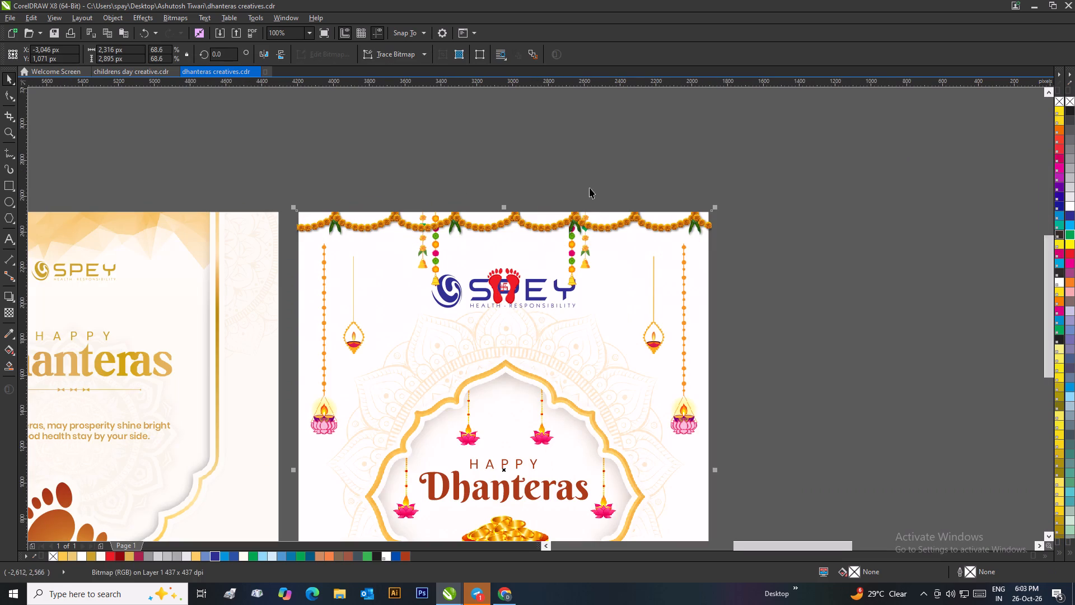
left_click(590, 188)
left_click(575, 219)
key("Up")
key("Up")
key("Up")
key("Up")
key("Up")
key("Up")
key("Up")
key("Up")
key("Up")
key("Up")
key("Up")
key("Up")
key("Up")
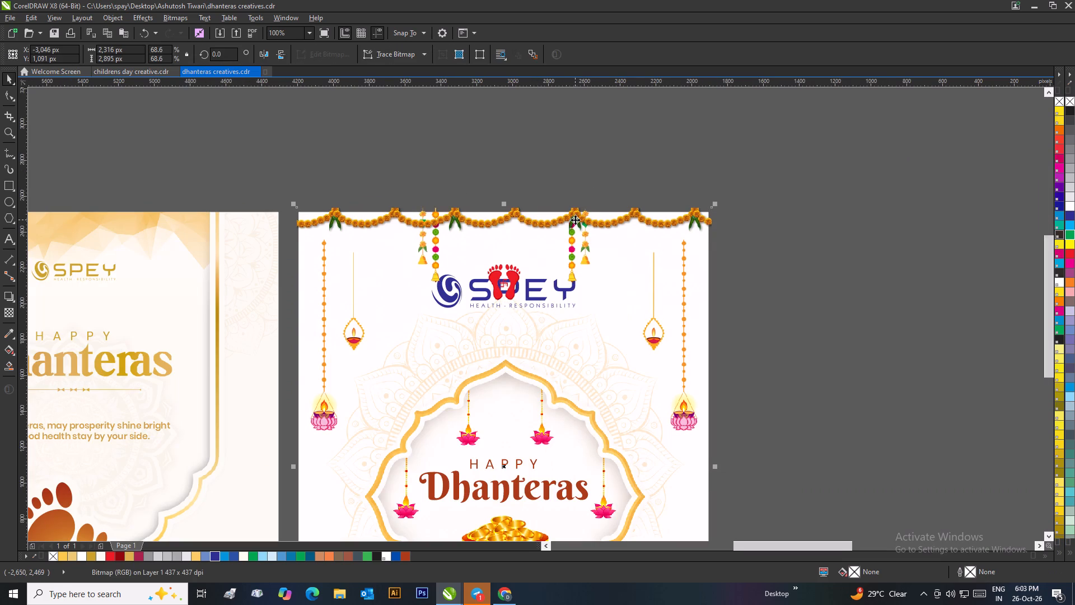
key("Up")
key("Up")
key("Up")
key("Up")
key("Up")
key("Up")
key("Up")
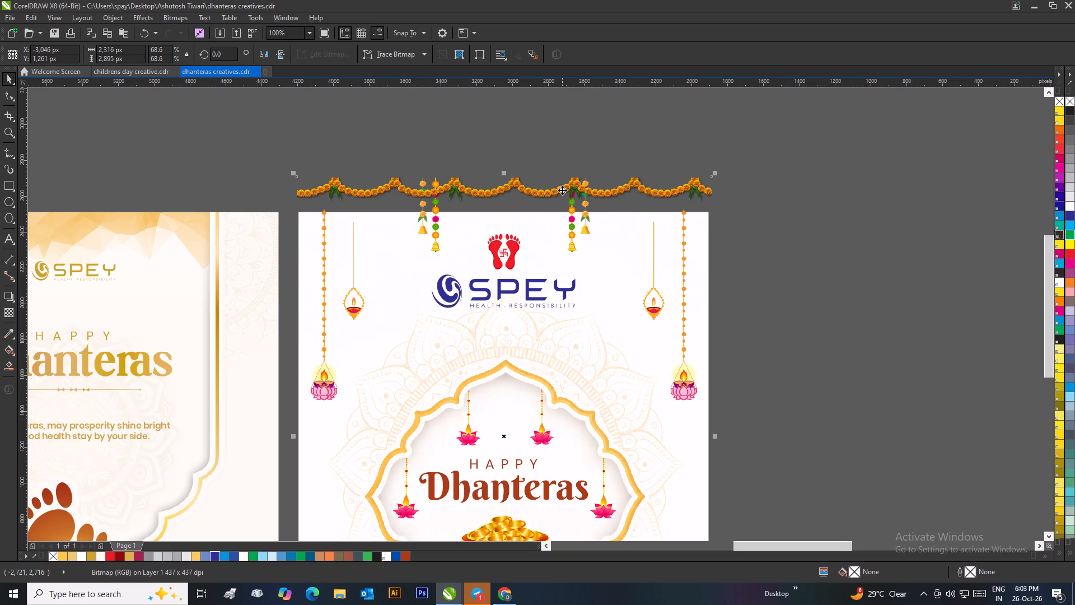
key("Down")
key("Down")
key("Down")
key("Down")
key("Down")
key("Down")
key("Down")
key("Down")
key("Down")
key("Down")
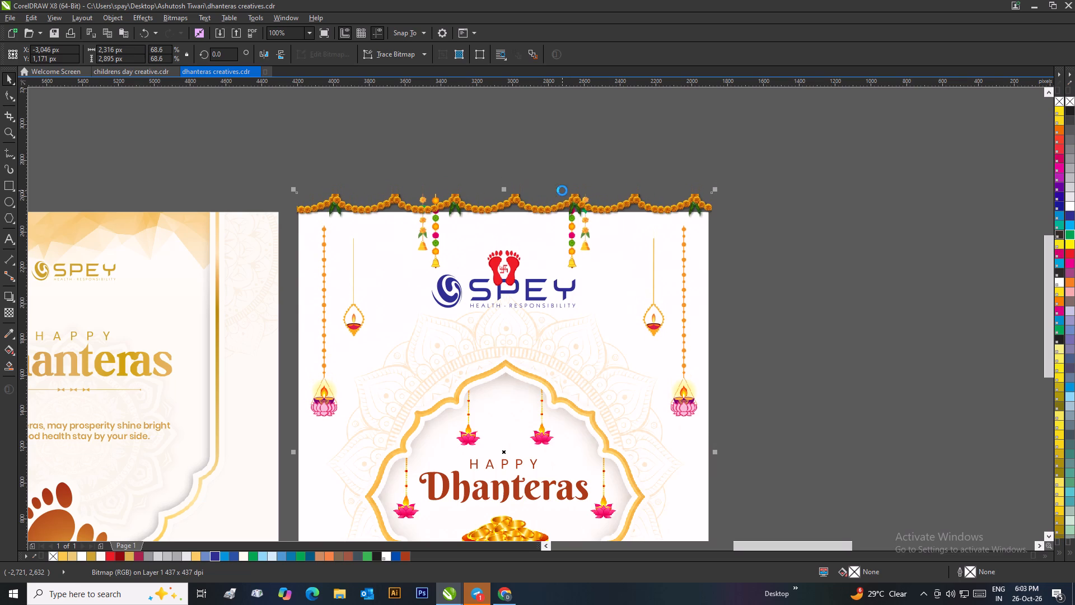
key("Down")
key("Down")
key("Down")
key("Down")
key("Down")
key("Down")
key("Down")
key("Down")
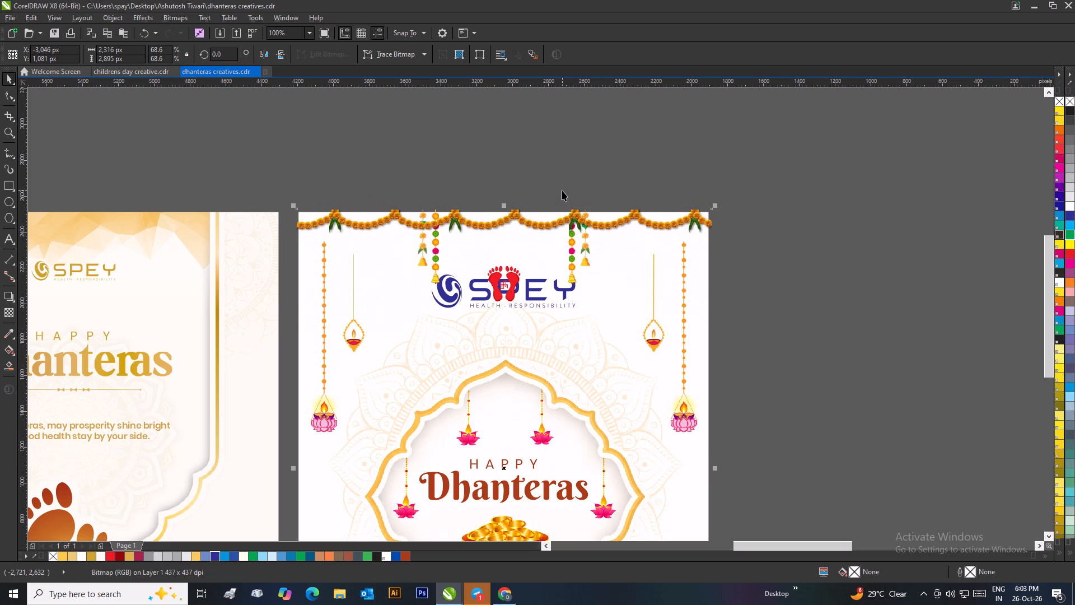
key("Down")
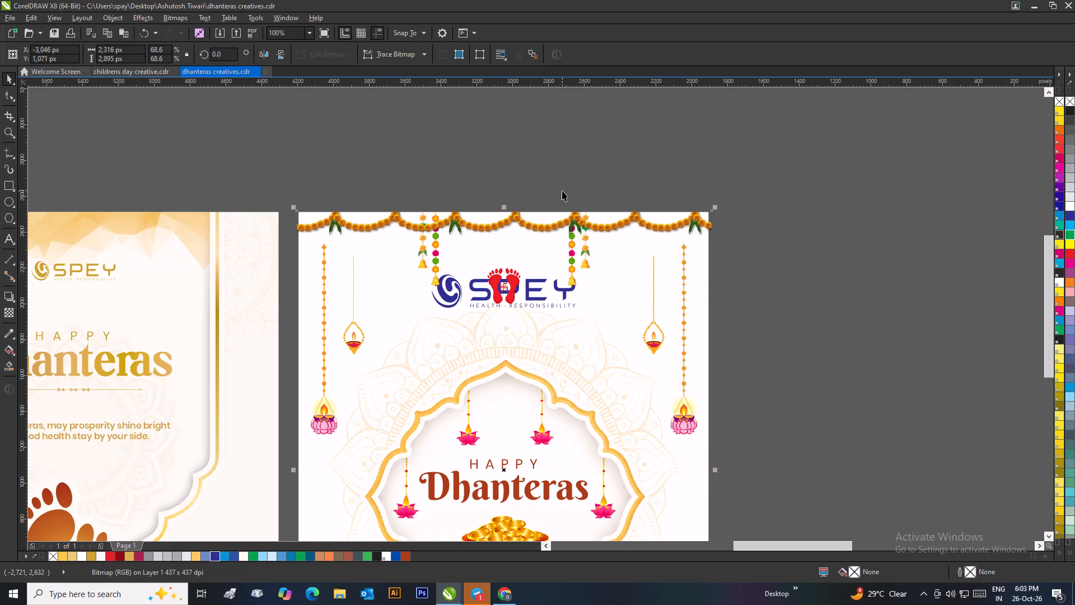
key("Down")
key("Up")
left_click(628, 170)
Move the SPEY logo on the coin-pot poster down about 210 px, beneath the red footprints.
left_click_drag(394, 174, 636, 330)
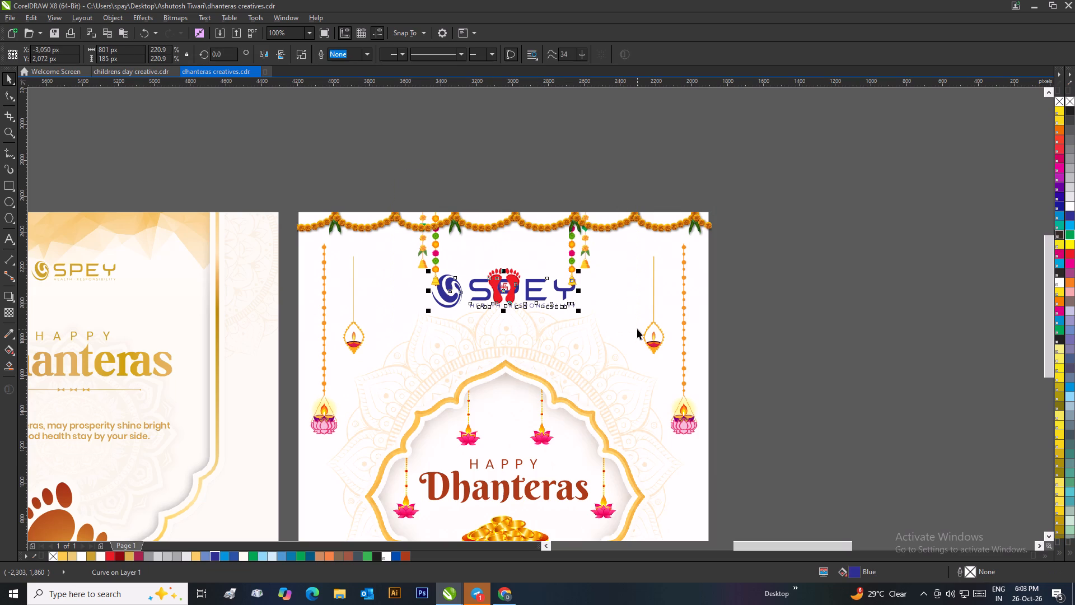
key("Down")
key("Down")
key("Down")
key("Down")
key("Down")
key("Down")
key("Down")
key("Down")
key("Down")
key("Down")
key("Down")
key("Down")
key("Down")
key("Down")
key("Down")
key("Down")
key("Down")
key("Down")
key("Down")
key("Down")
key("Down")
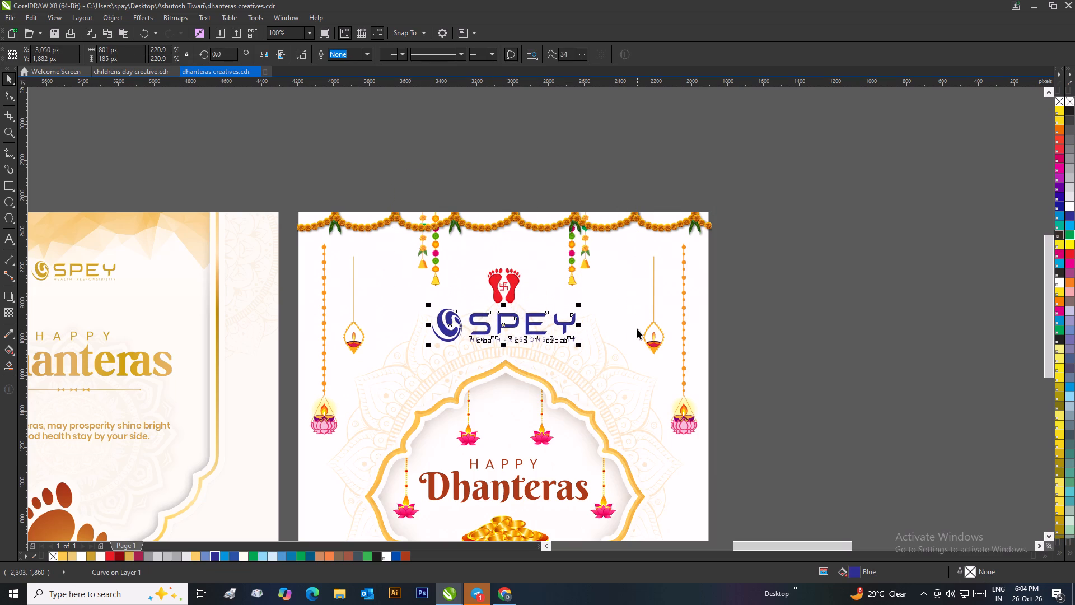
key("Down")
key("Down")
left_click(894, 318)
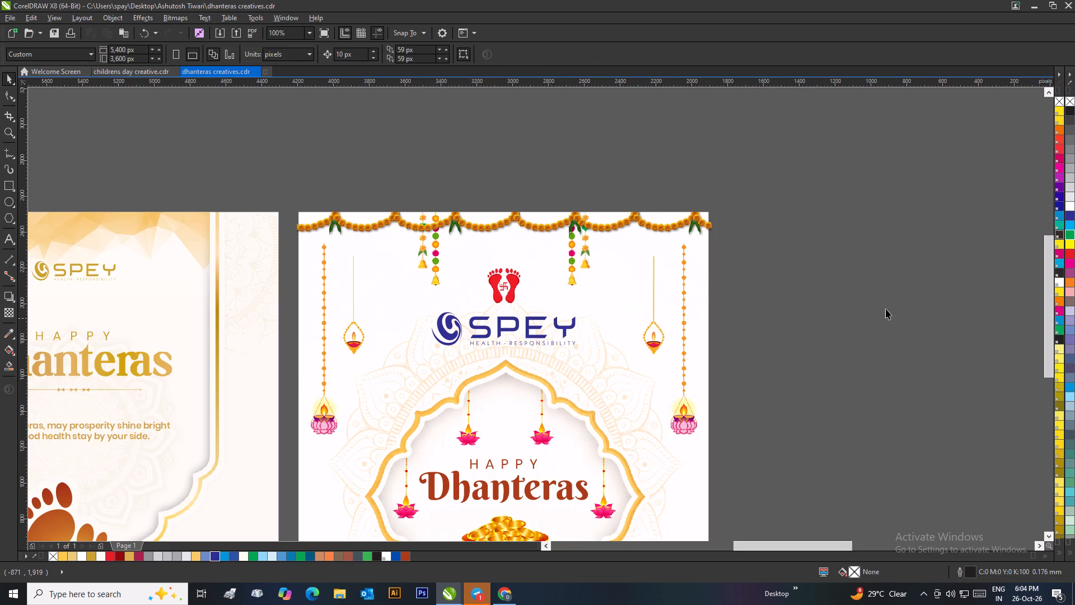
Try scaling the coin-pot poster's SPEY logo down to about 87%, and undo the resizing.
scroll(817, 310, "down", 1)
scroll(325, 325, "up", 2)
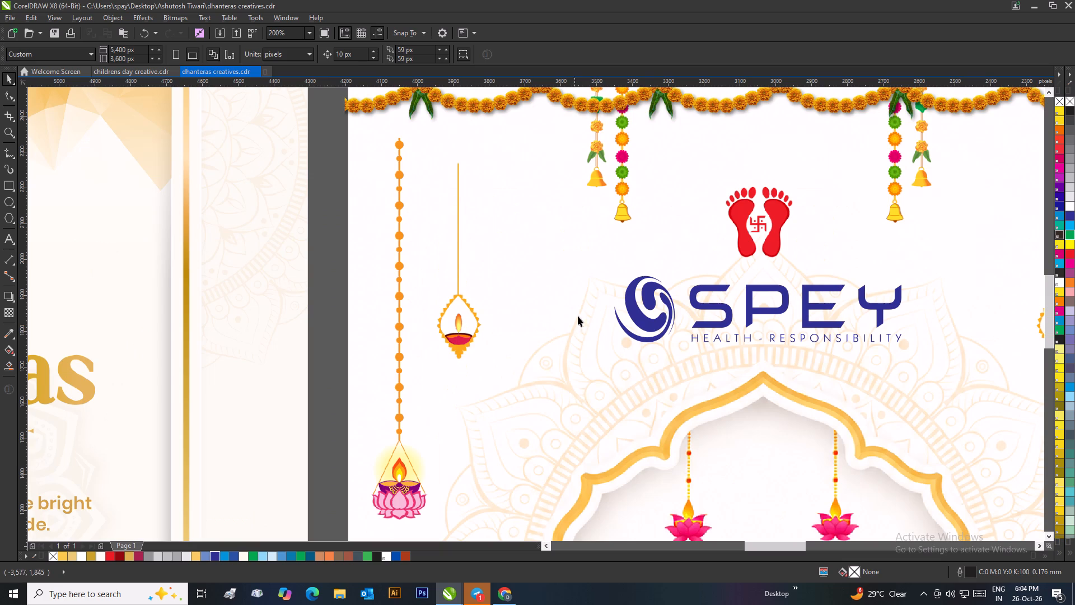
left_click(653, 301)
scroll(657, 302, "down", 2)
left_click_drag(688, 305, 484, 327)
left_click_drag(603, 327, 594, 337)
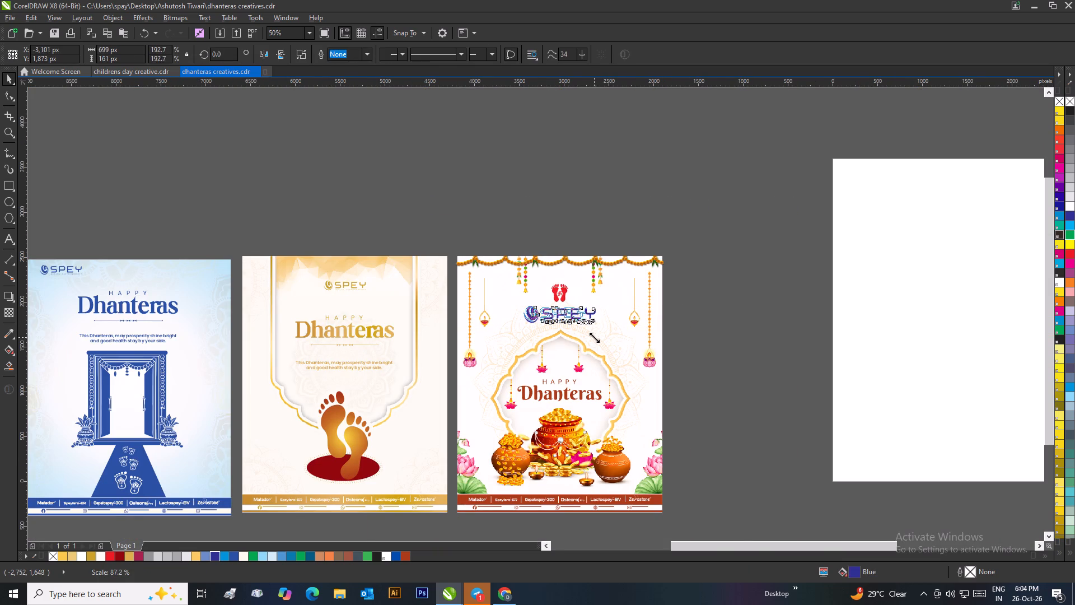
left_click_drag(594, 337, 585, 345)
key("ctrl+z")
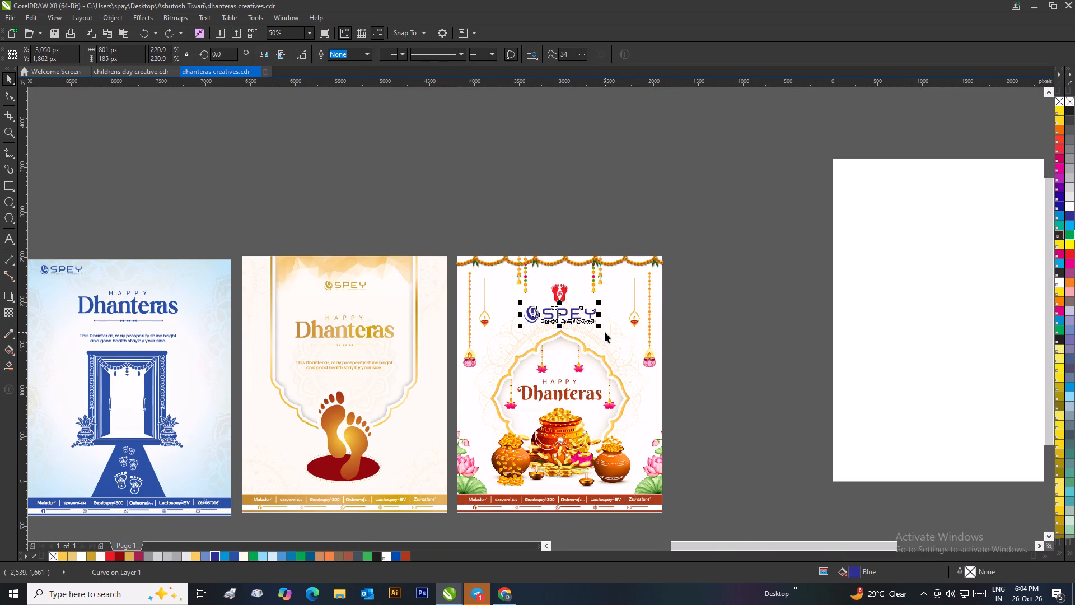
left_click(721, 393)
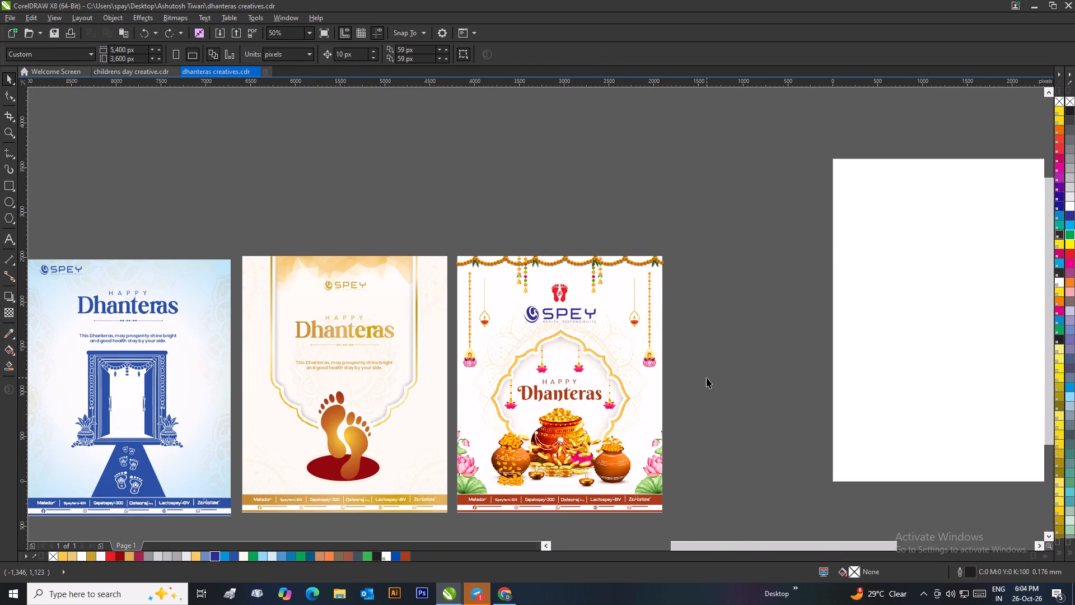
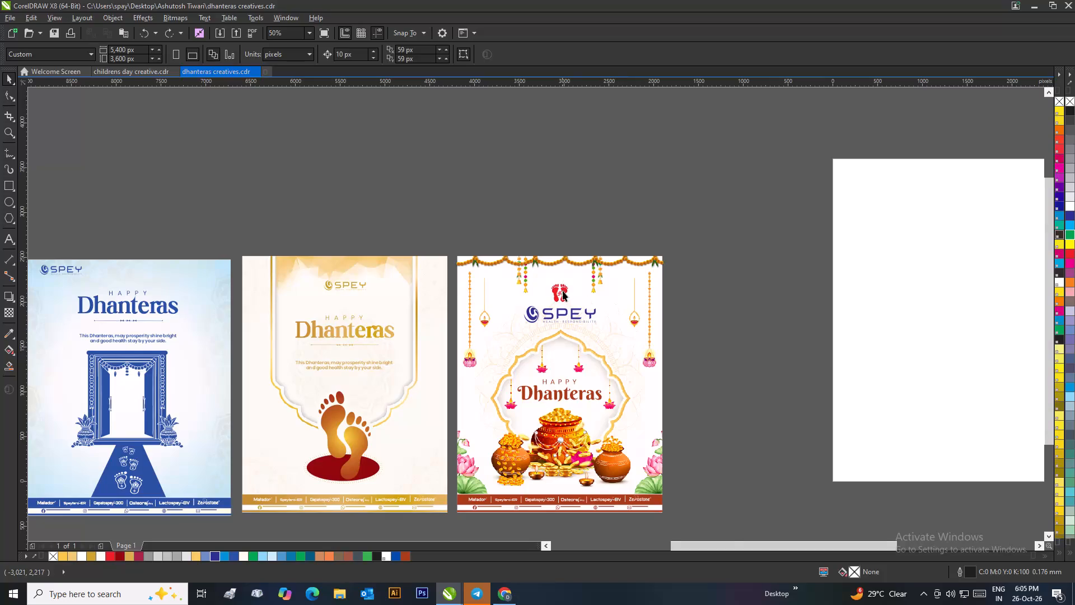
Cover the red footprints above the coin-pot poster's SPEY logo with a white, outline-free rectangle of about 241 by 237 px.
left_click(563, 291)
scroll(563, 291, "up", 1)
left_click(4, 180)
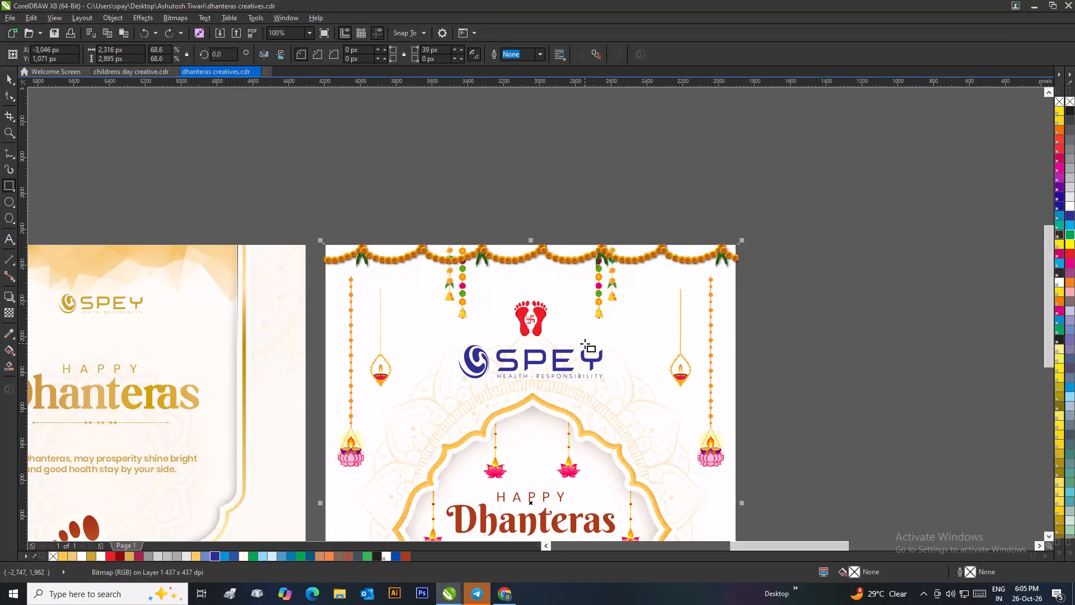
scroll(541, 334, "up", 1)
left_click_drag(479, 237, 565, 322)
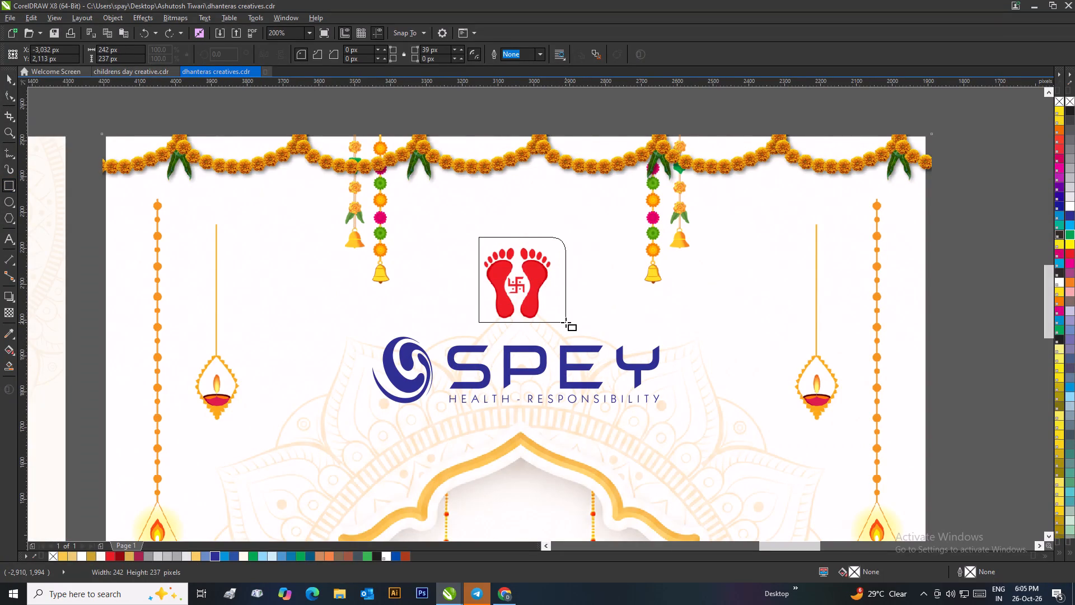
left_click_drag(565, 322, 565, 322)
left_click(8, 78)
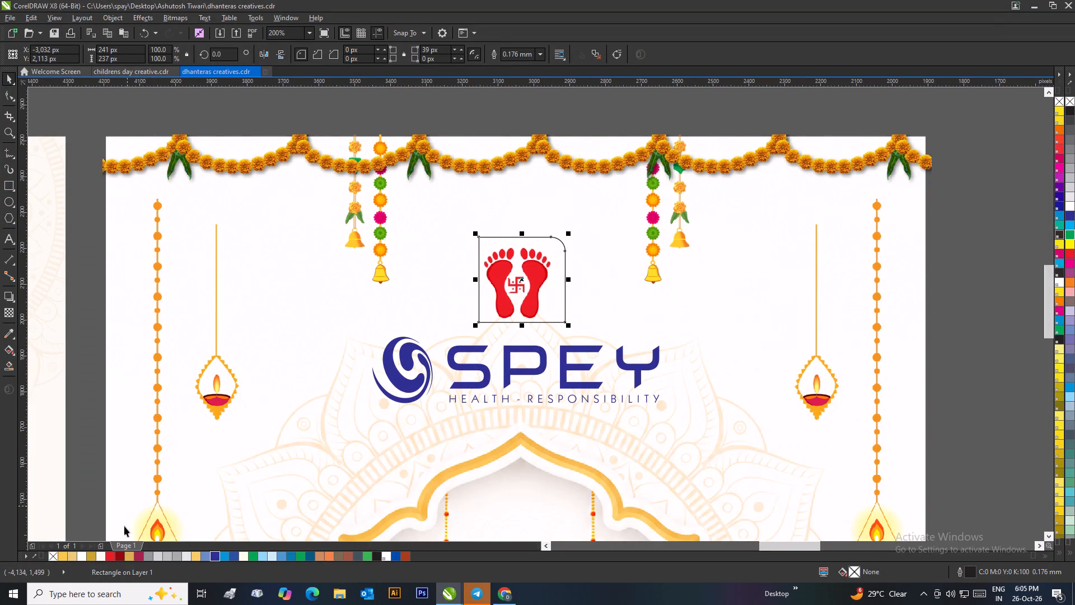
left_click(80, 555)
left_click(541, 55)
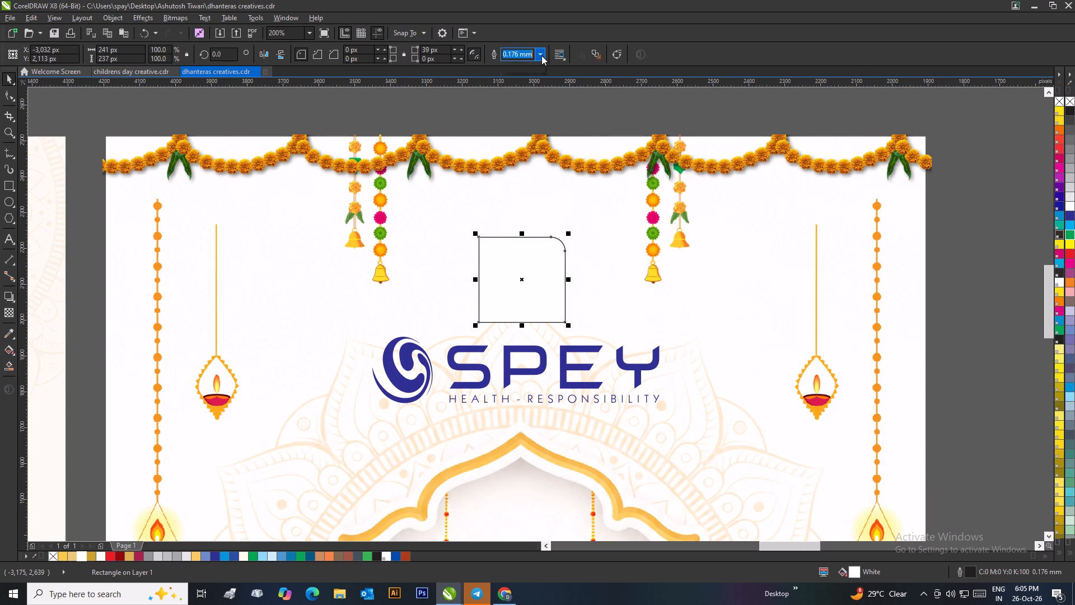
left_click(534, 66)
scroll(516, 138, "down", 2)
left_click(588, 288)
scroll(544, 360, "up", 1)
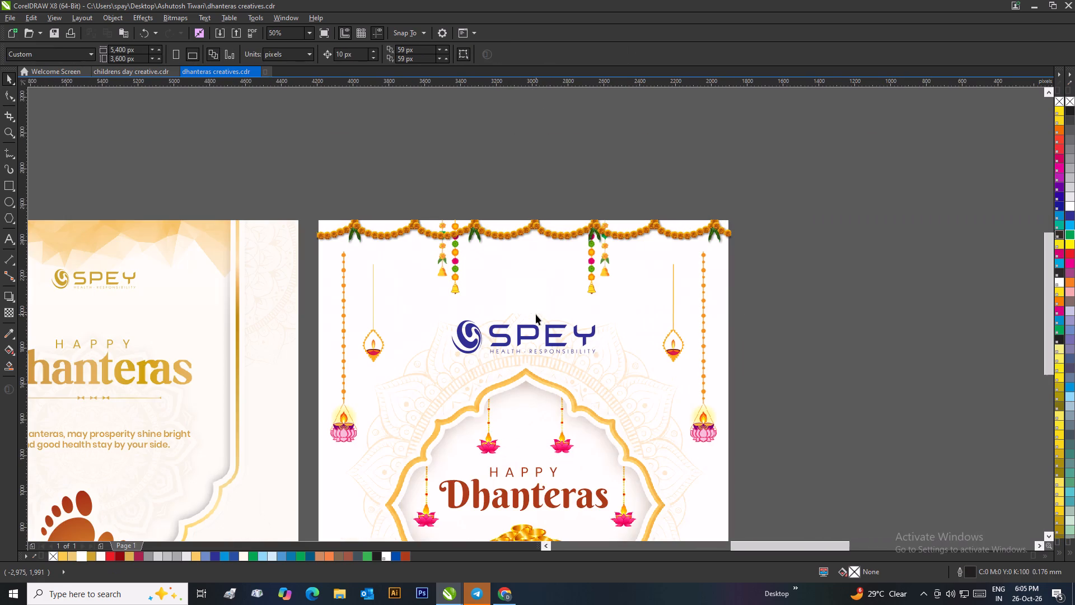
left_click(844, 311)
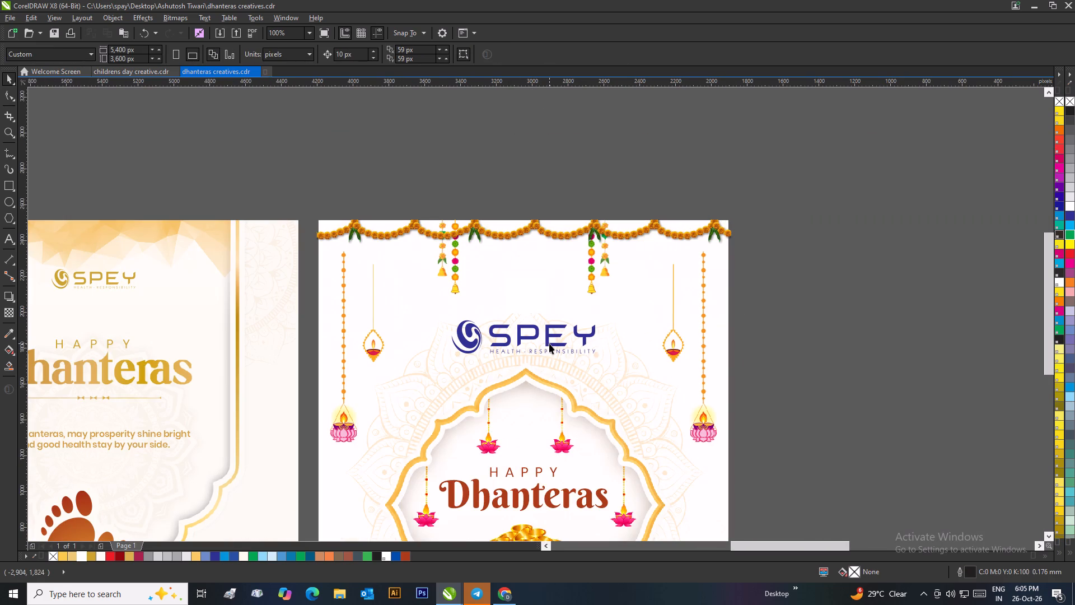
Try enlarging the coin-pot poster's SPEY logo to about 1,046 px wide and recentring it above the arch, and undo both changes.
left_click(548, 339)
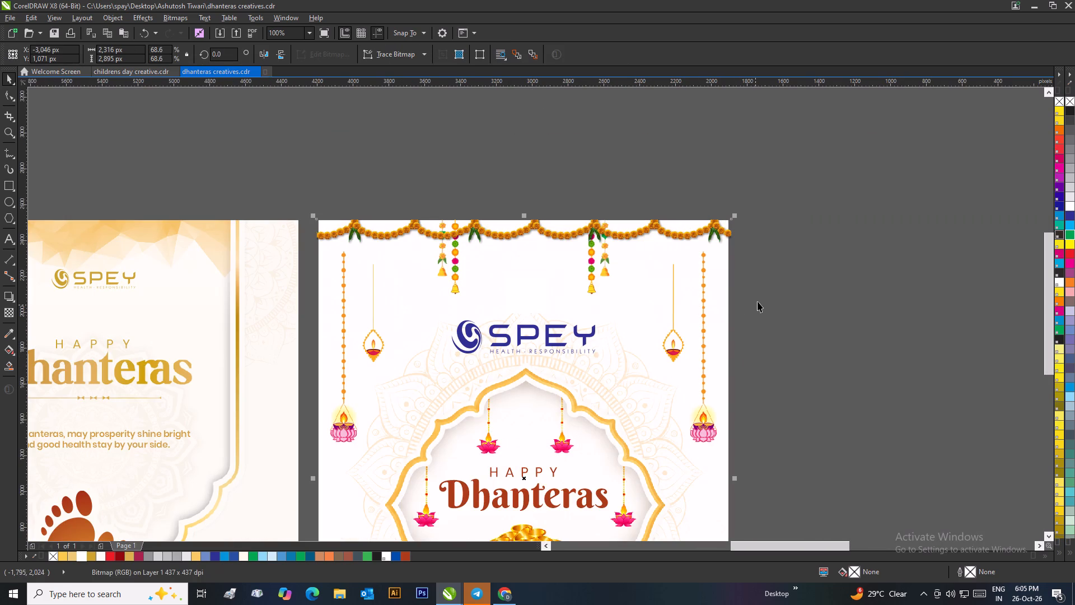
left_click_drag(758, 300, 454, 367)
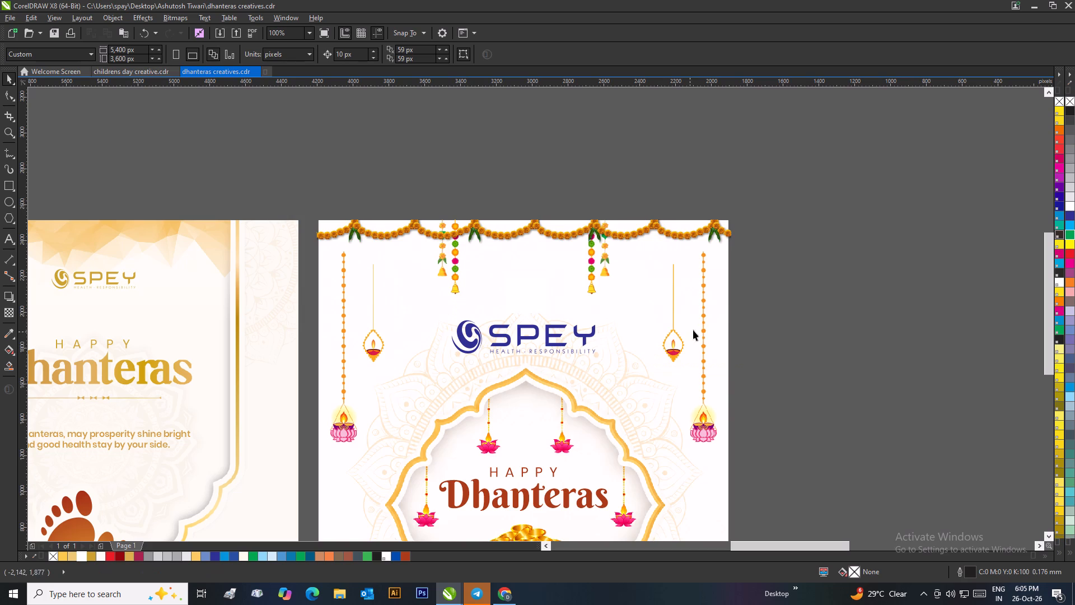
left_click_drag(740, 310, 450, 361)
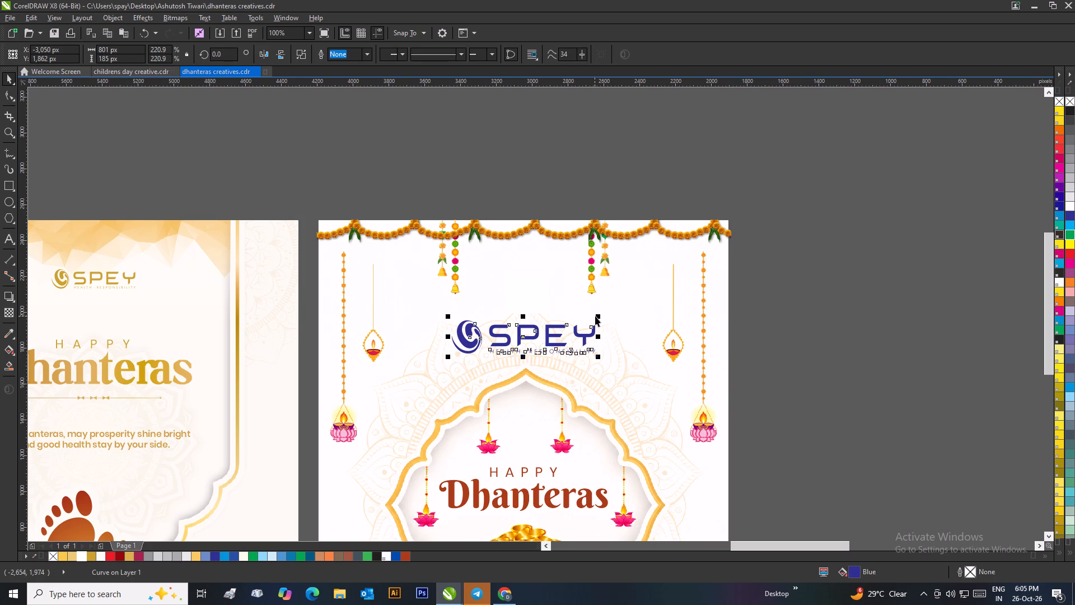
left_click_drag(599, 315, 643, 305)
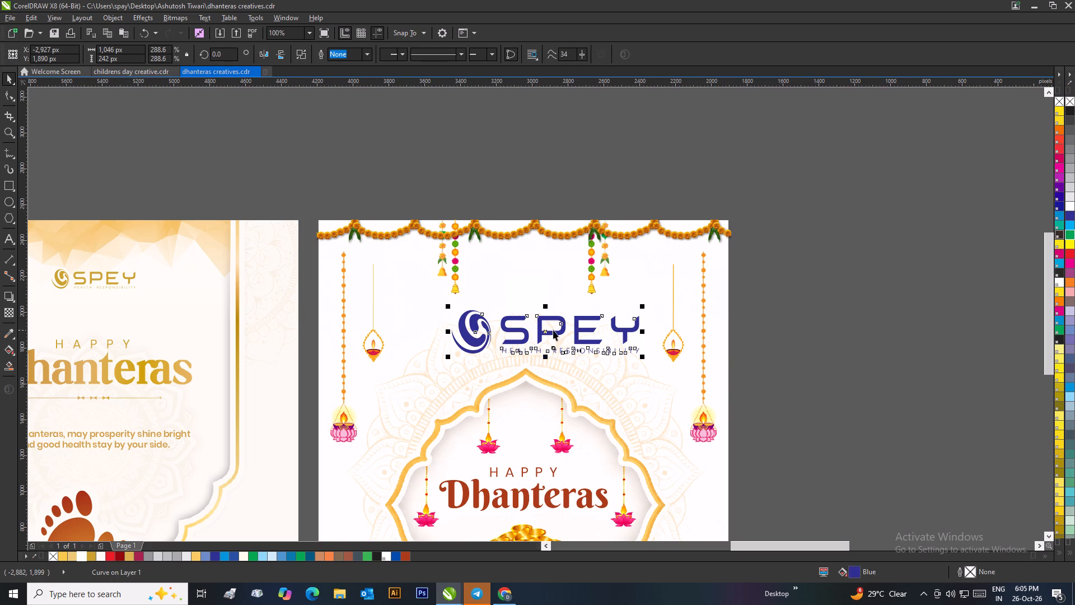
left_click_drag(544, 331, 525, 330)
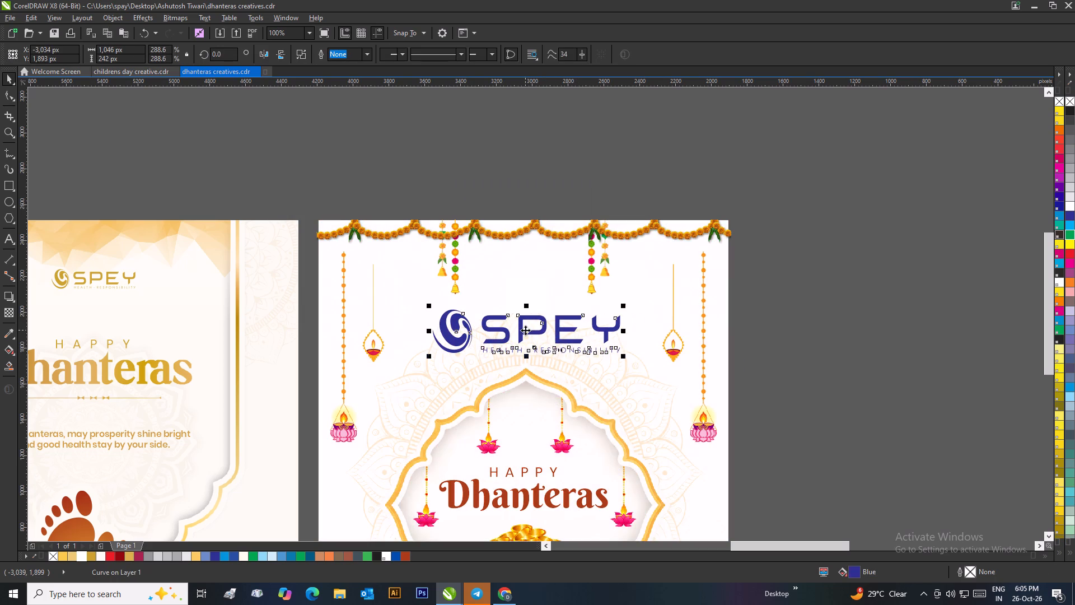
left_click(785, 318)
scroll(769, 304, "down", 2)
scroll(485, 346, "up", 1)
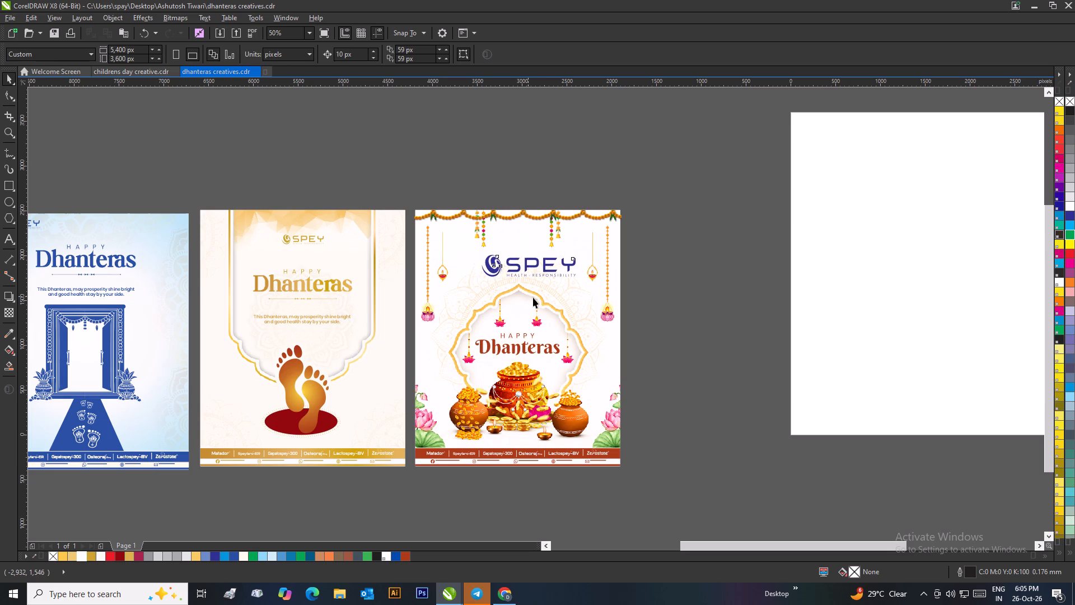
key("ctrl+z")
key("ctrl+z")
Review the coin-pot poster's layout and compare it with the other Dhanteras creatives in the row.
left_click(671, 301)
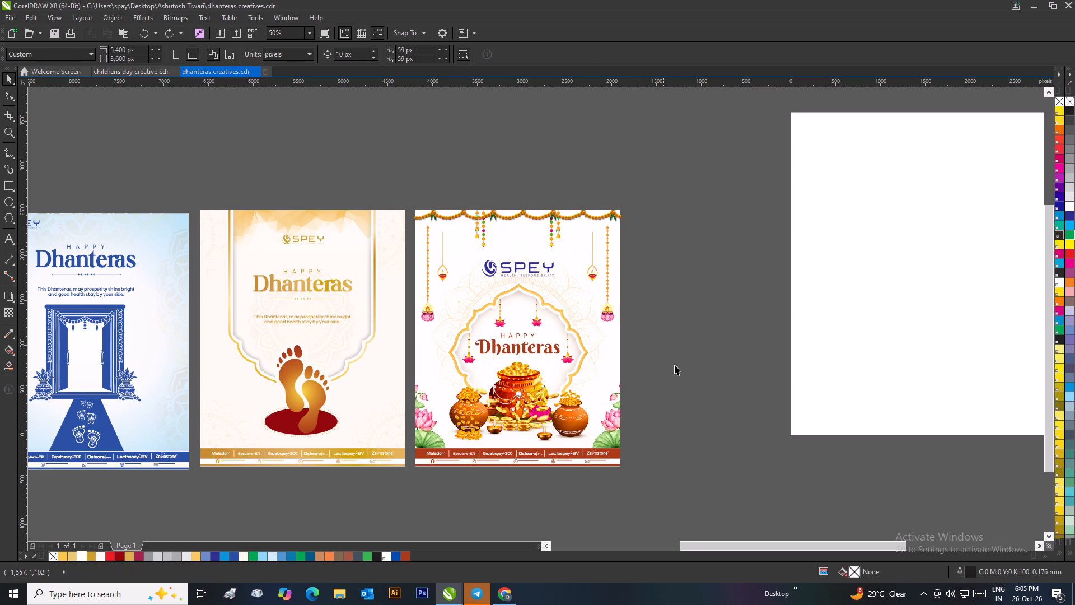
left_click(678, 398)
scroll(532, 452, "up", 1)
scroll(548, 309, "down", 1)
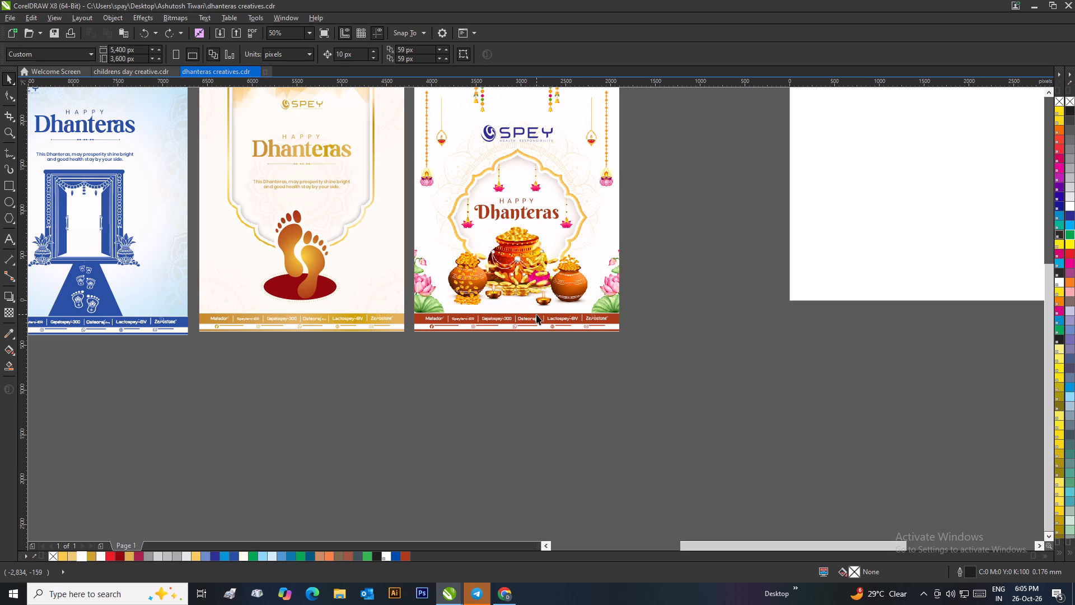
left_click(551, 403)
scroll(546, 405, "down", 1)
left_click(443, 136)
scroll(517, 166, "up", 1)
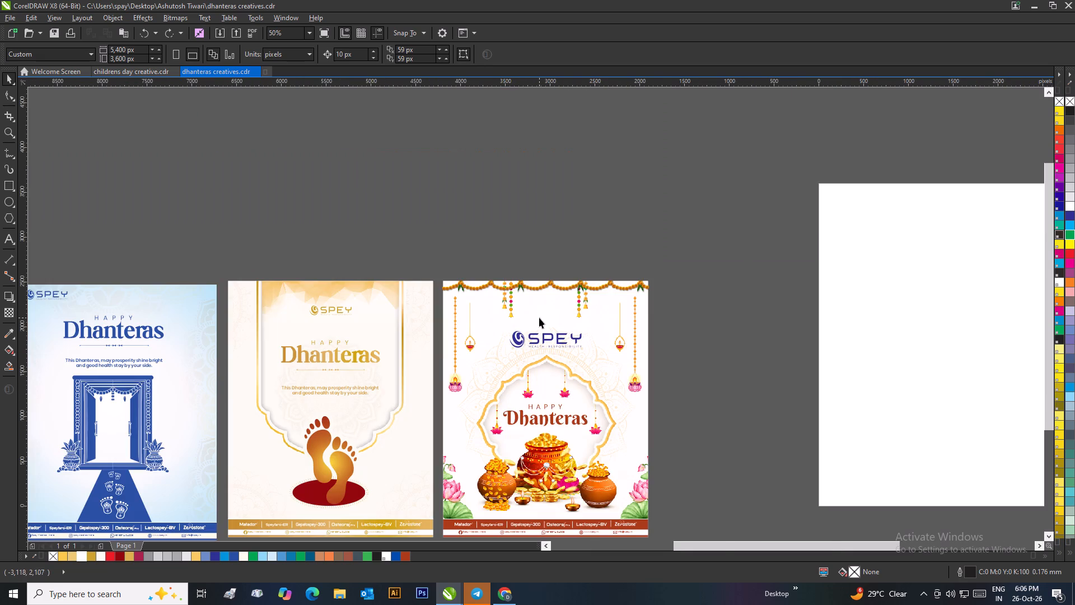
scroll(543, 330, "up", 1)
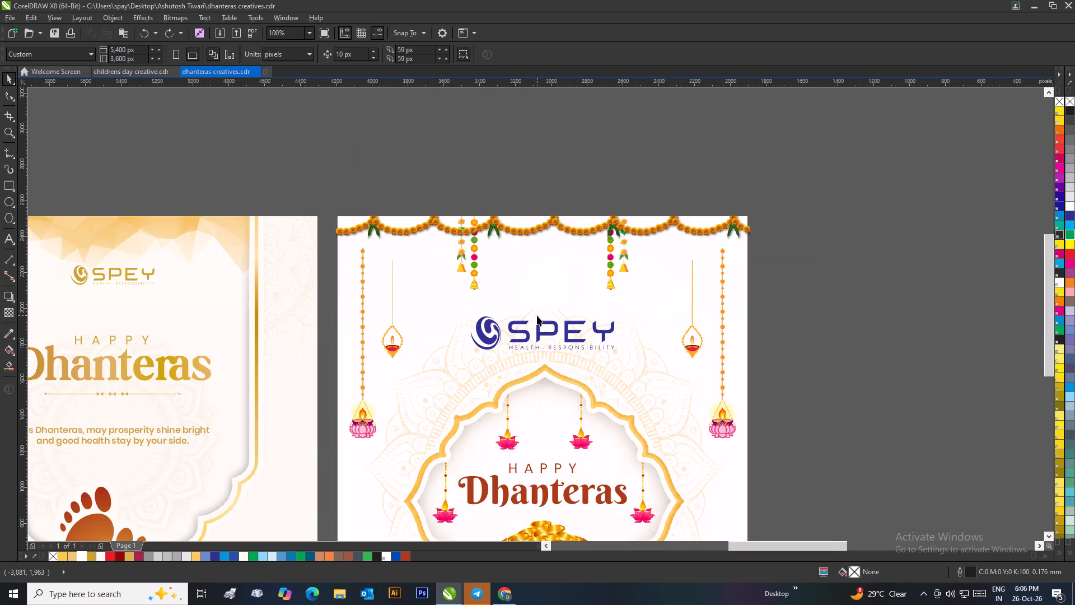
scroll(537, 315, "down", 1)
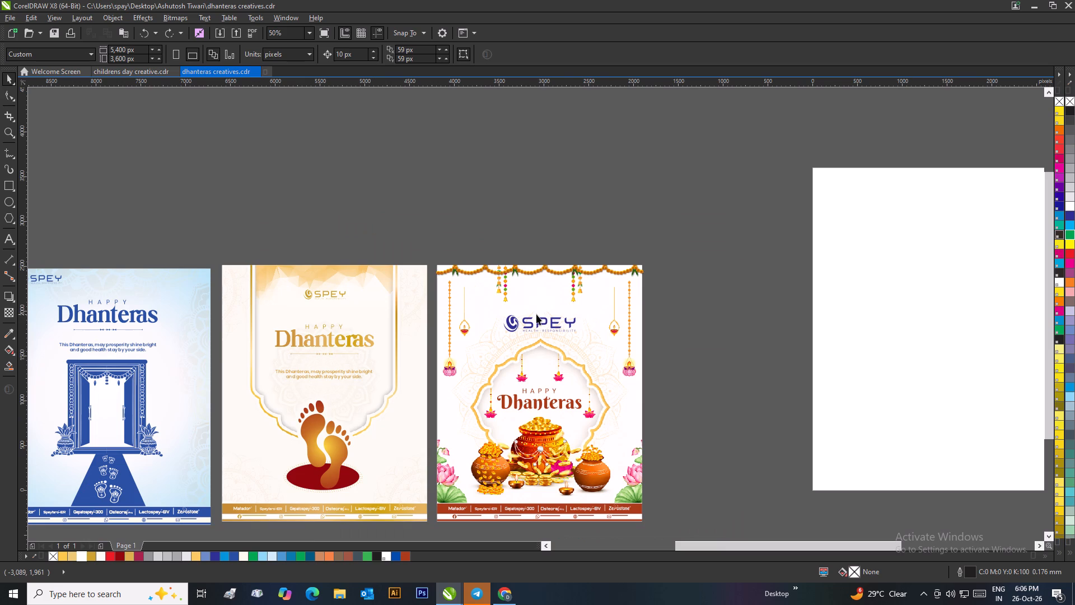
left_click(691, 350)
scroll(604, 349, "down", 1)
scroll(169, 341, "up", 1)
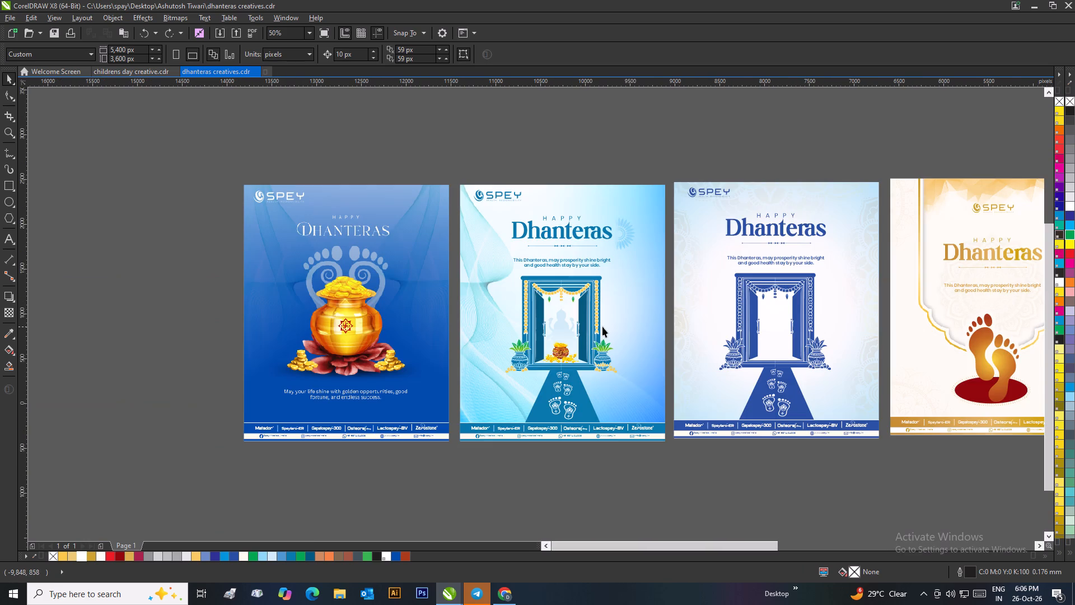
scroll(602, 327, "up", 1)
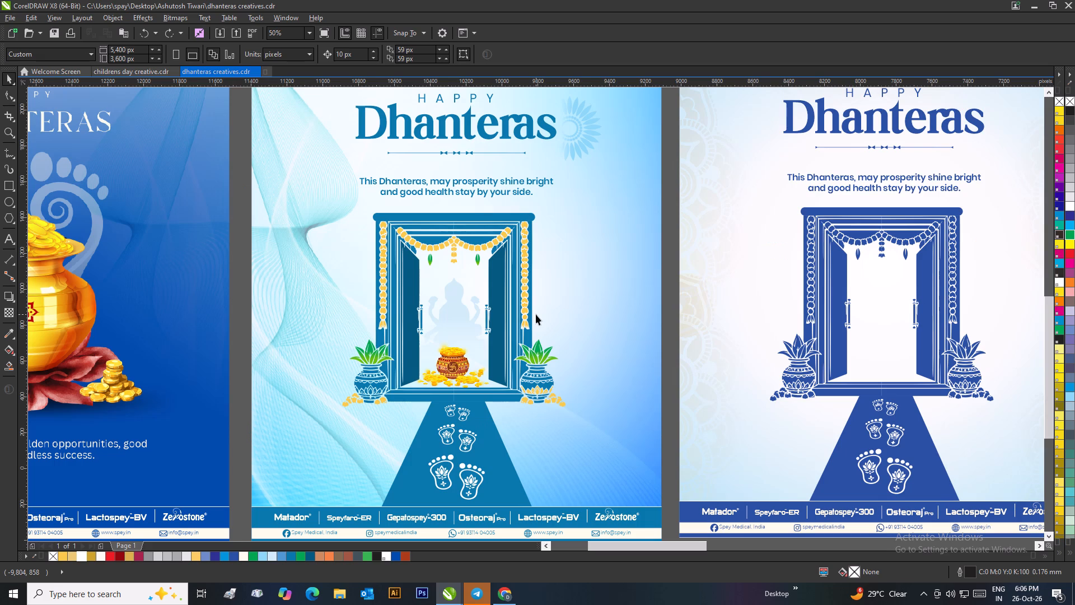
scroll(537, 314, "up", 1)
scroll(540, 312, "down", 2)
left_click(534, 119)
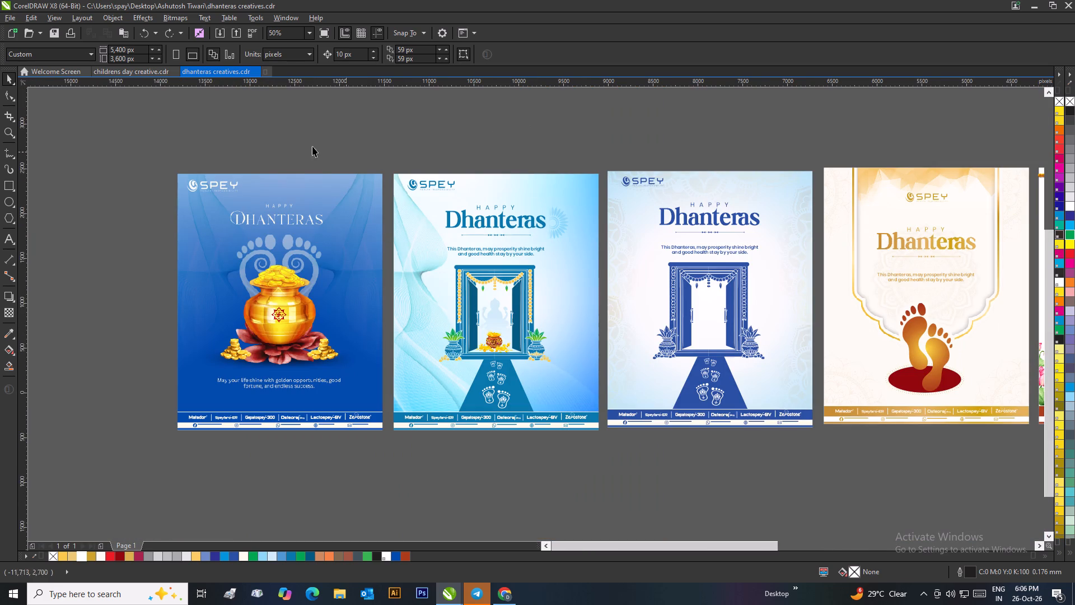
Save the drawing as "dhanteras creatives" in CDR format, replacing the existing file.
left_click(7, 22)
left_click(46, 123)
left_click(969, 562)
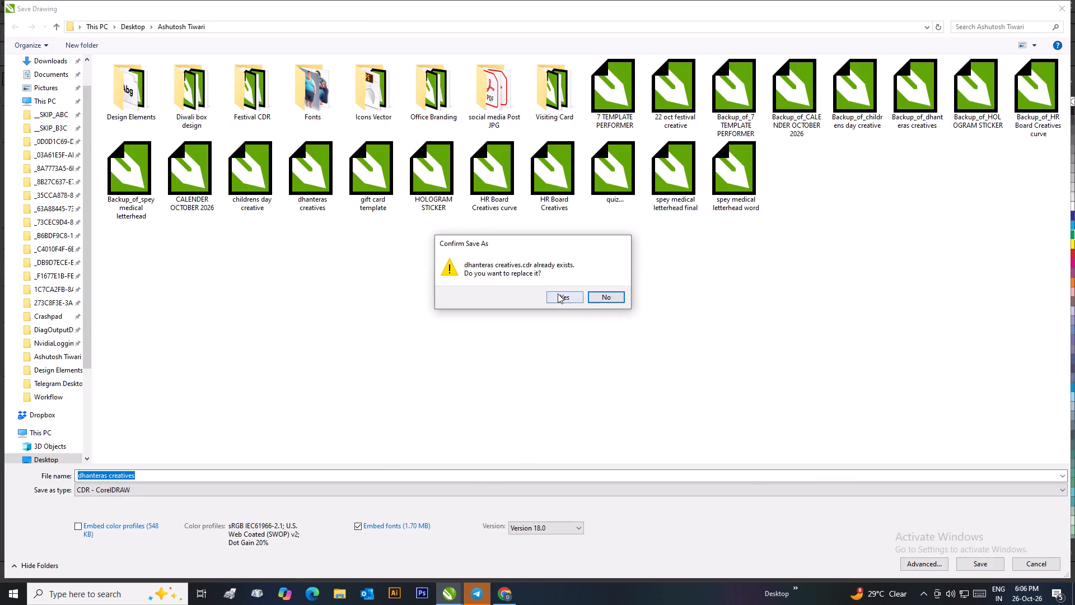
left_click(558, 294)
left_click(592, 136)
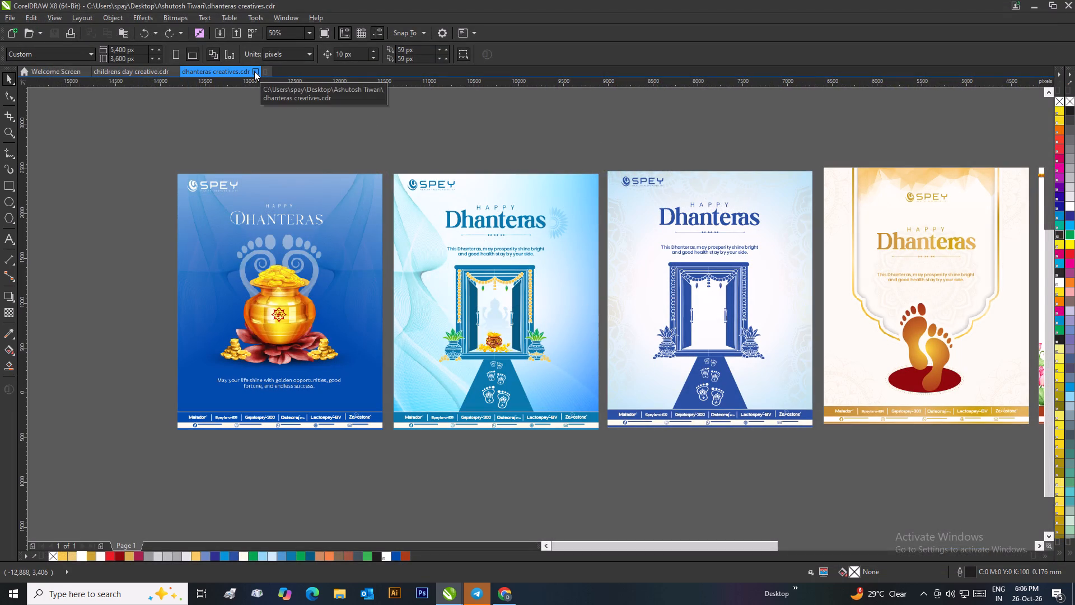
Close the "dhanteras creatives" and "childrens day creative" drawings and exit CorelDRAW.
left_click(254, 71)
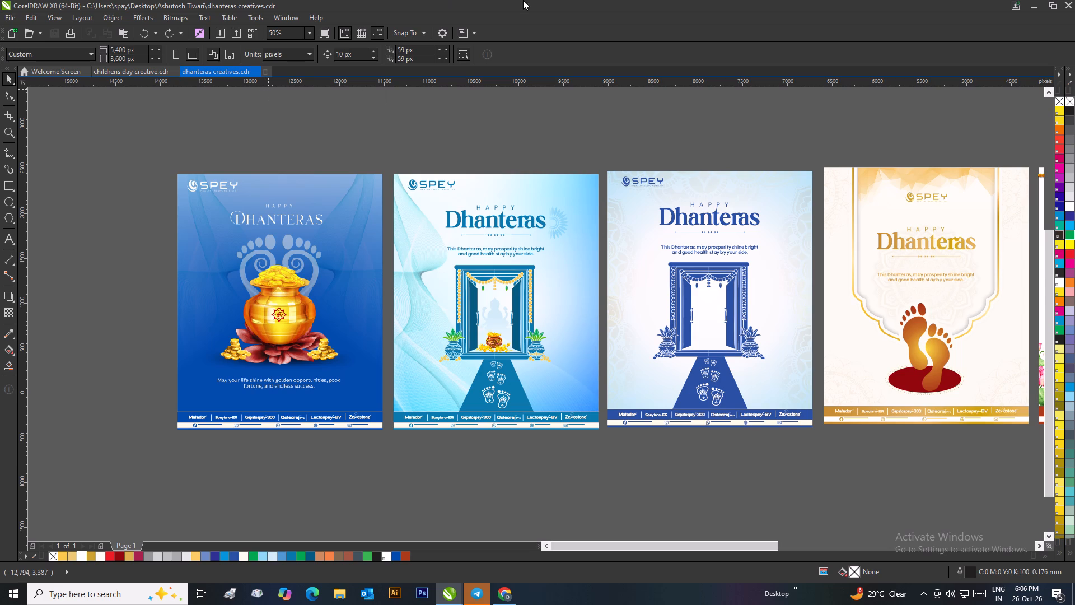
left_click(247, 72)
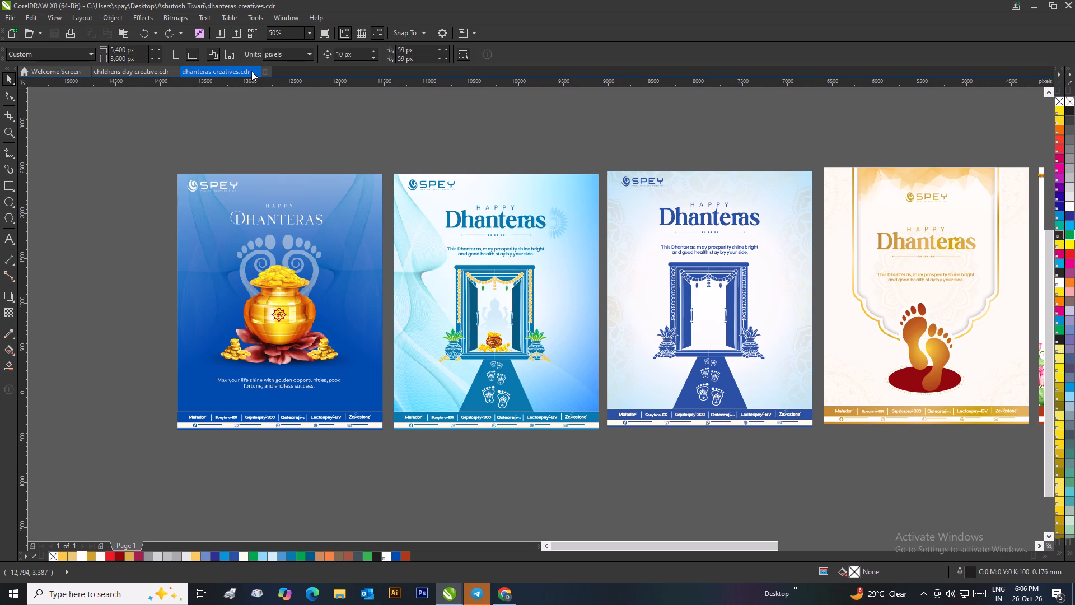
left_click(256, 69)
left_click(168, 71)
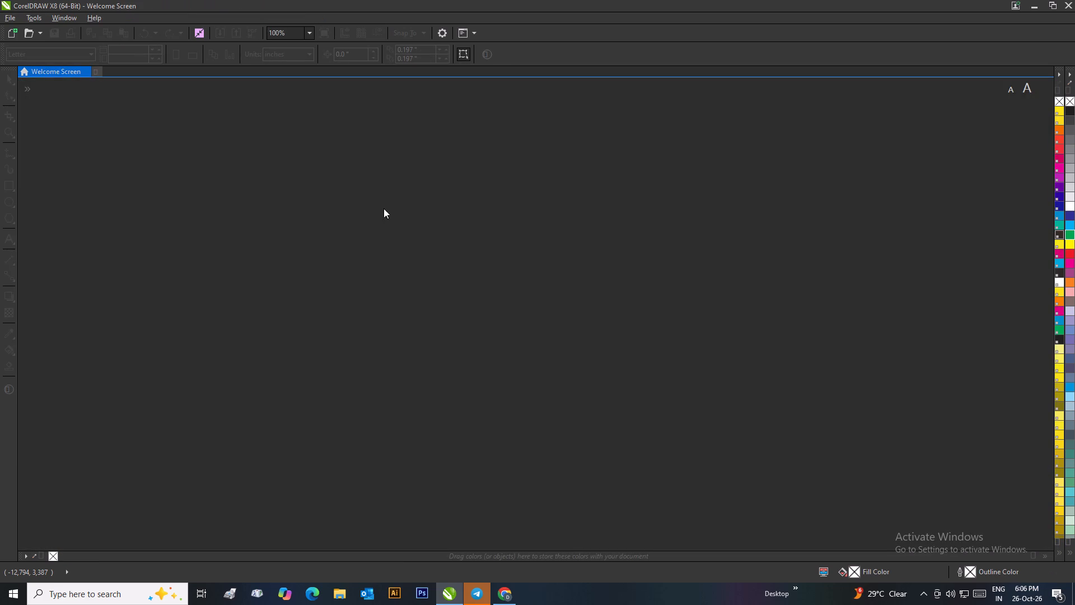
left_click(1063, 0)
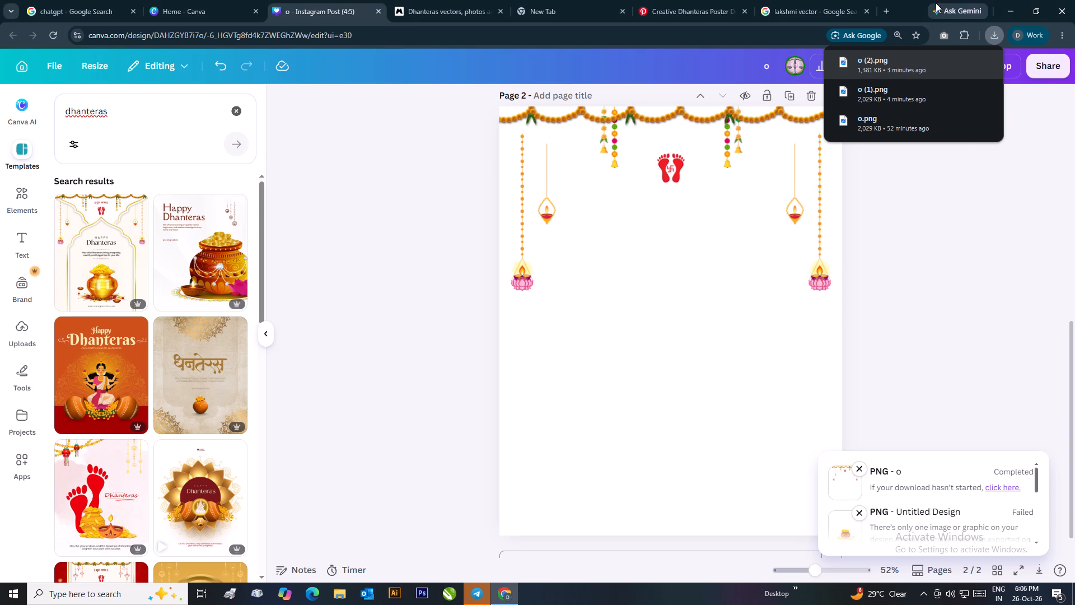
In Chrome, close the lakshmi vector, Pinterest, empty, Dhanteras vectors and both Canva pages, leaving only the chatgpt search open.
left_click(865, 11)
left_click(813, 7)
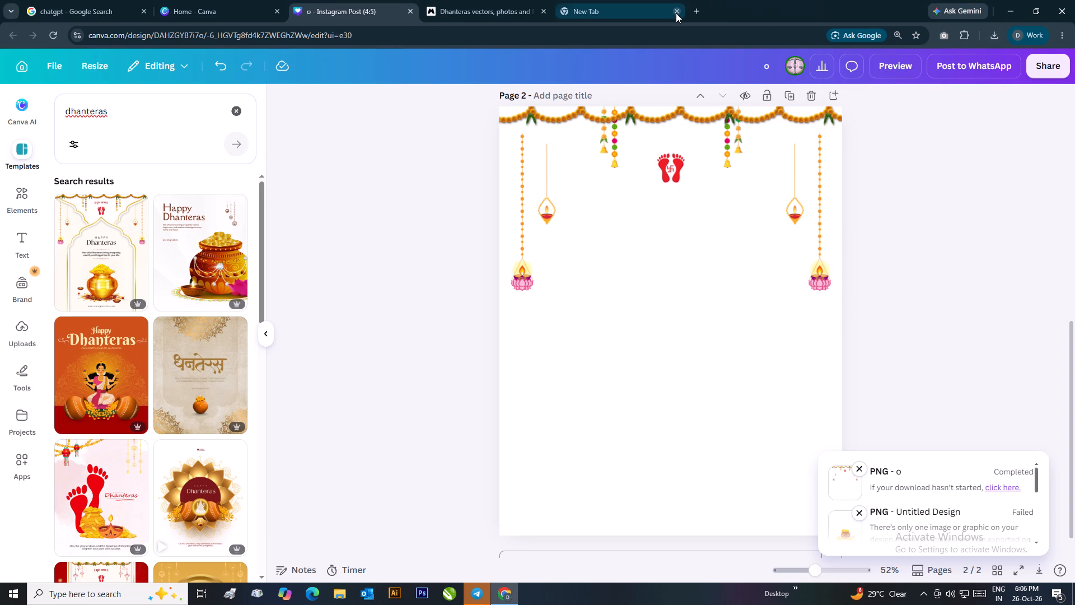
left_click(676, 13)
left_click(545, 11)
left_click(406, 7)
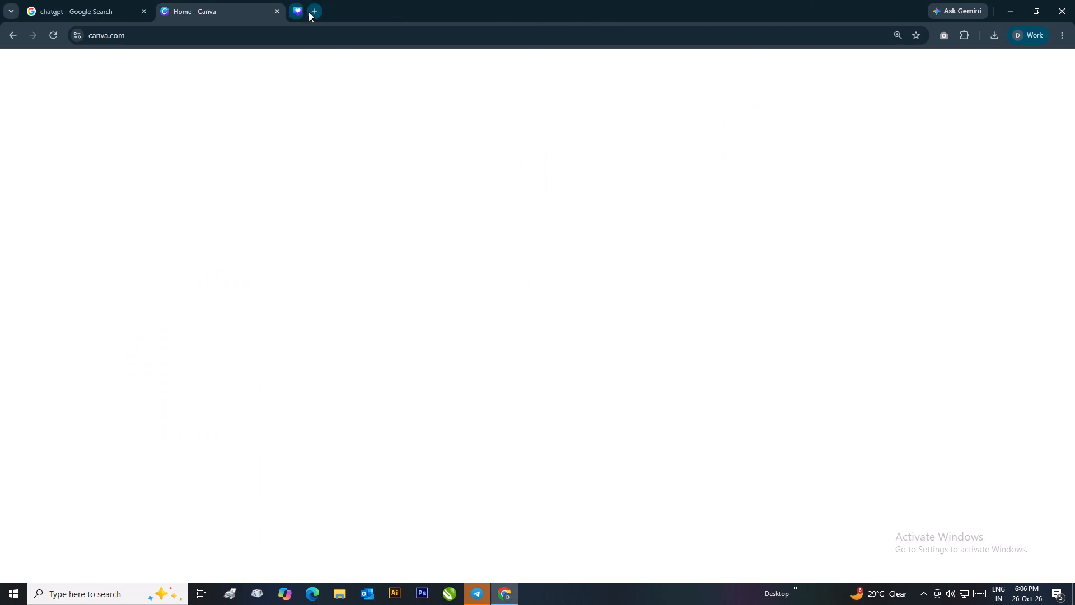
left_click(281, 15)
left_click(273, 10)
left_click(275, 10)
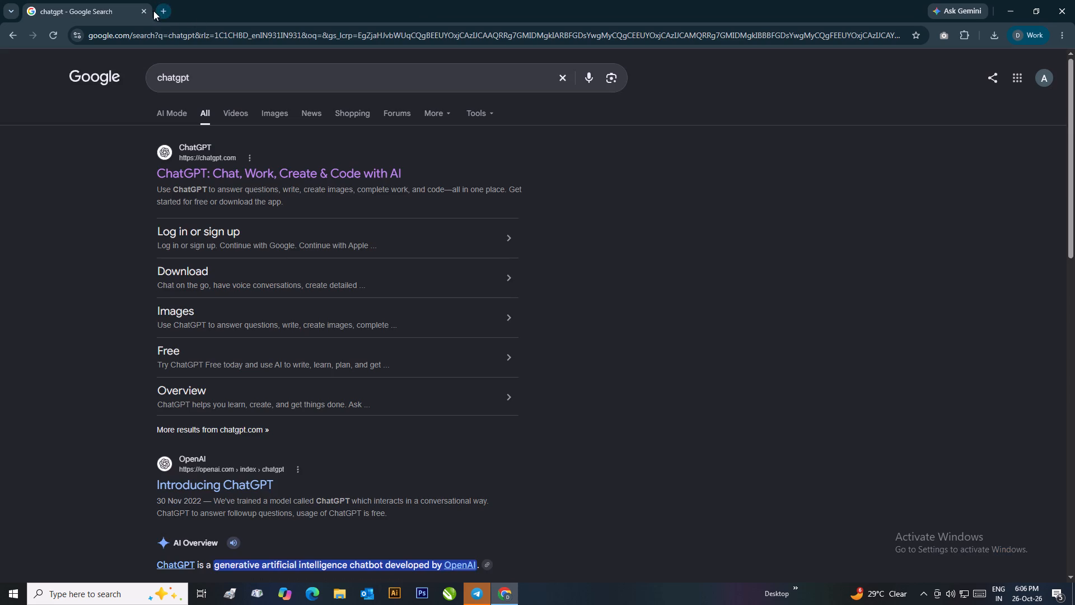
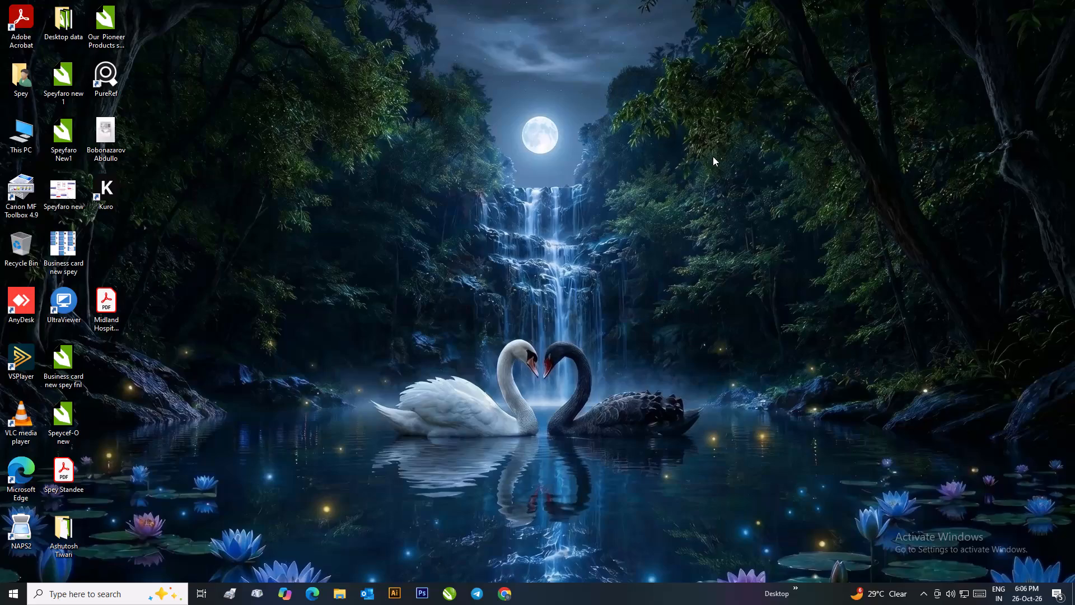
Bring up the Windows shut-down prompt from the empty desktop and respond to it.
key("alt+F5")
key("alt+F4")
left_click(549, 276)
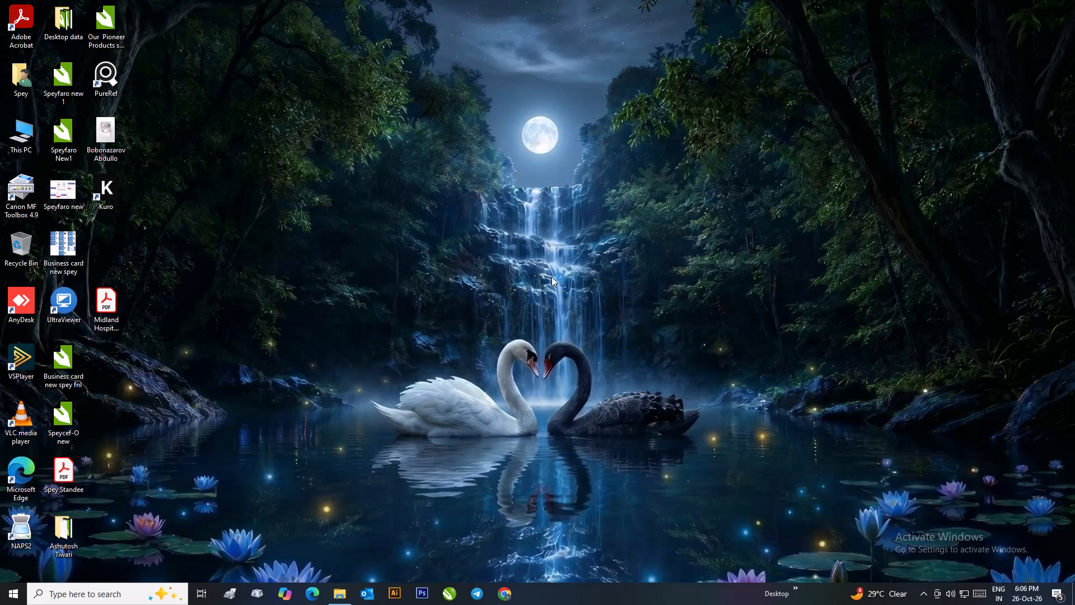